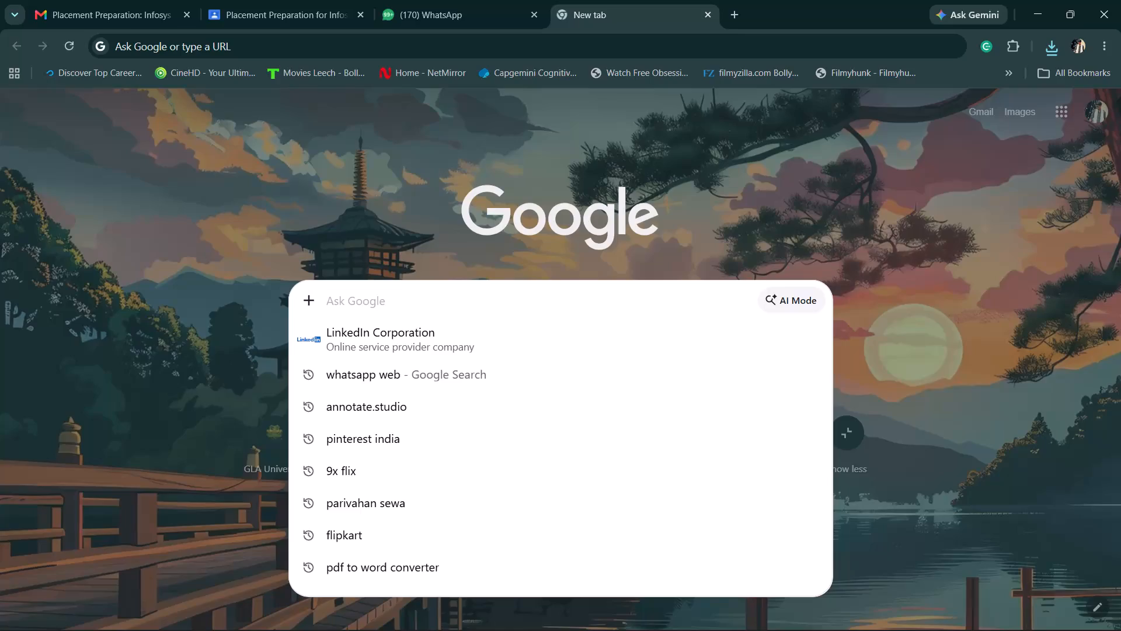
Search Google for "pdf to word converter" and open the iLovePDF PDF to WORD converter.
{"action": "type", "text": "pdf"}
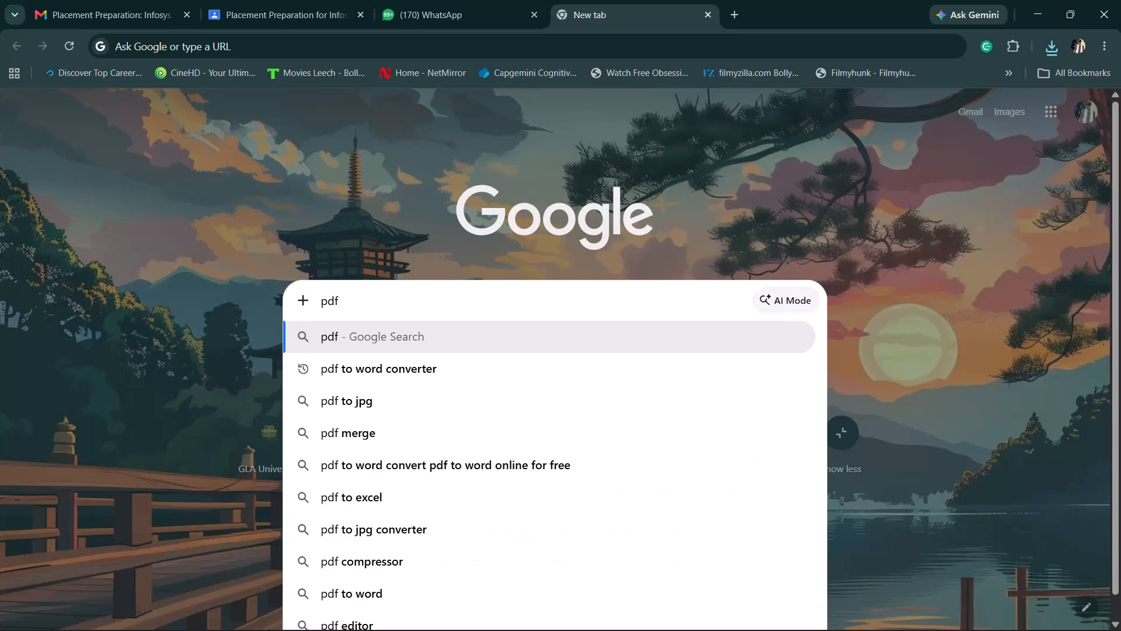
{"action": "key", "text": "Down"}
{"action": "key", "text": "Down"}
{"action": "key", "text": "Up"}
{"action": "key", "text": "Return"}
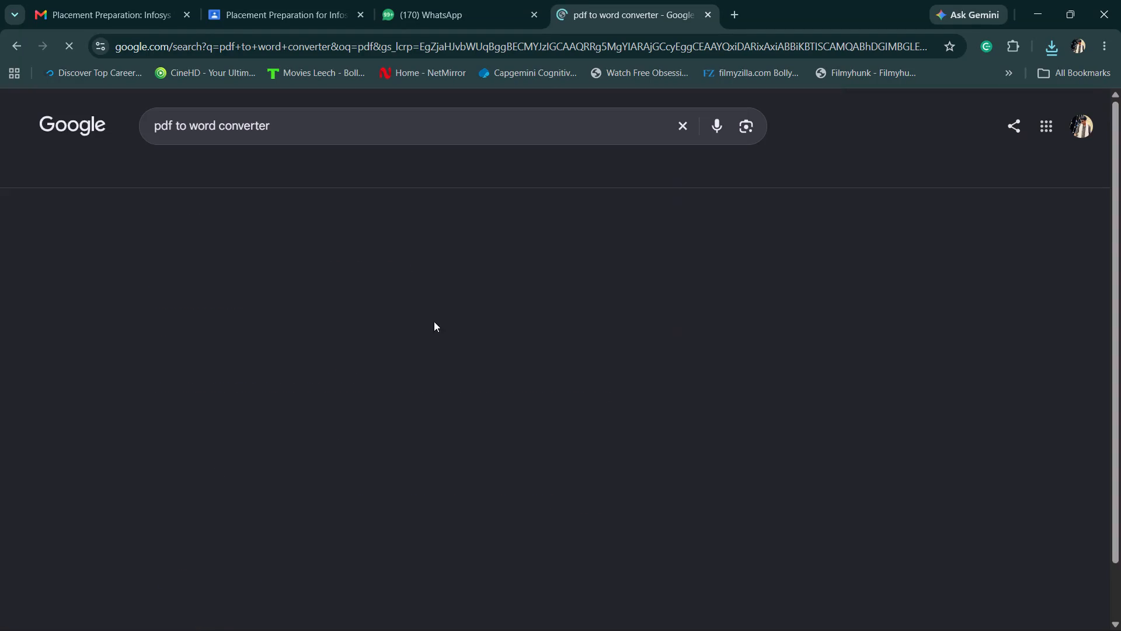
{"action": "left_click", "coordinate": [276, 266]}
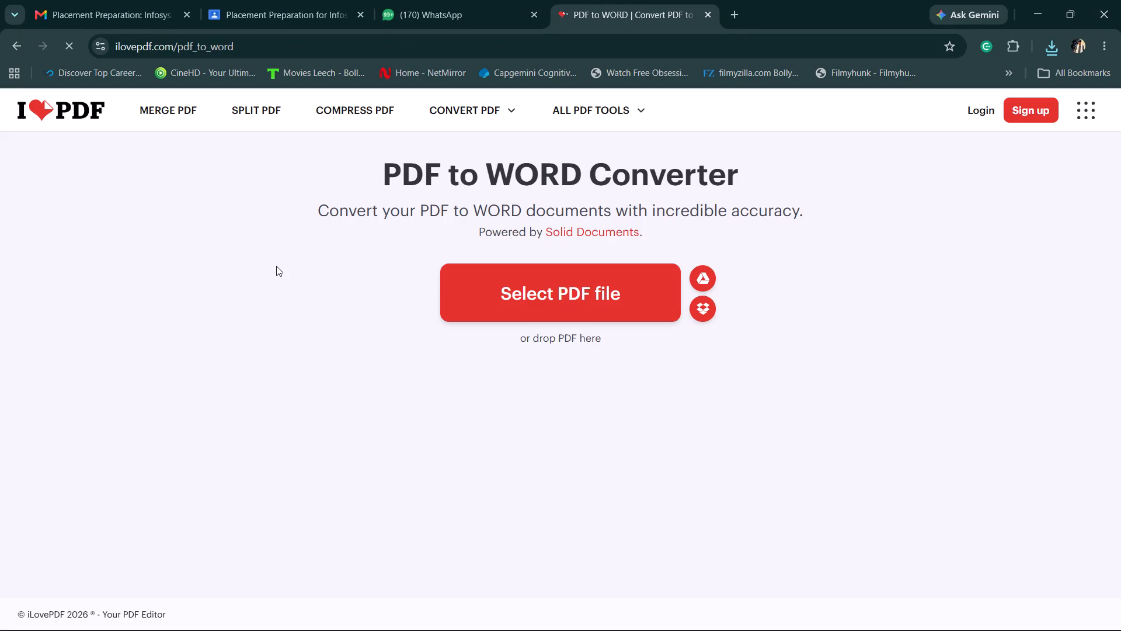
Load Synopsis-CSE(1)-4.pdf from the Downloads folder into the converter.
{"action": "left_click", "coordinate": [454, 284]}
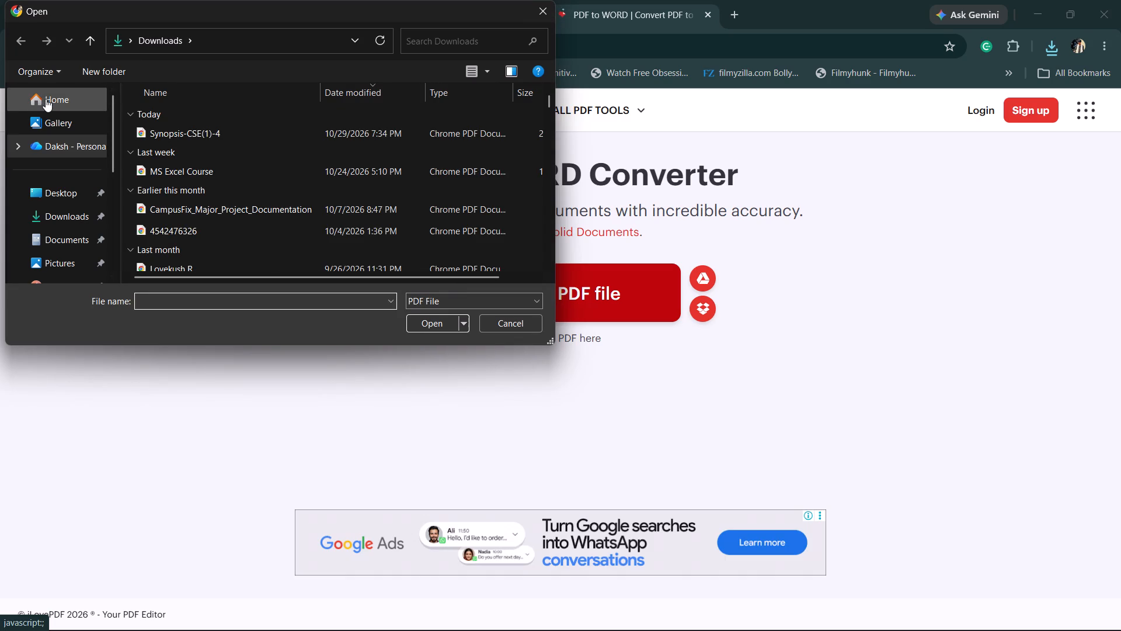
{"action": "left_click", "coordinate": [46, 99]}
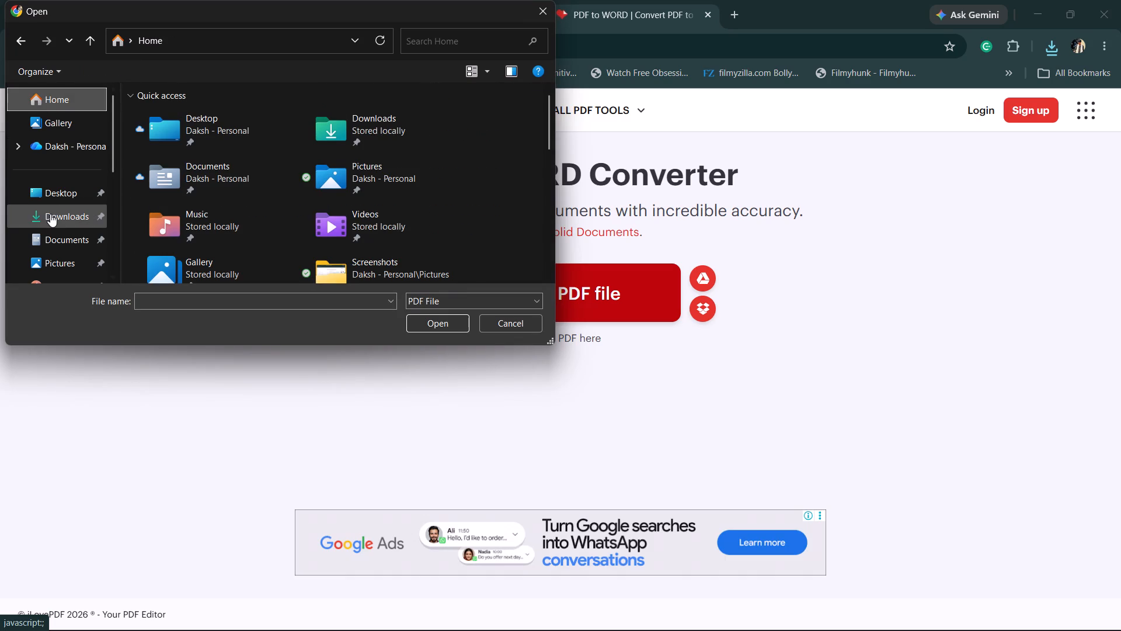
{"action": "left_click", "coordinate": [50, 214]}
{"action": "left_click", "coordinate": [229, 127]}
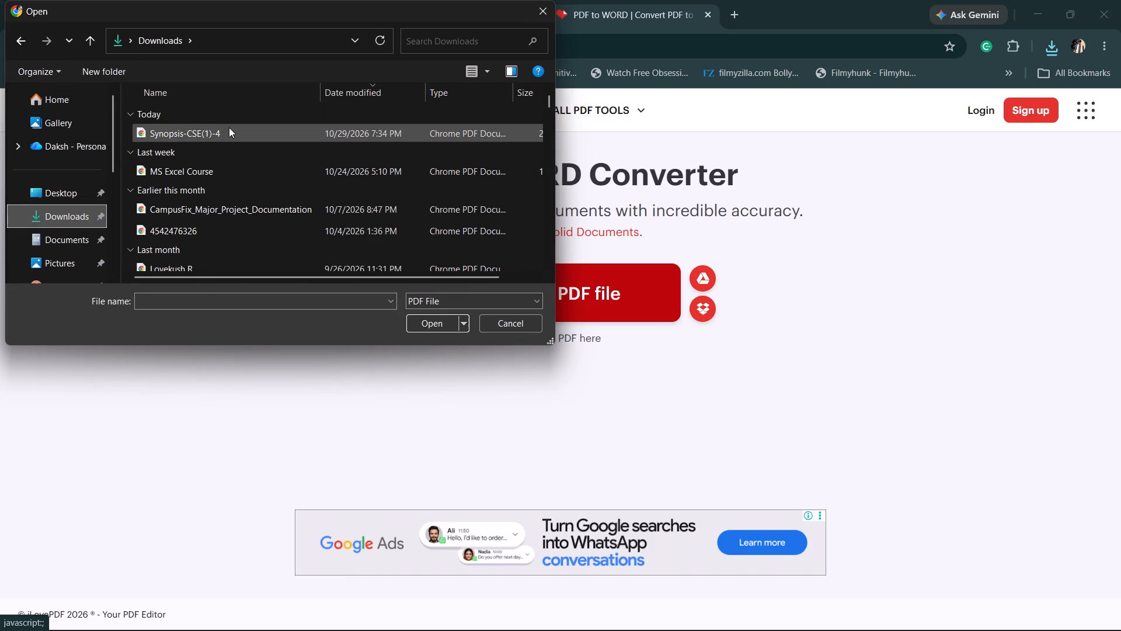
{"action": "left_click", "coordinate": [413, 320]}
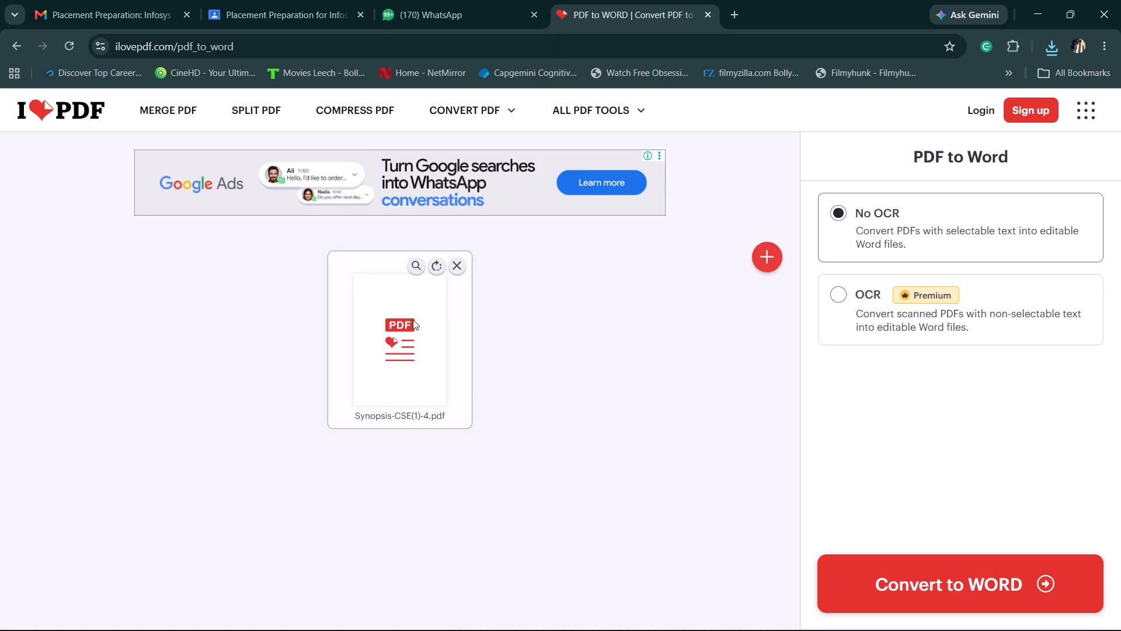
{"action": "left_click", "coordinate": [981, 578]}
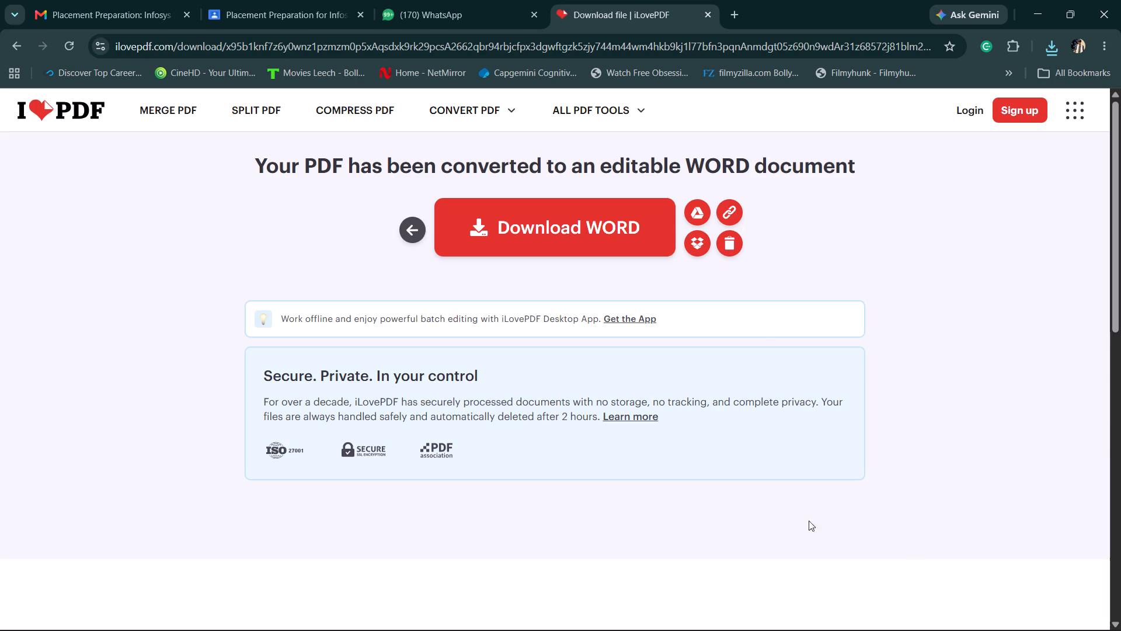
{"action": "left_click", "coordinate": [581, 221]}
{"action": "left_click", "coordinate": [988, 43]}
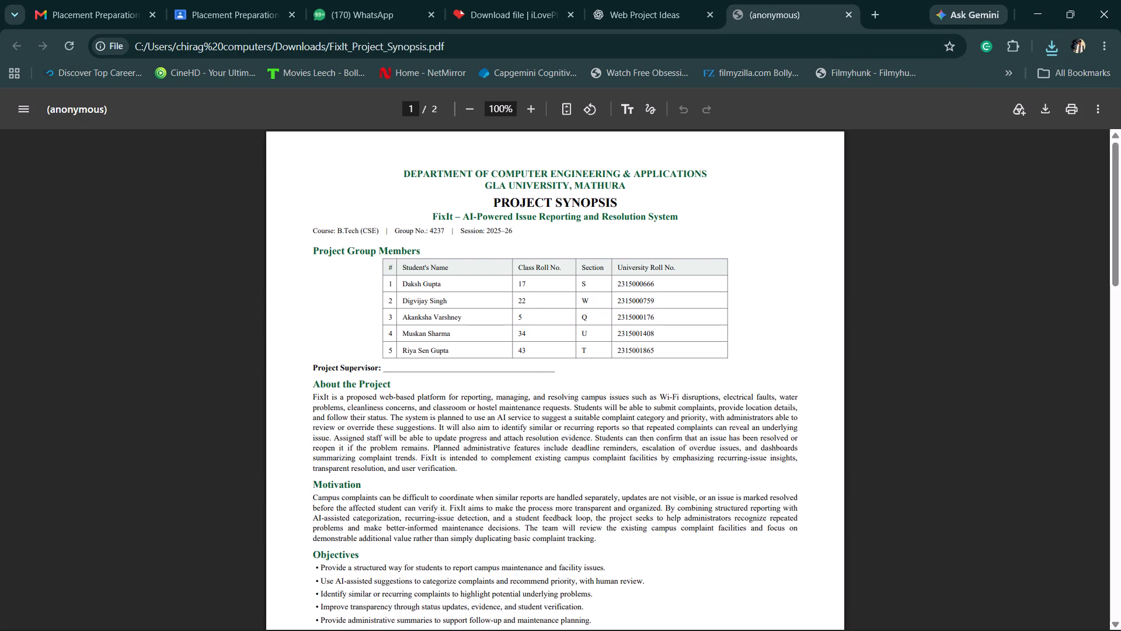
Replace the project topic in the Word synopsis with non-bold "FixIt – AI-Powered Issue Reporting and Resolution System", copied from the PDF.
{"action": "left_click_drag", "start_coordinate": [430, 215], "coordinate": [695, 215]}
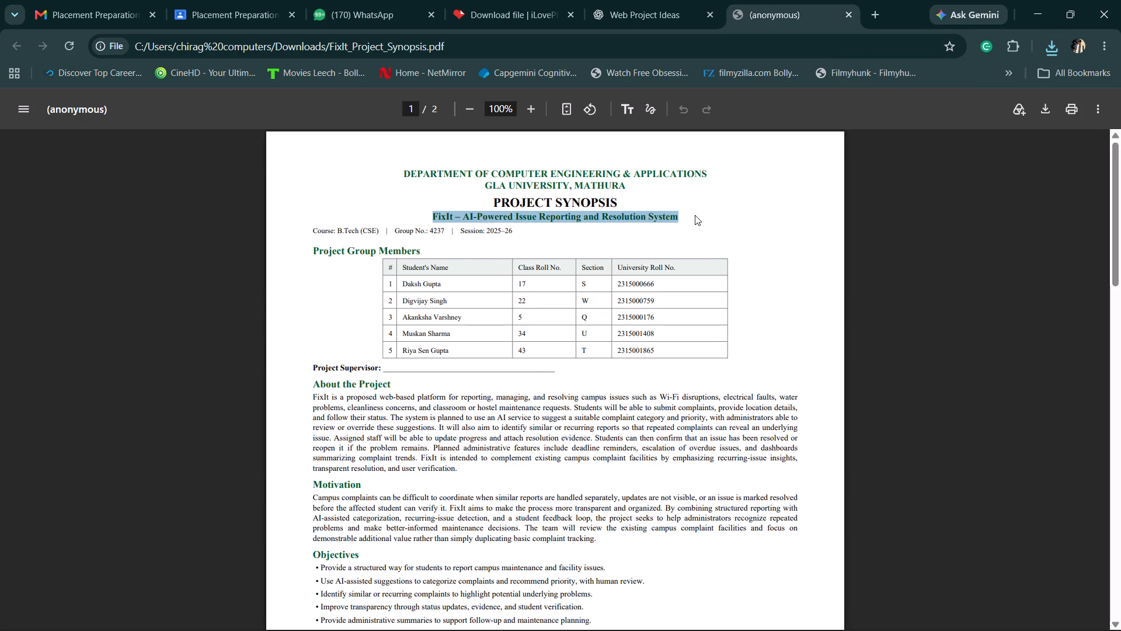
{"action": "key", "text": "ctrl+c"}
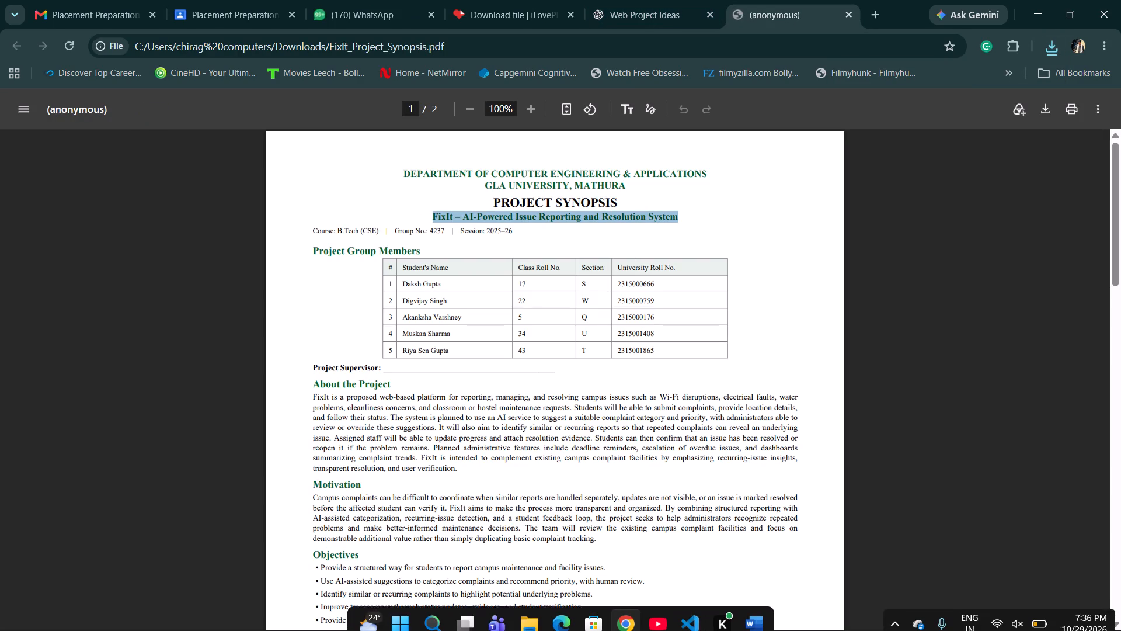
{"action": "left_click", "coordinate": [750, 626]}
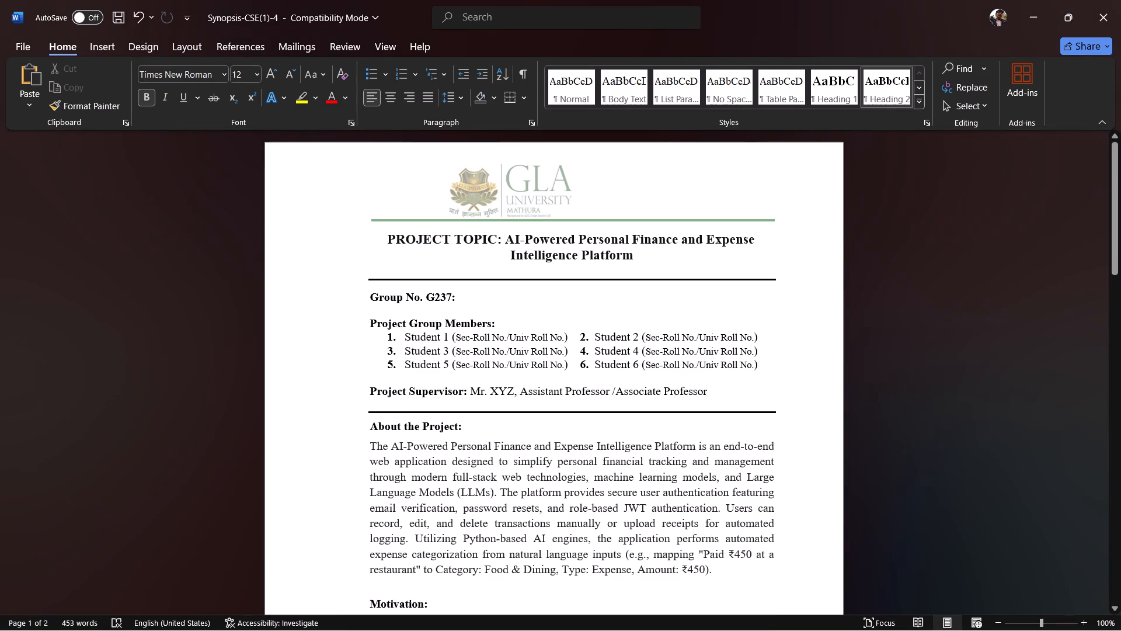
{"action": "left_click_drag", "start_coordinate": [505, 234], "coordinate": [642, 269]}
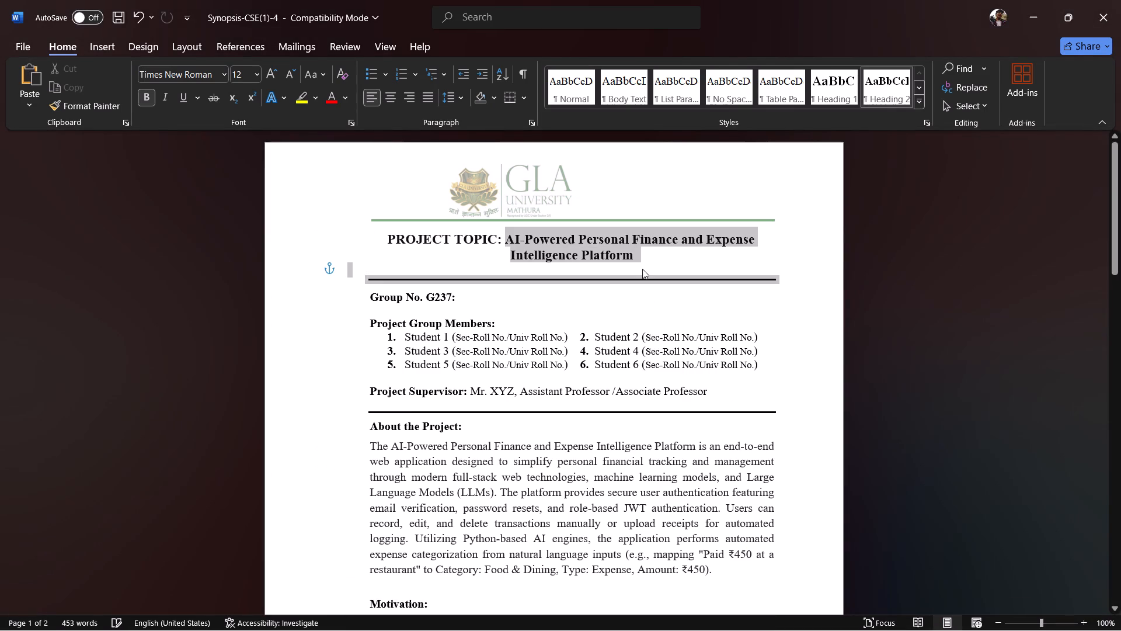
{"action": "key", "text": "ctrl+b"}
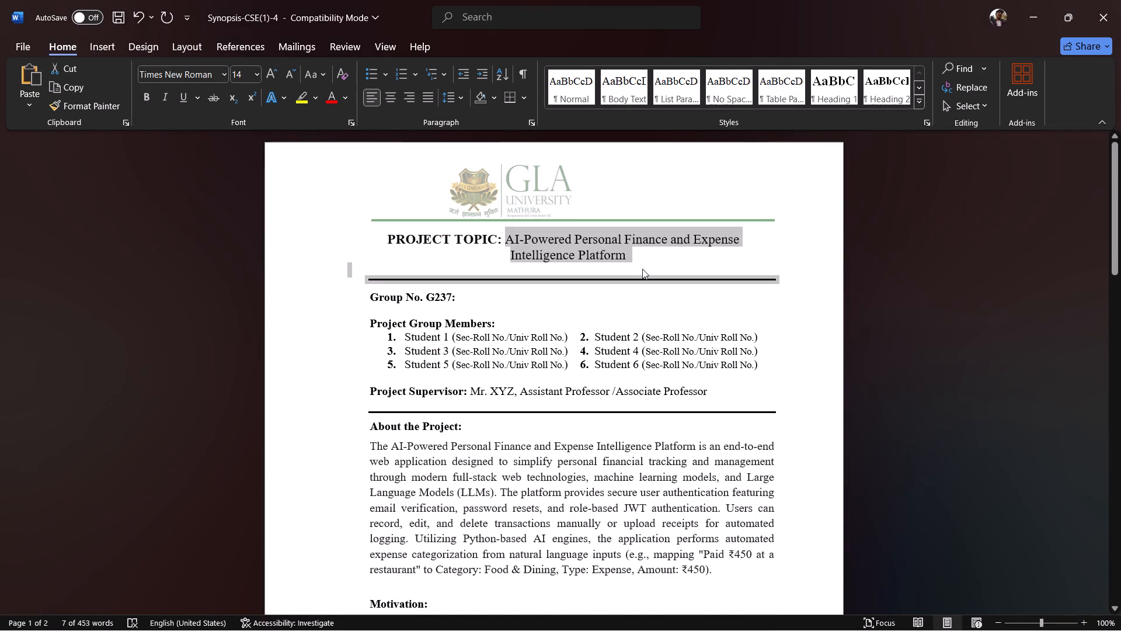
{"action": "key", "text": "ctrl+v"}
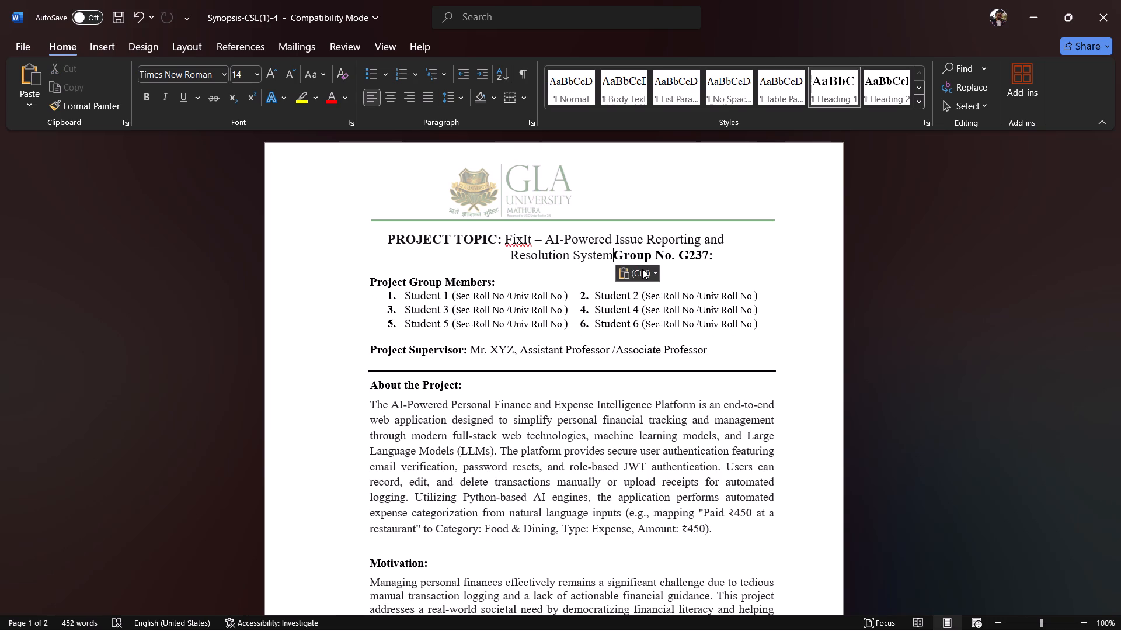
{"action": "key", "text": "ctrl+z"}
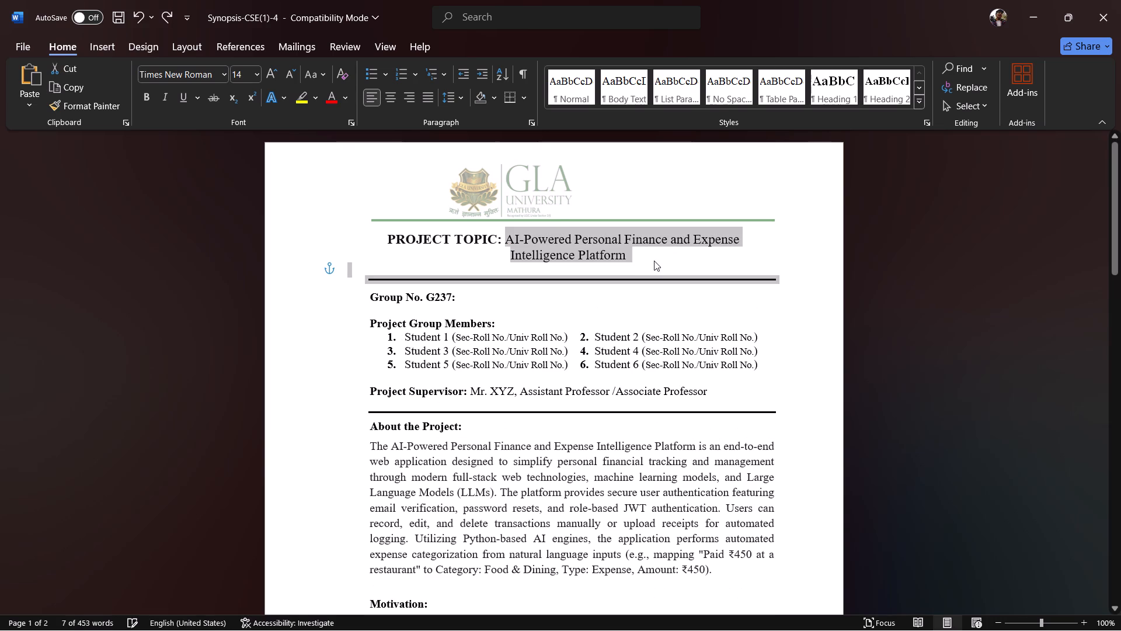
{"action": "left_click", "coordinate": [654, 259]}
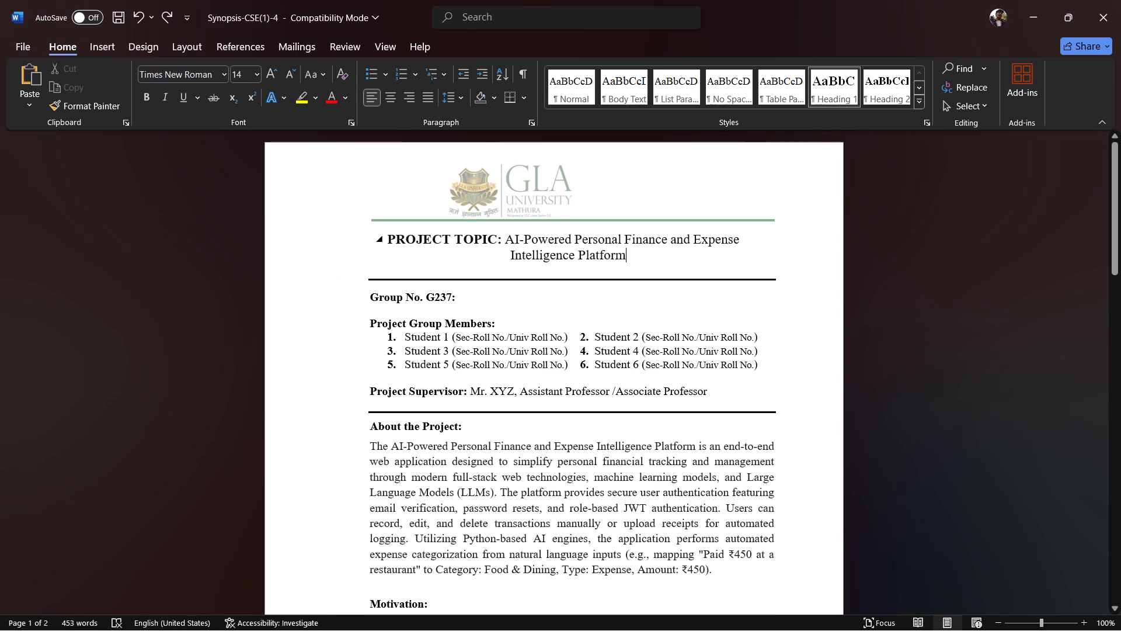
{"action": "left_click_drag", "start_coordinate": [504, 236], "coordinate": [623, 253]}
{"action": "key", "text": "ctrl+v"}
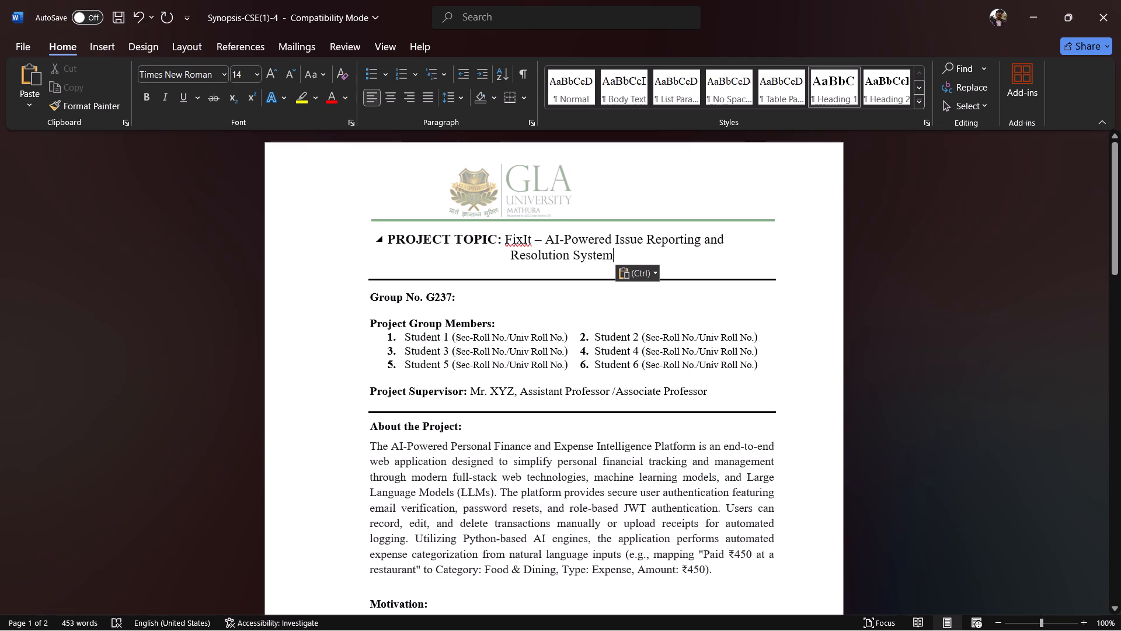
Replace the "Student 1" placeholder in the Project Group Members list with the first member's full name.
{"action": "left_click", "coordinate": [447, 334]}
{"action": "key", "text": "BackSpace"}
{"action": "key", "text": "BackSpace"}
{"action": "key", "text": "BackSpace"}
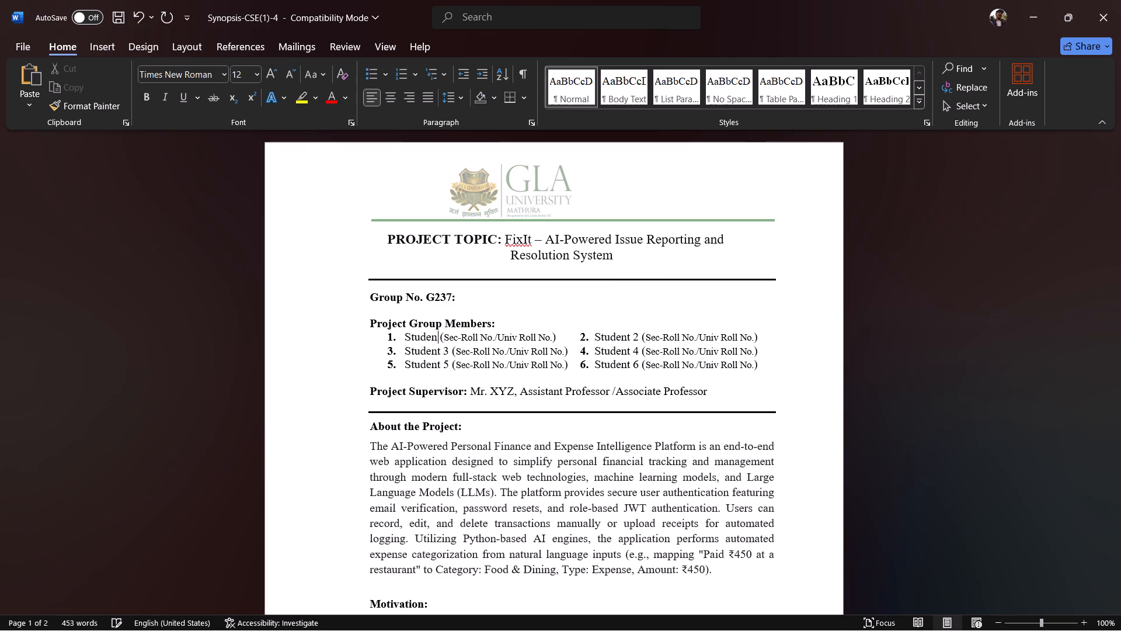
{"action": "key", "text": "BackSpace"}
{"action": "key", "text": "BackSpace"}
{"action": "key", "text": "BackSpace"}
{"action": "key", "text": "BackSpace"}
{"action": "key", "text": "BackSpace"}
{"action": "key", "text": "BackSpace"}
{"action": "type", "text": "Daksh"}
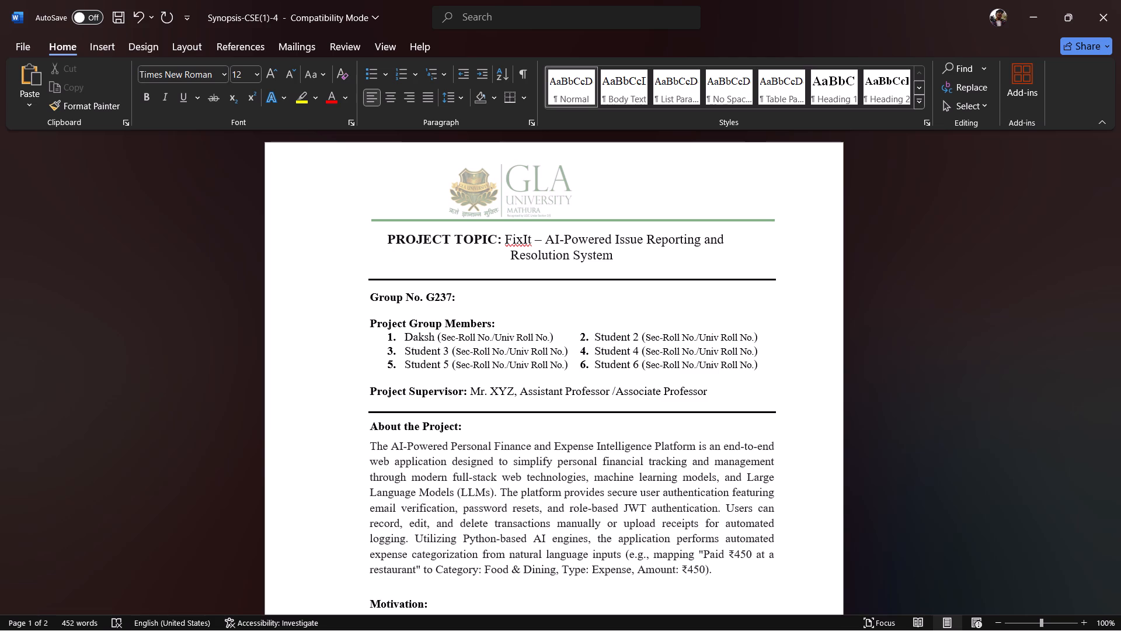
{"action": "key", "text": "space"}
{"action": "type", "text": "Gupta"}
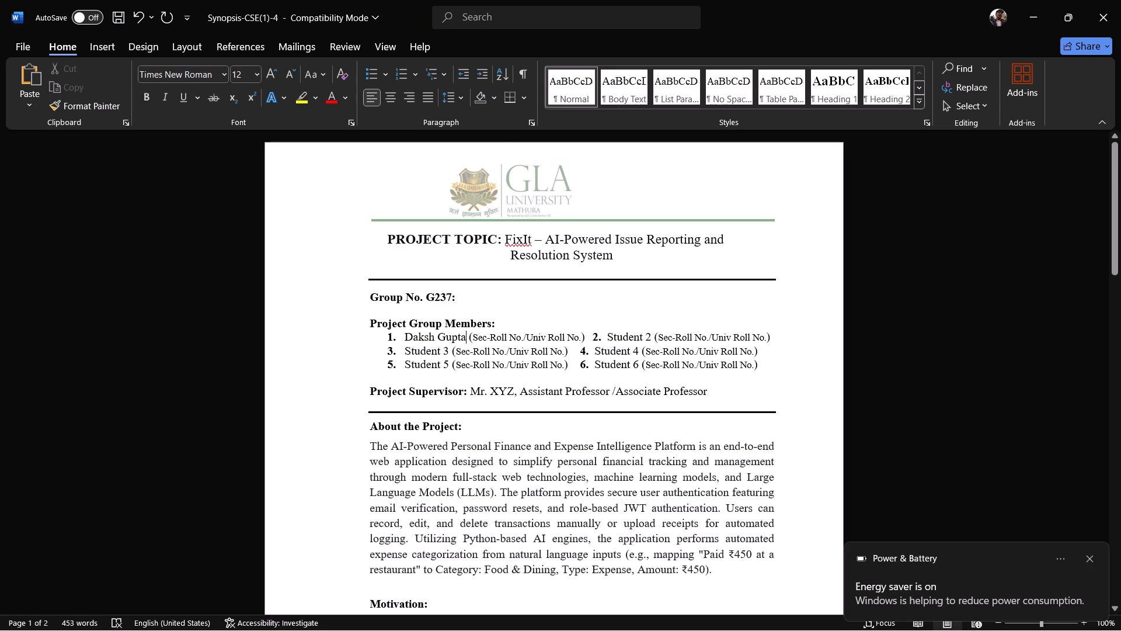
Apply the Narrow preset page margins of 1.27 cm on all sides to the synopsis.
{"action": "left_click", "coordinate": [385, 47]}
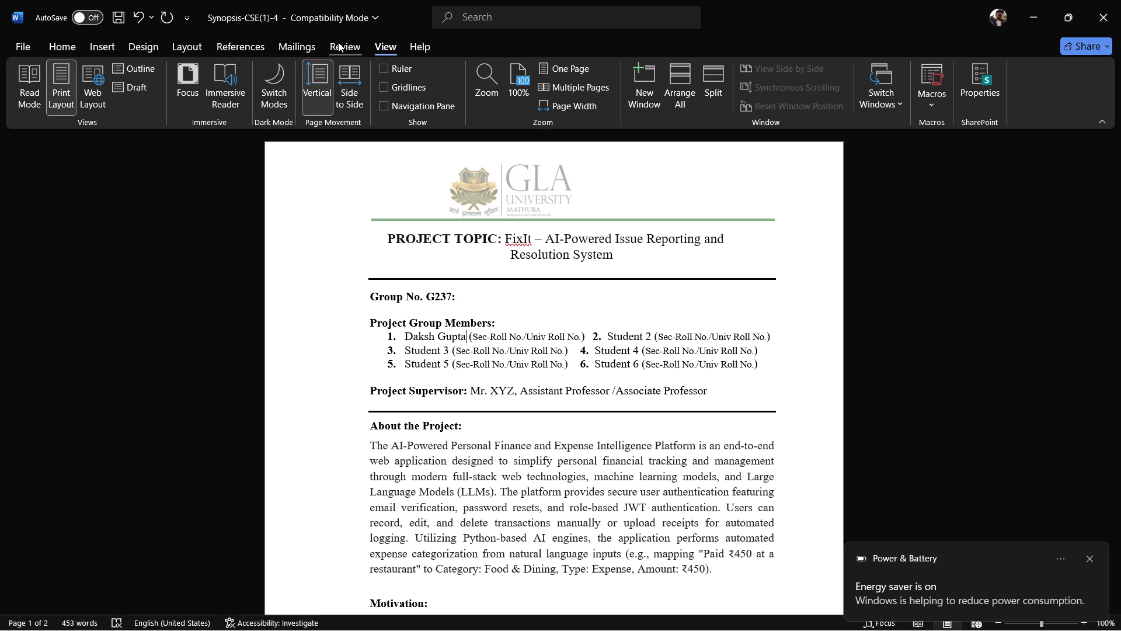
{"action": "left_click", "coordinate": [172, 43]}
{"action": "left_click", "coordinate": [30, 96]}
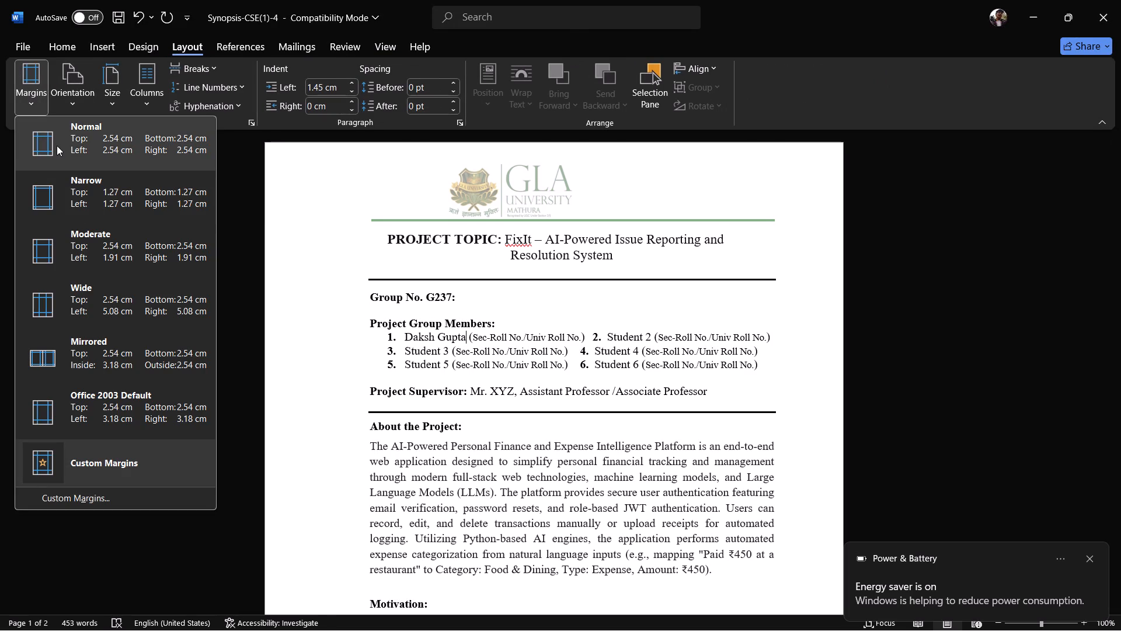
{"action": "left_click", "coordinate": [54, 188]}
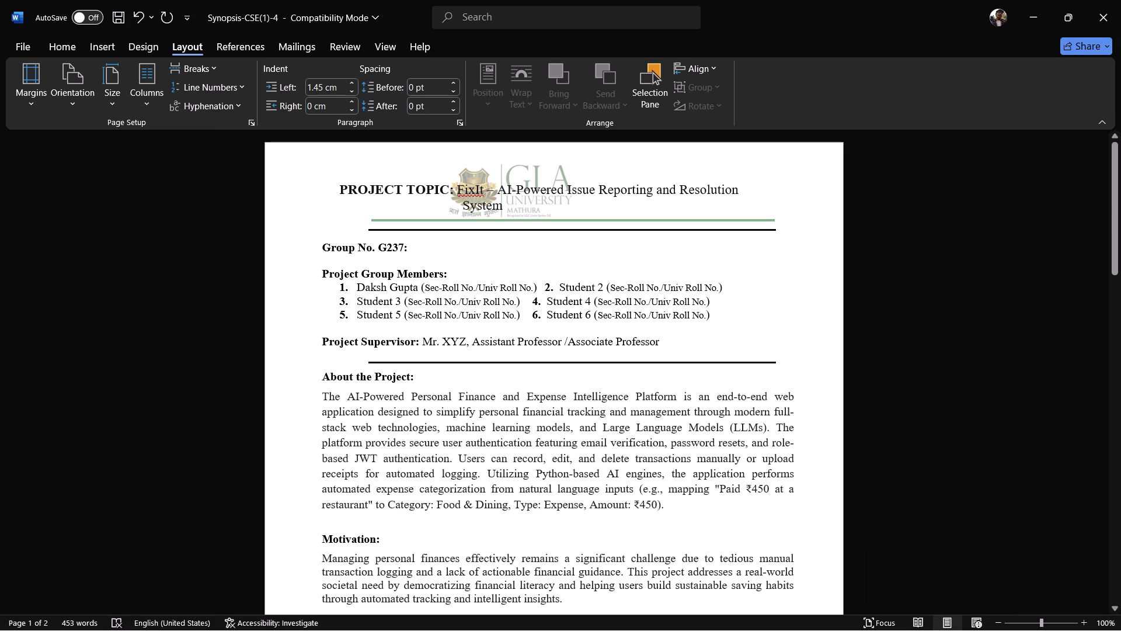
Insert three blank lines before the PROJECT TOPIC heading to move it below the university logo and green line.
{"action": "left_click", "coordinate": [505, 167]}
{"action": "left_click", "coordinate": [348, 180]}
{"action": "key", "text": "Left"}
{"action": "key", "text": "Return"}
{"action": "key", "text": "Return"}
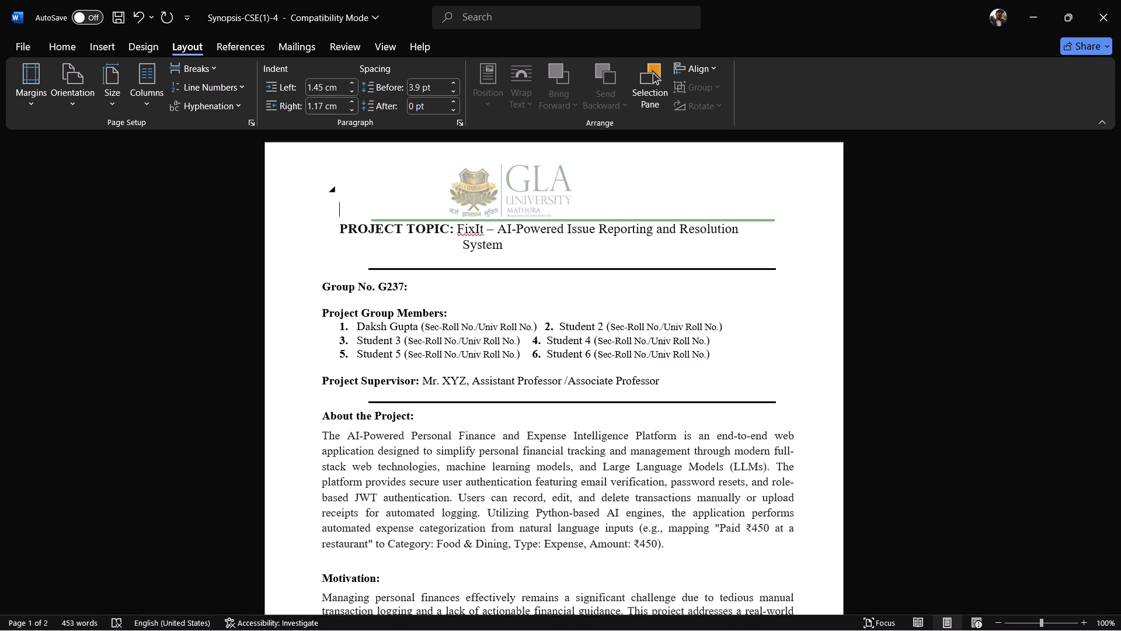
{"action": "key", "text": "Return"}
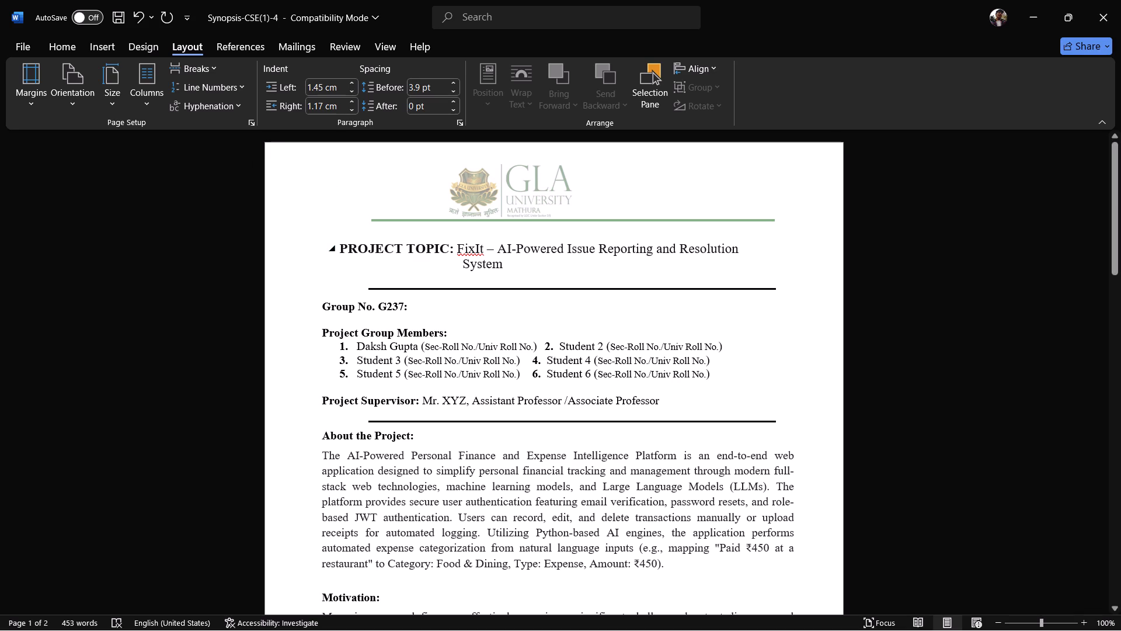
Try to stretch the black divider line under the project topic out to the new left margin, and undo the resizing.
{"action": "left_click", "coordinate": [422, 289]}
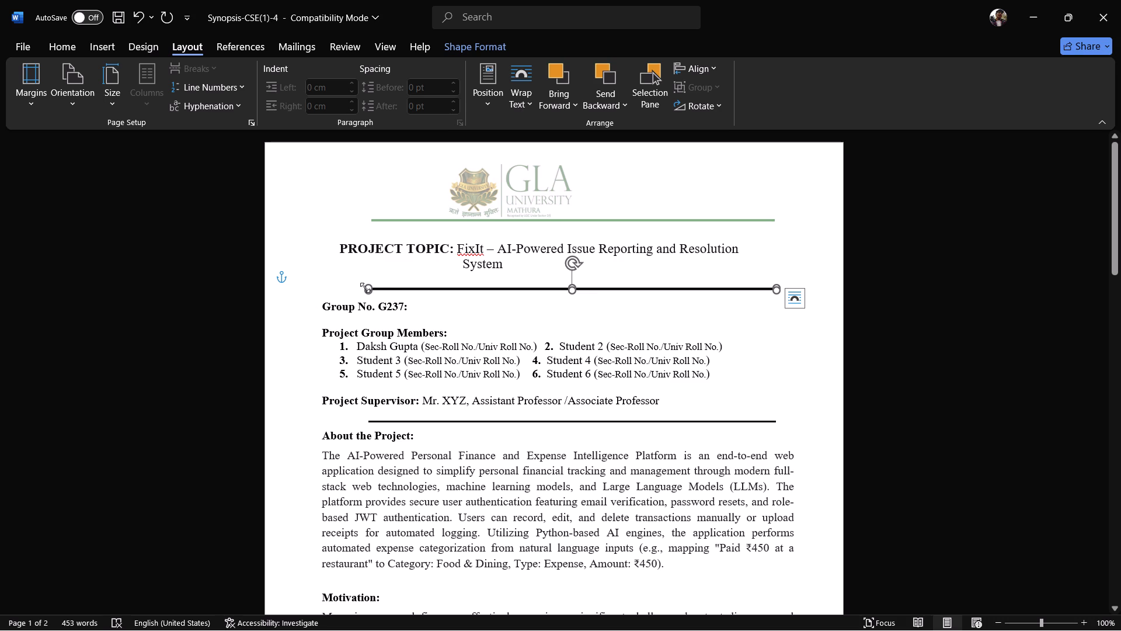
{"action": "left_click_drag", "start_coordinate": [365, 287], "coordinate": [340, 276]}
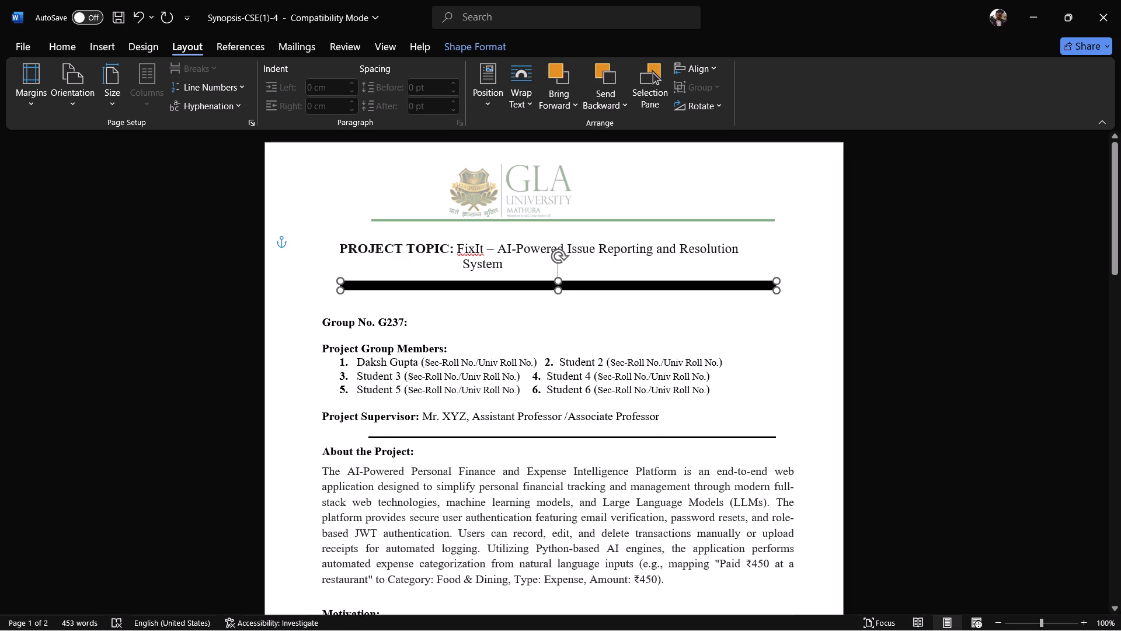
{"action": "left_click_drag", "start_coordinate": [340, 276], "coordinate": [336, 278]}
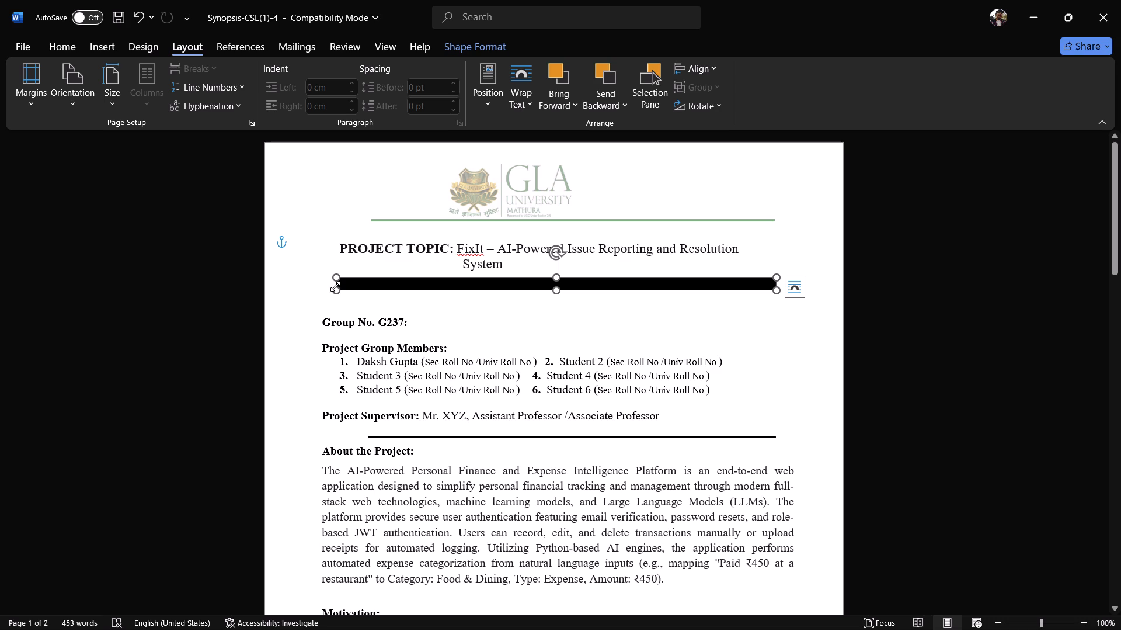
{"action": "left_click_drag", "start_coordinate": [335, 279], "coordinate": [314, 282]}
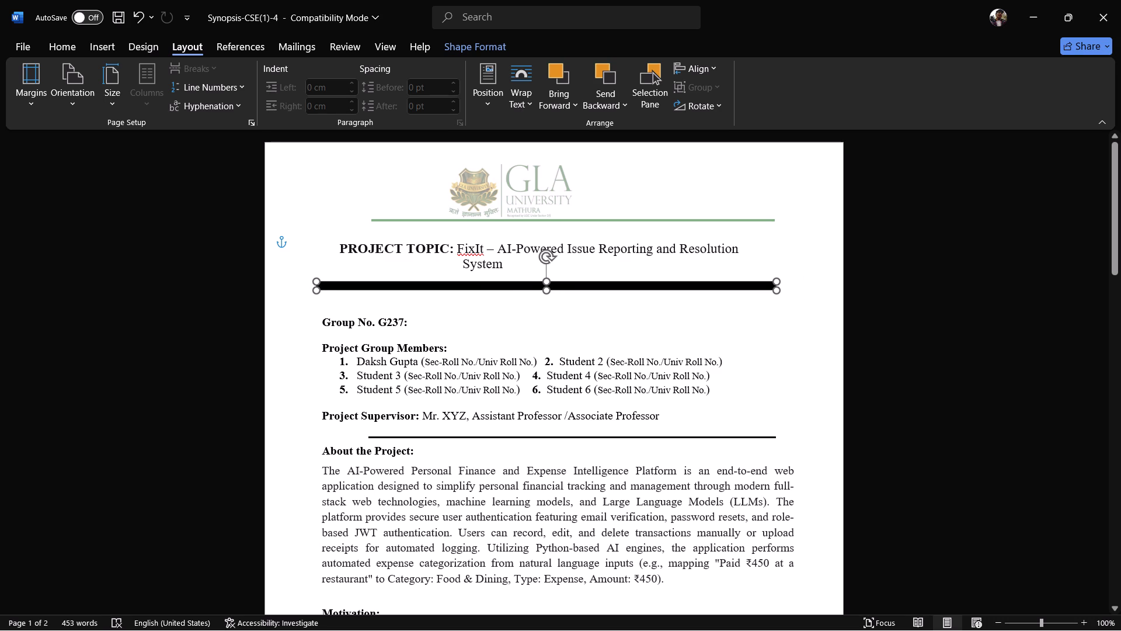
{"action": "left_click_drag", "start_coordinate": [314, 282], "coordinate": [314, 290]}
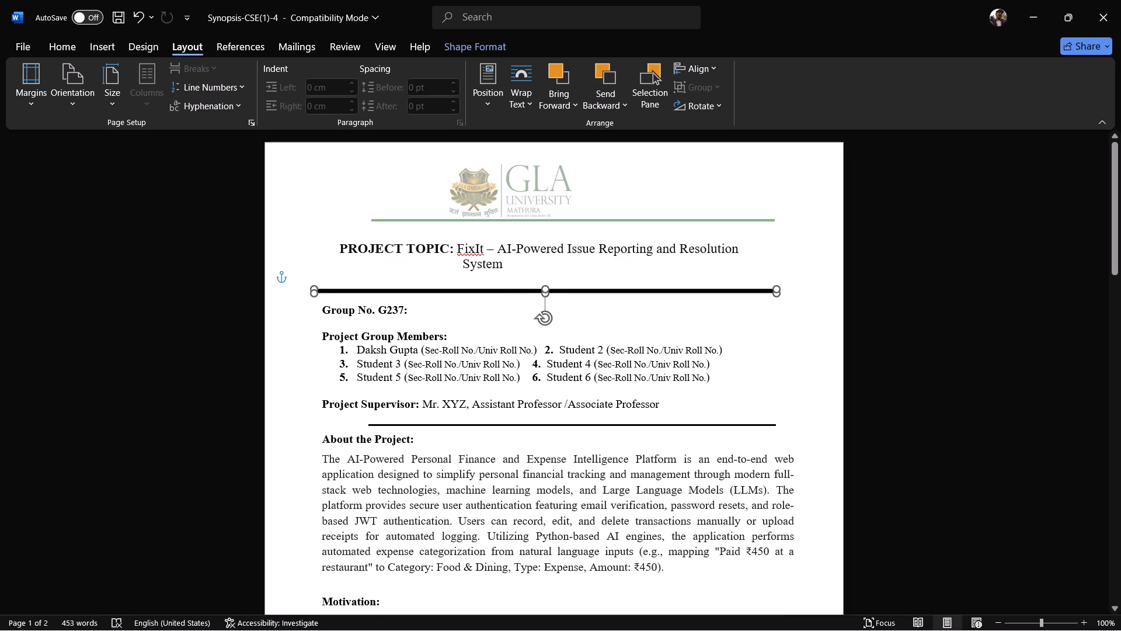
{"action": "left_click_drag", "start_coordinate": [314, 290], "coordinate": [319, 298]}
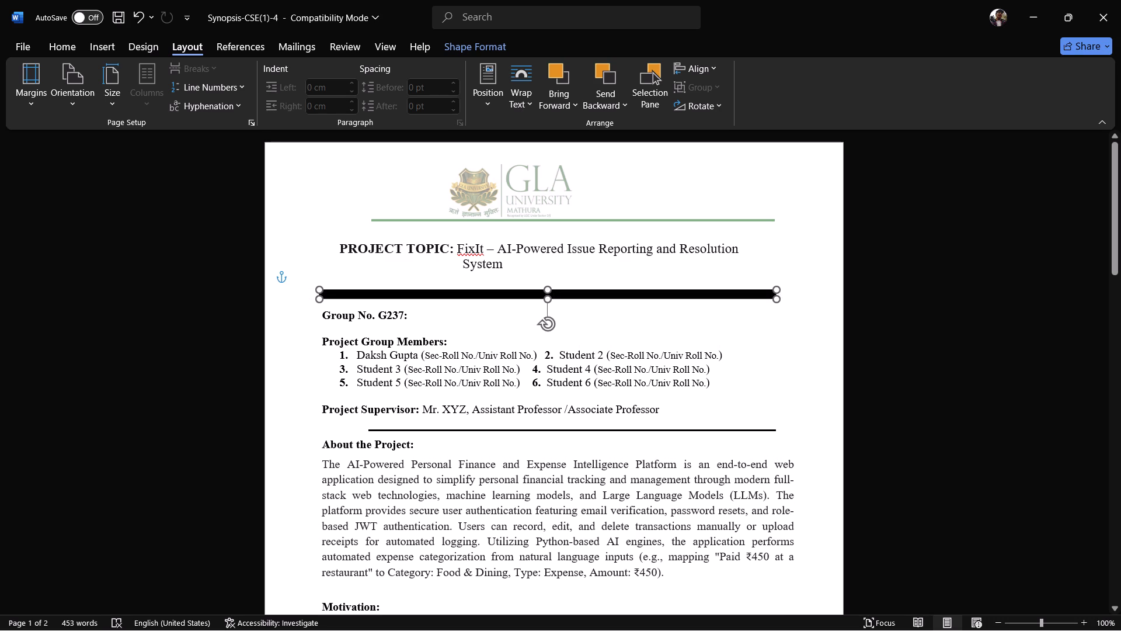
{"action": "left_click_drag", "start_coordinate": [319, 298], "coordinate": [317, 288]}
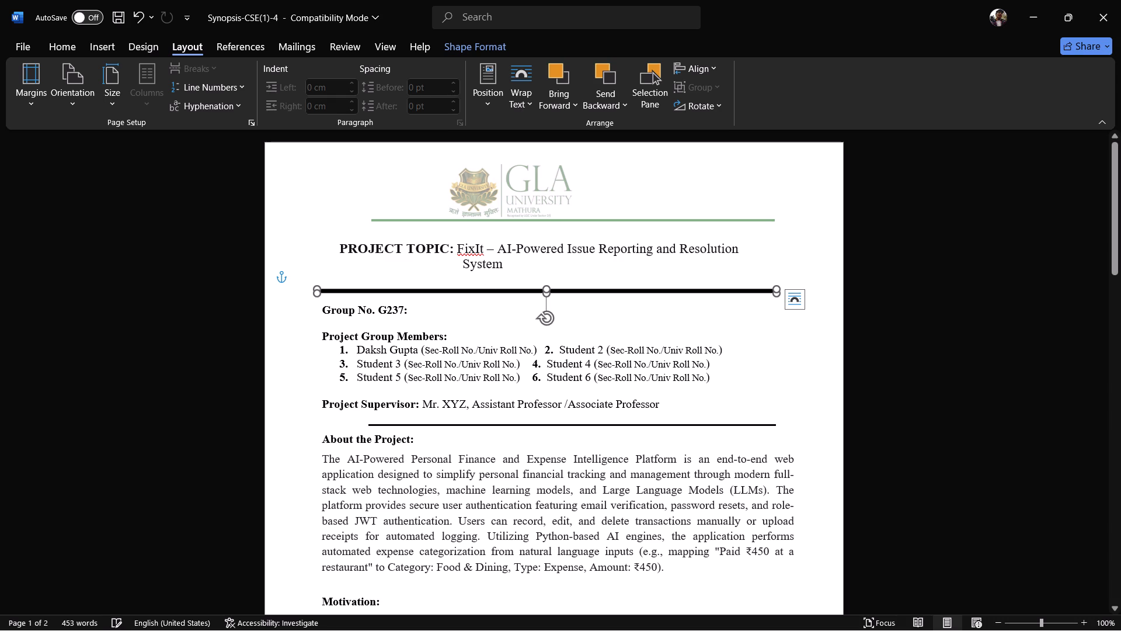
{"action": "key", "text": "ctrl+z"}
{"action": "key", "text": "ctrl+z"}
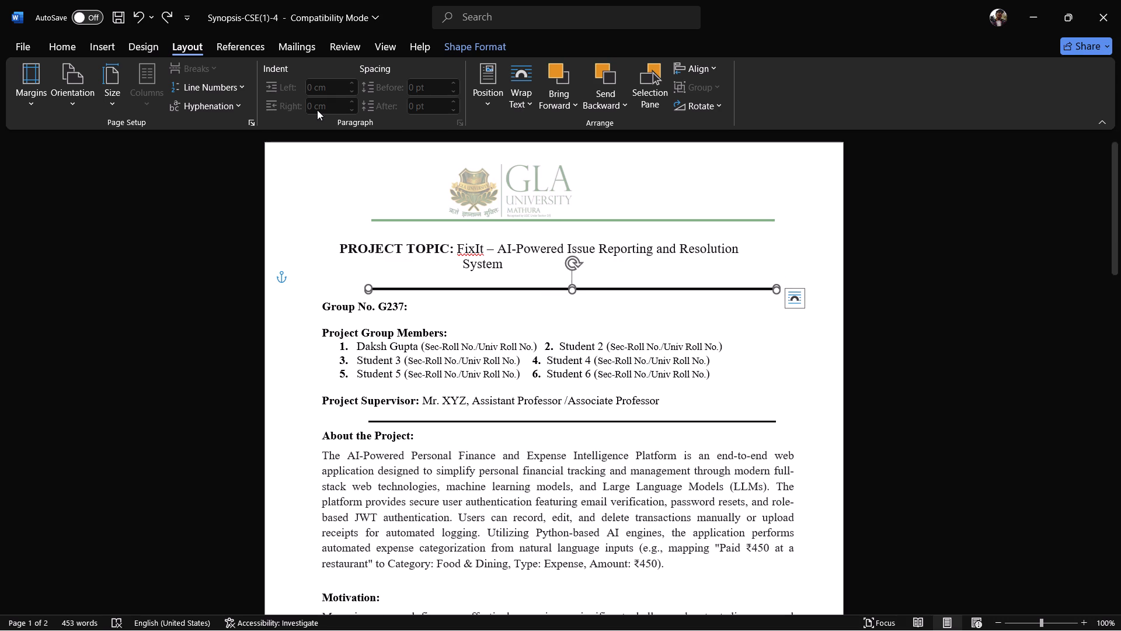
Delete the black divider line between the project topic and the group number.
{"action": "key", "text": "Delete"}
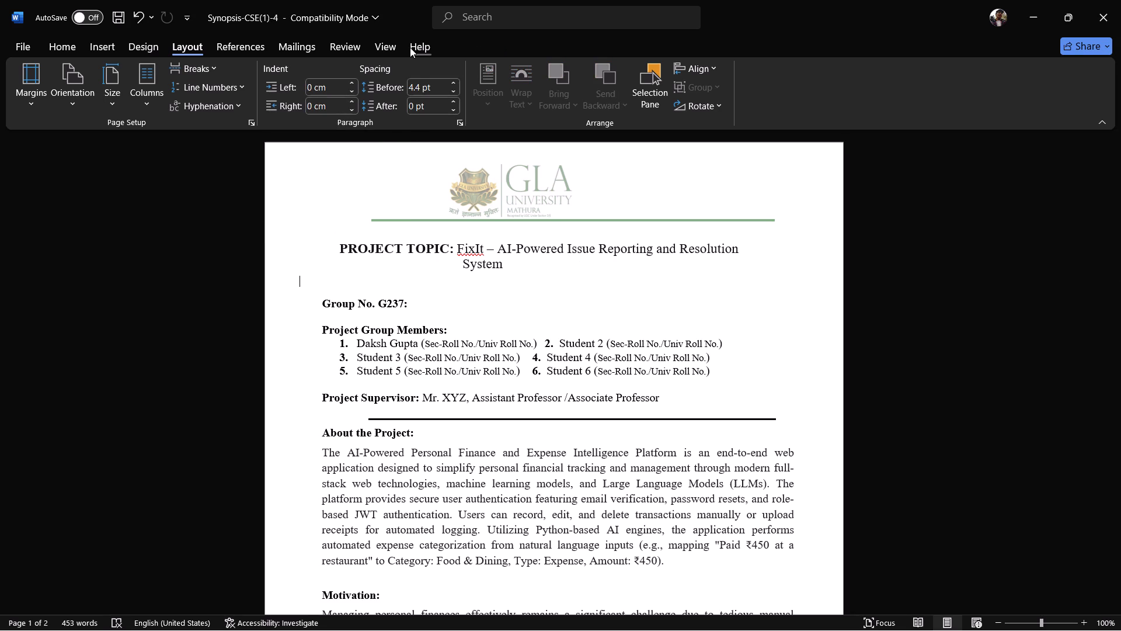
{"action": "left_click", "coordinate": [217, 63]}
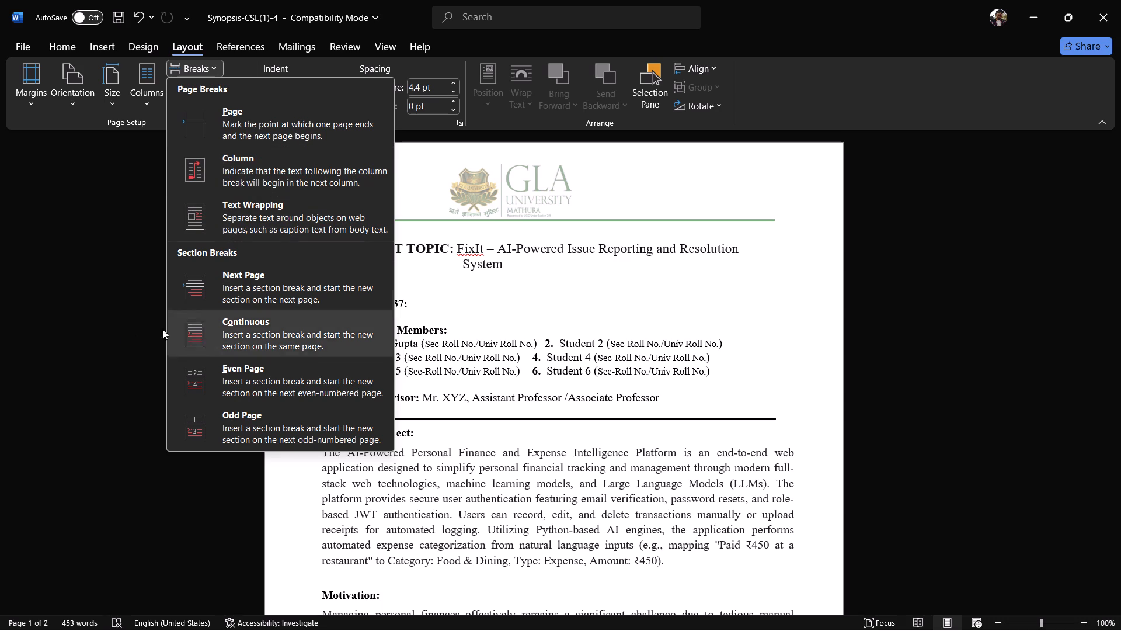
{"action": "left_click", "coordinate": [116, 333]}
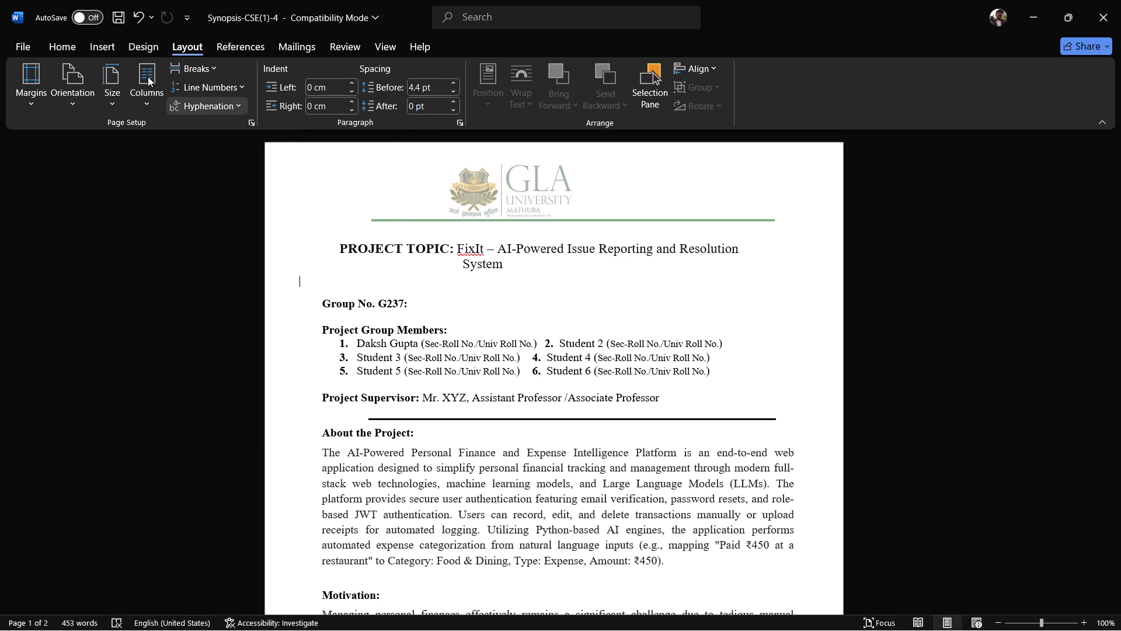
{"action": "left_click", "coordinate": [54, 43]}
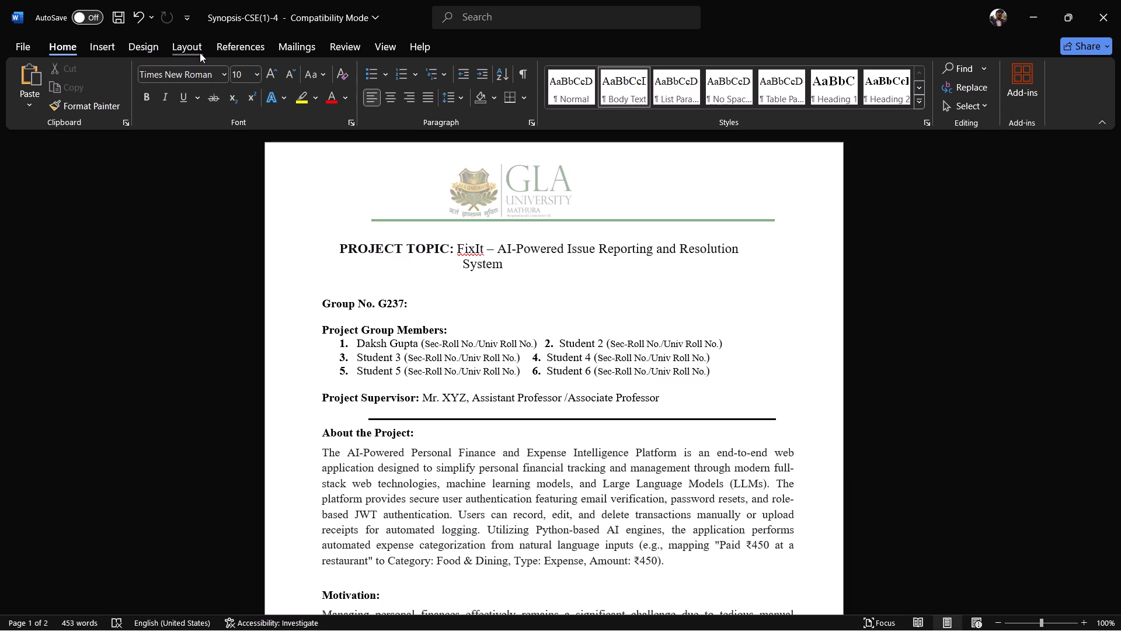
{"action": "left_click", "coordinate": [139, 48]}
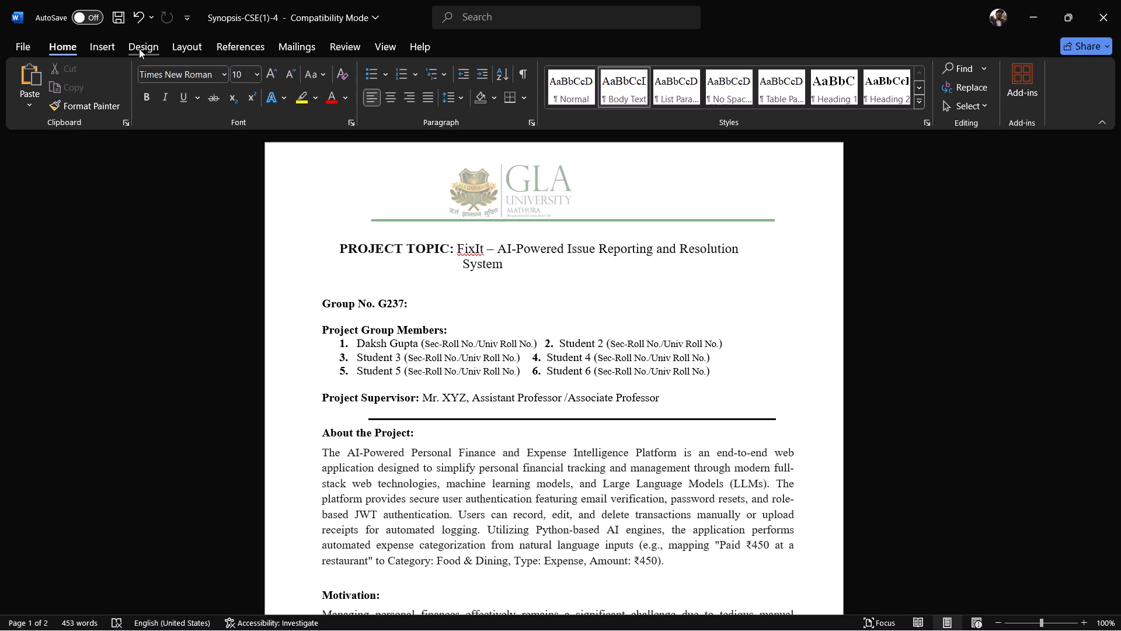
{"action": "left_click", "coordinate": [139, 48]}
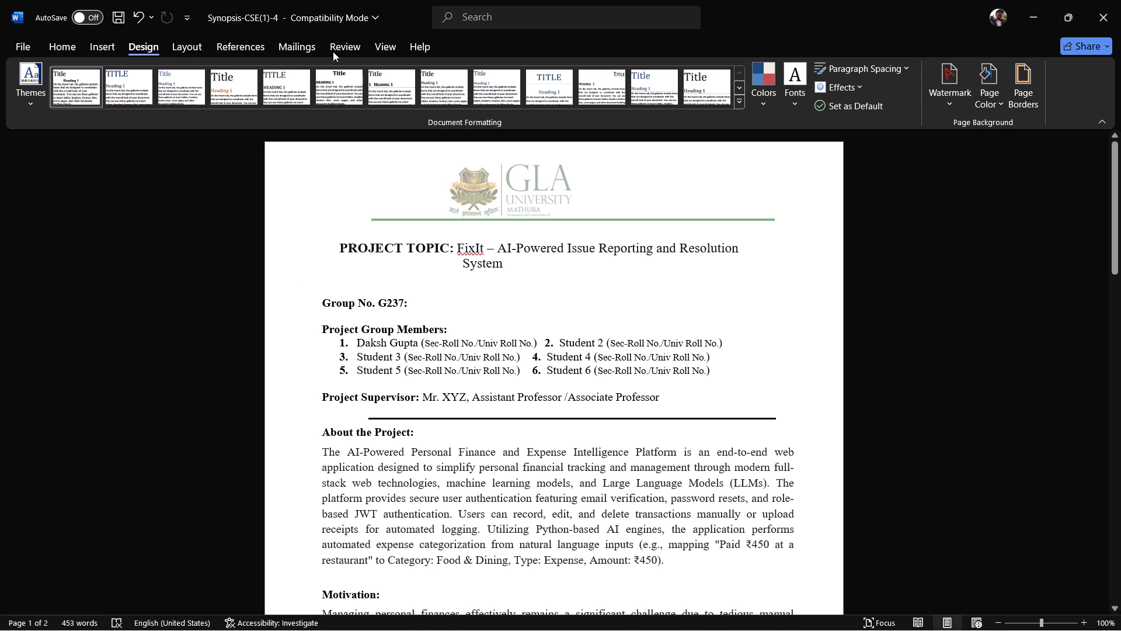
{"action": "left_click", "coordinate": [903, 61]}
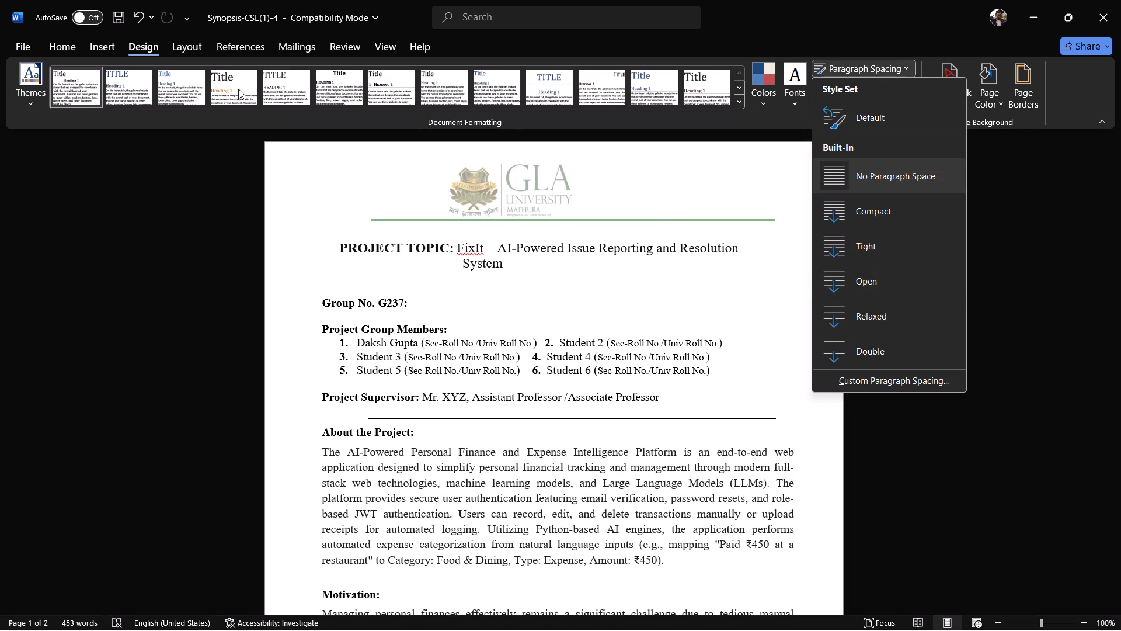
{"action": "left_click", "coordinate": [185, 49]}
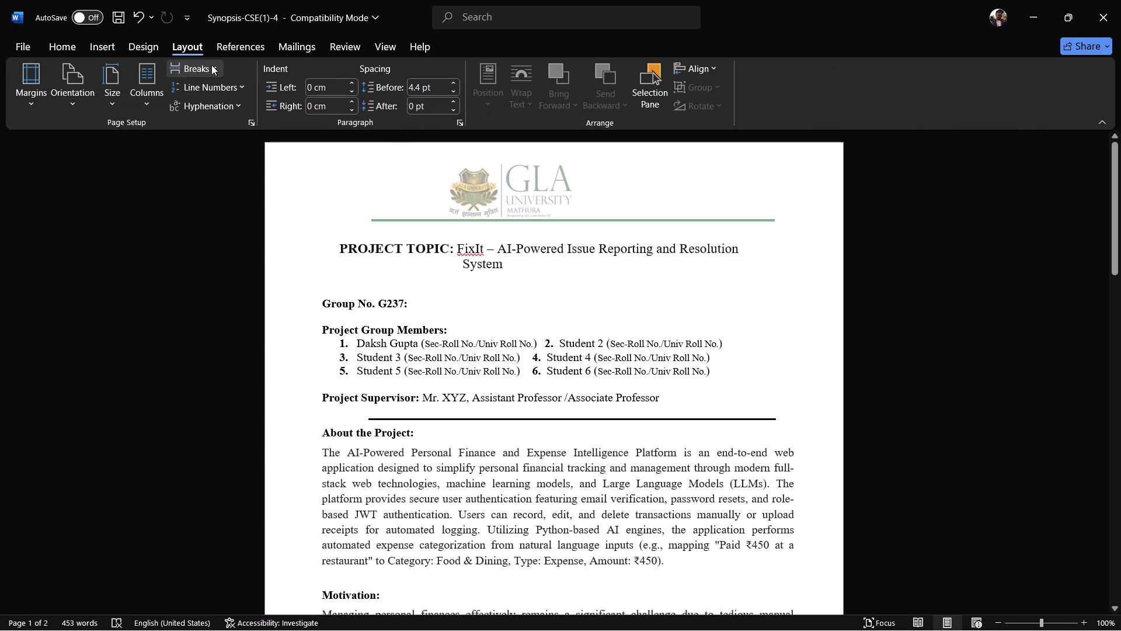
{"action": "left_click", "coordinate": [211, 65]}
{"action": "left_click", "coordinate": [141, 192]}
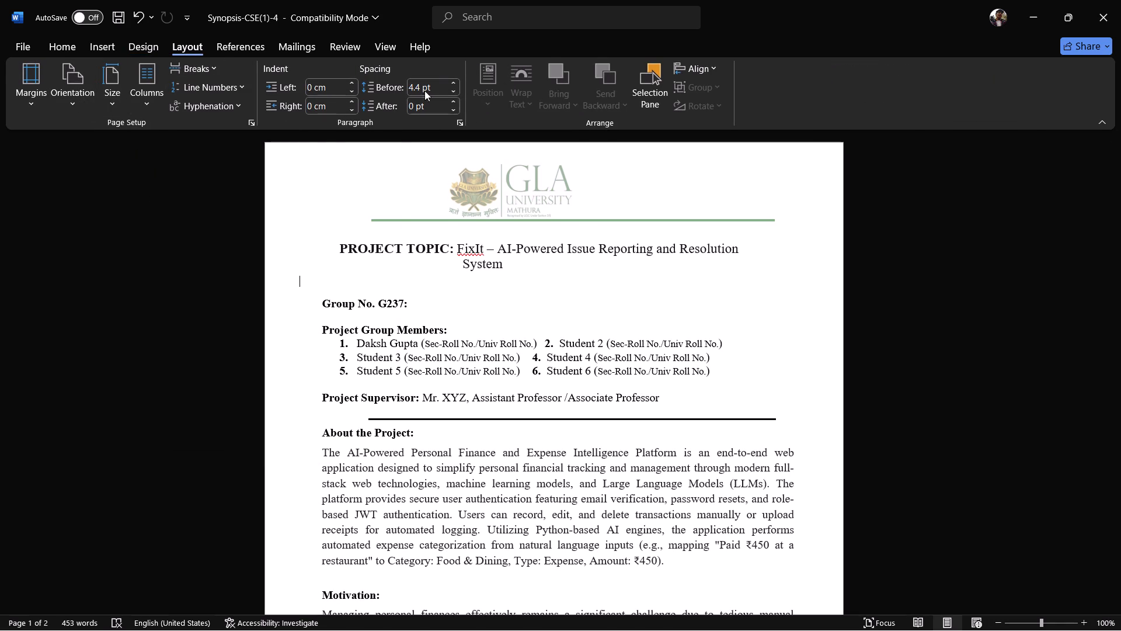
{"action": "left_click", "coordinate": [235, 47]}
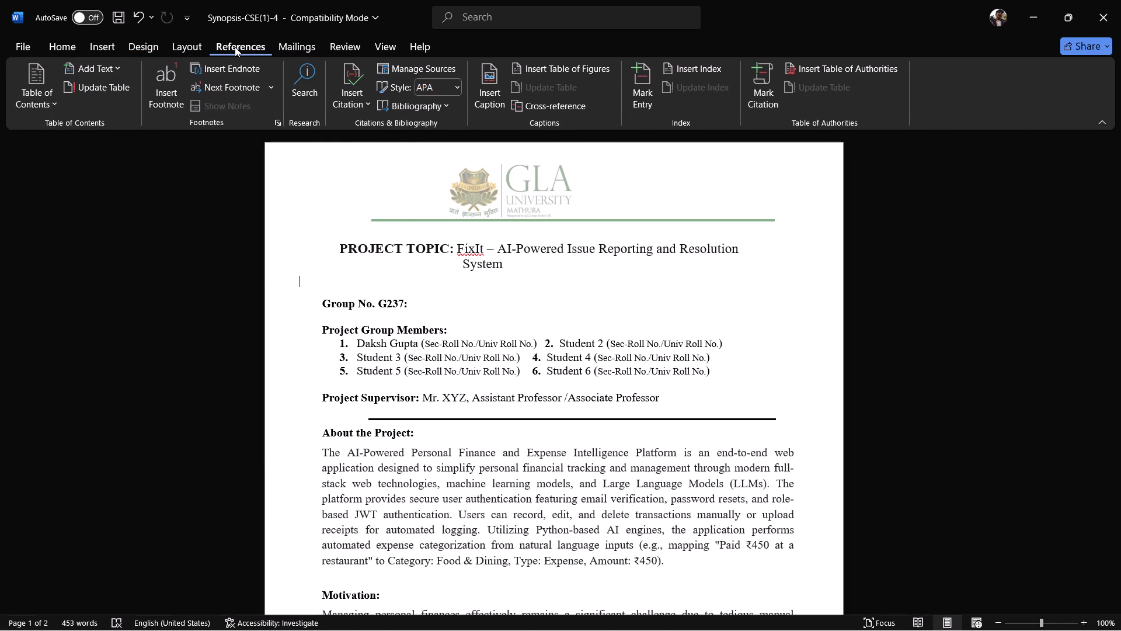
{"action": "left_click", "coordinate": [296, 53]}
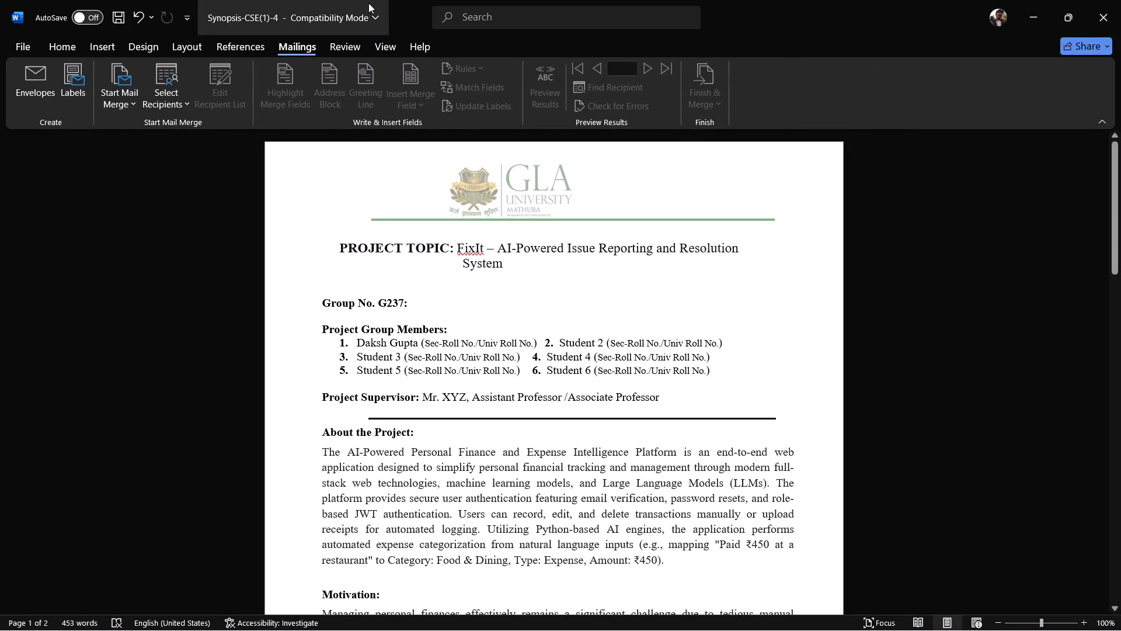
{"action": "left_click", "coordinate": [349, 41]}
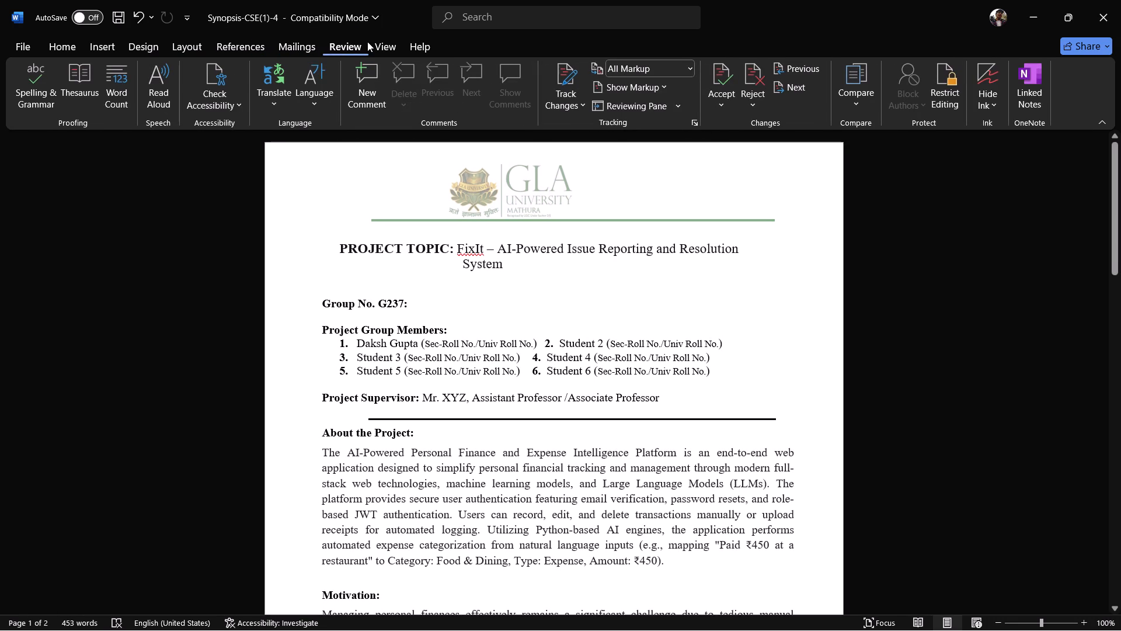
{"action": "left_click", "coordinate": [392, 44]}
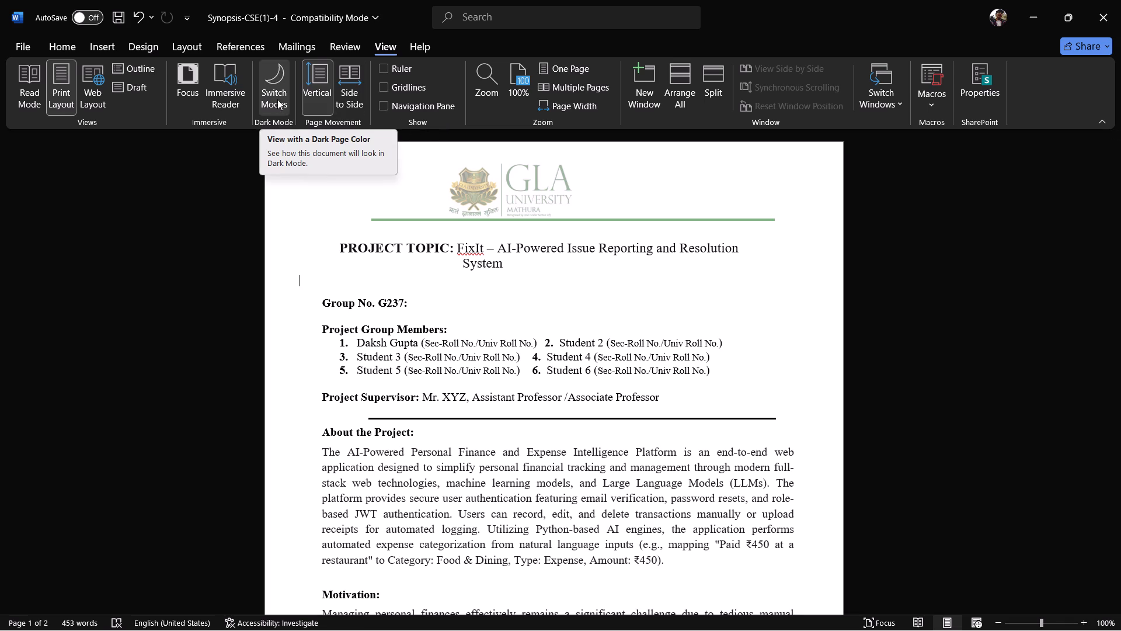
Insert a horizontal line in the empty paragraph between the project topic and the group number.
{"action": "left_click", "coordinate": [67, 50]}
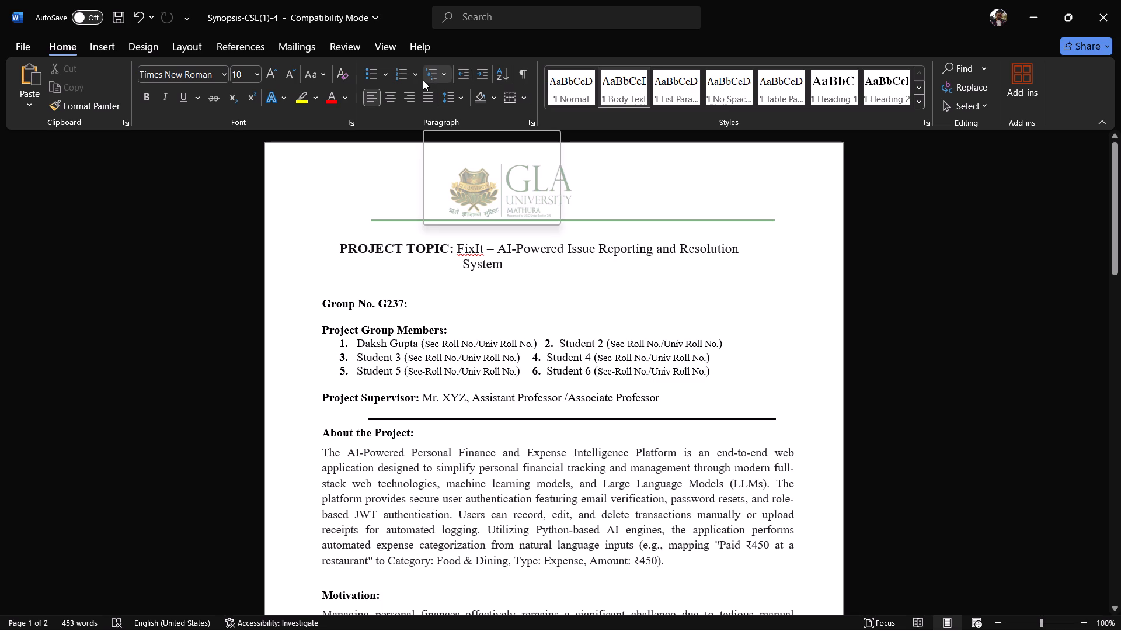
{"action": "left_click", "coordinate": [521, 96]}
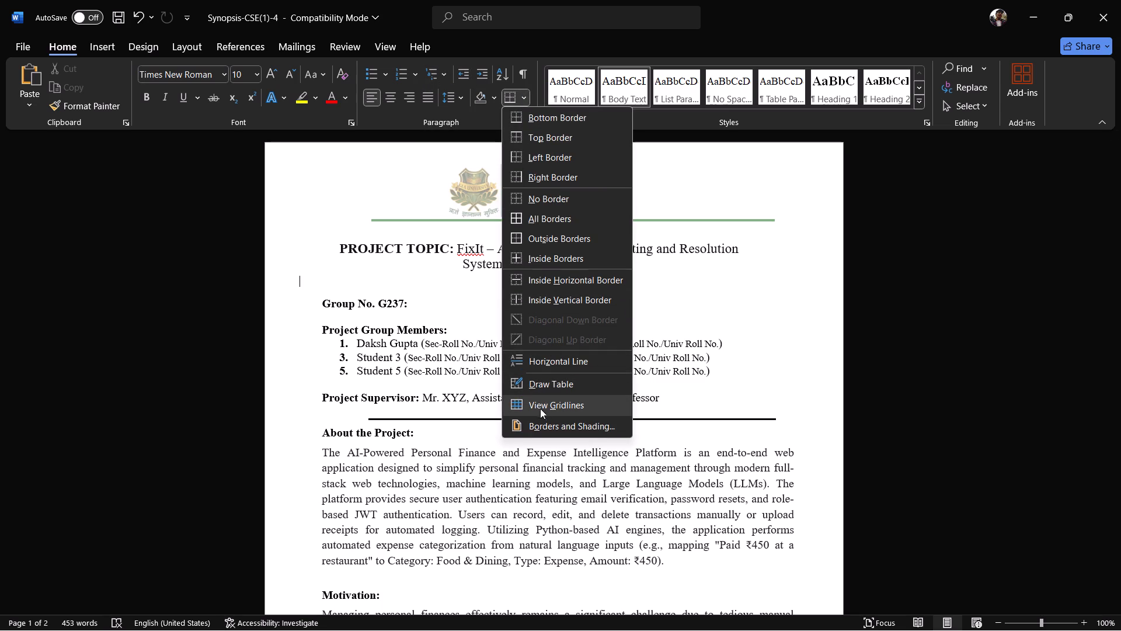
{"action": "left_click", "coordinate": [562, 364]}
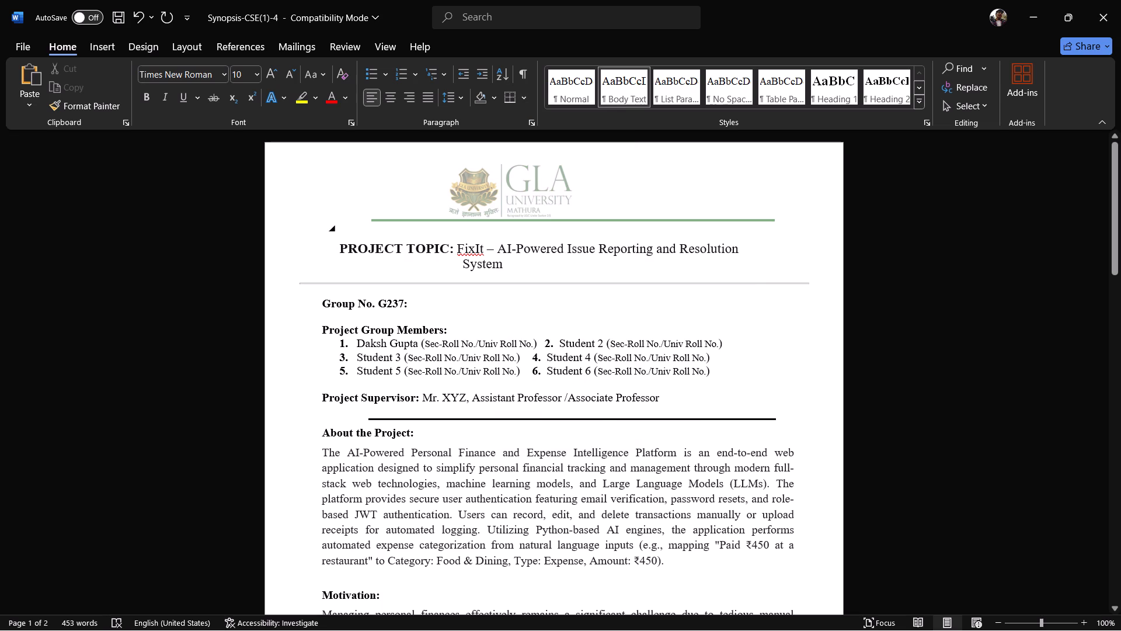
Move the GLA University logo in the page header rightward so it sits centred across the page.
{"action": "left_click", "coordinate": [437, 218]}
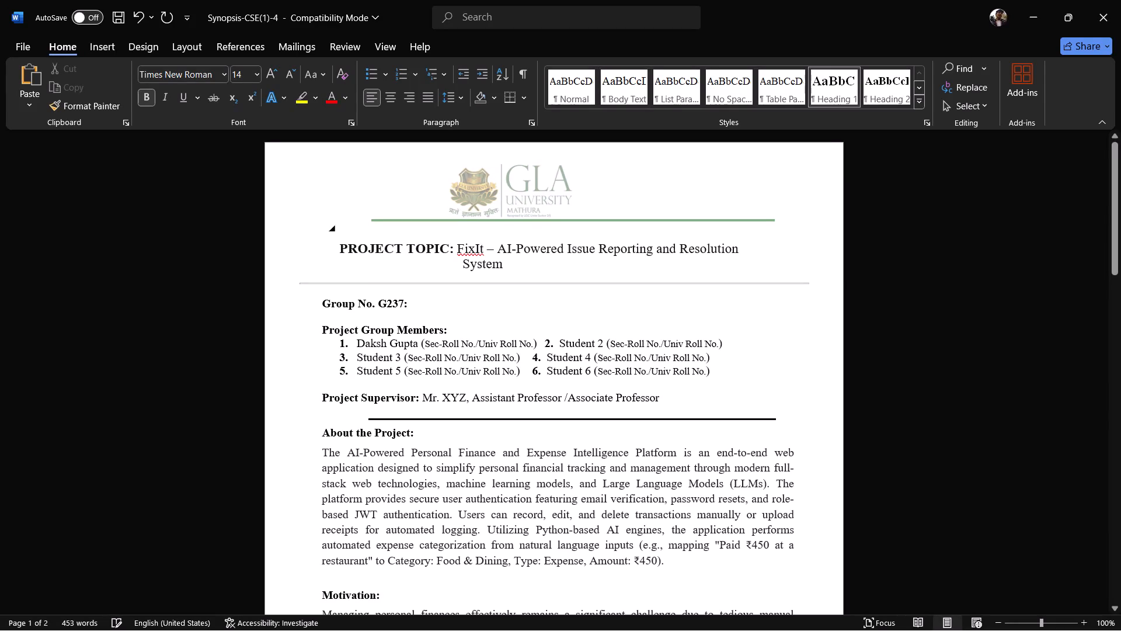
{"action": "double_click", "coordinate": [437, 218]}
{"action": "left_click", "coordinate": [509, 174]}
{"action": "double_click", "coordinate": [509, 174]}
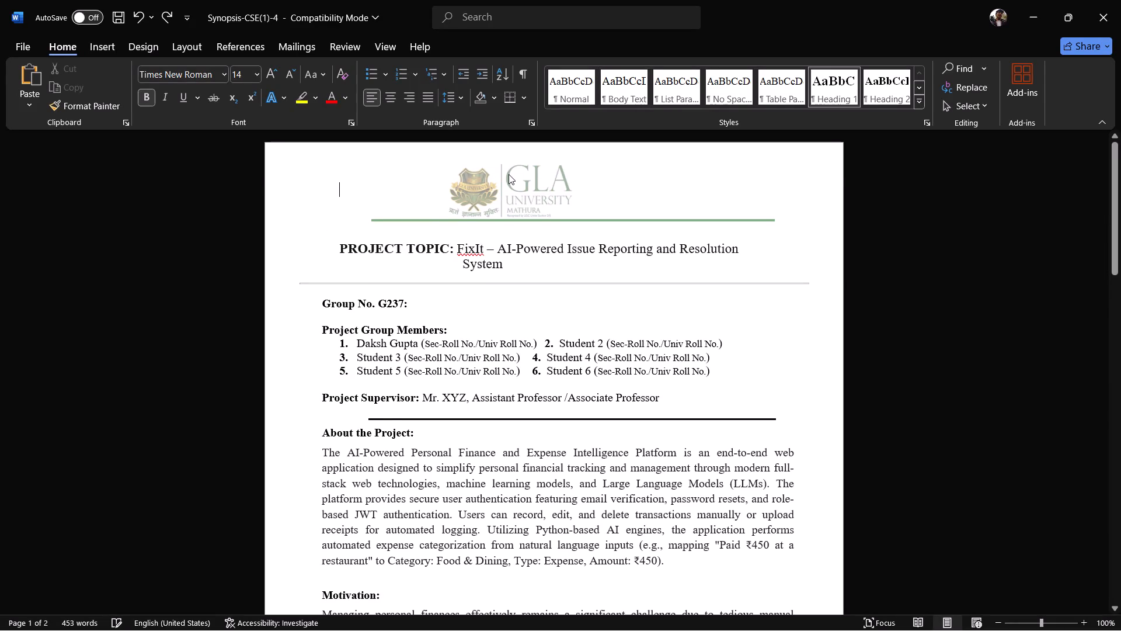
{"action": "left_click", "coordinate": [509, 174]}
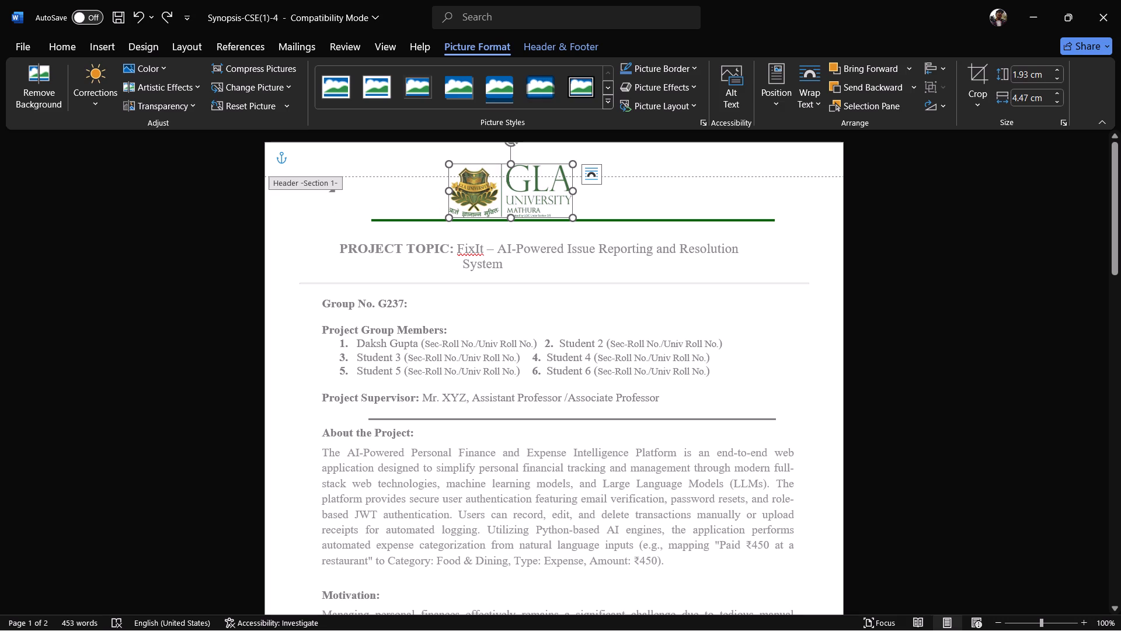
{"action": "left_click_drag", "start_coordinate": [508, 193], "coordinate": [549, 193]}
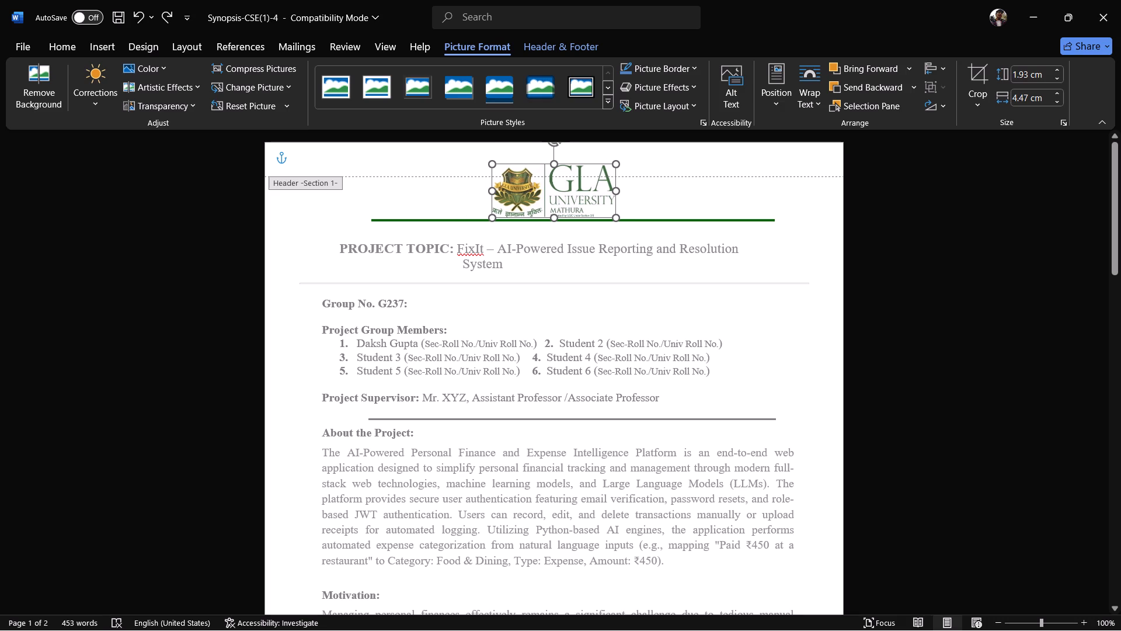
{"action": "left_click_drag", "start_coordinate": [549, 193], "coordinate": [545, 195]}
Shift the green header line below the logo leftward until its left end reaches the page's left text margin.
{"action": "double_click", "coordinate": [443, 217]}
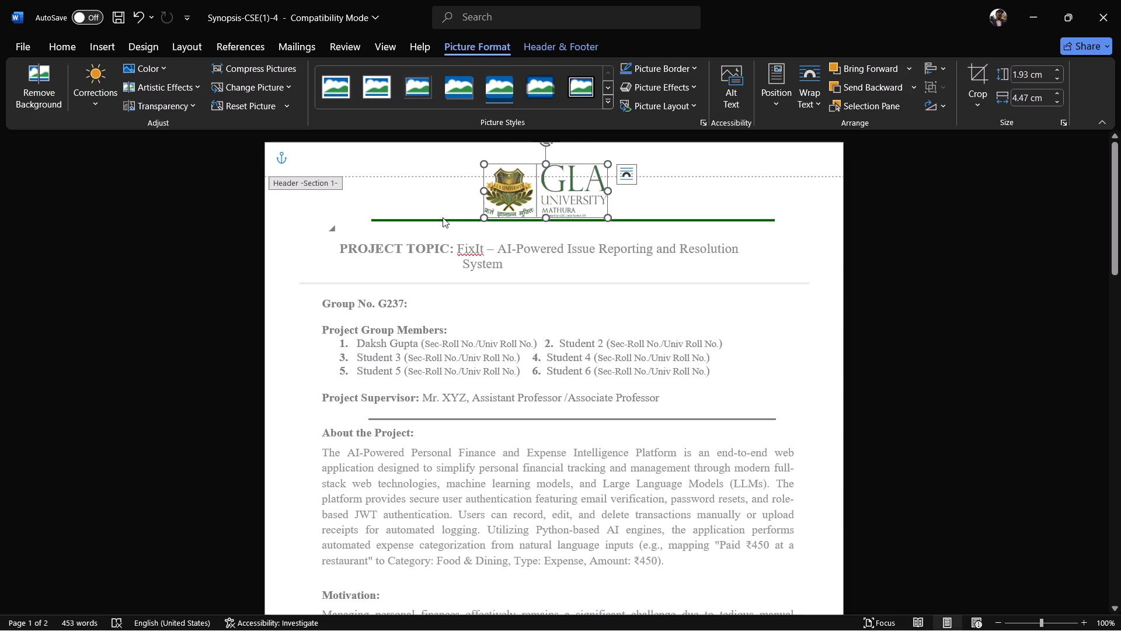
{"action": "double_click", "coordinate": [436, 220]}
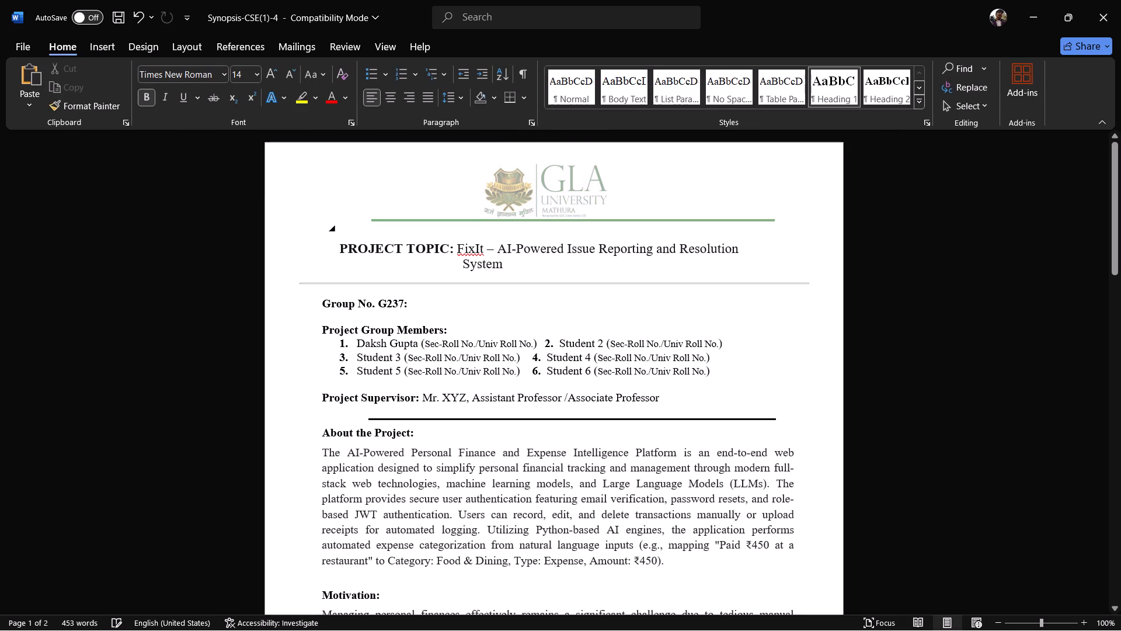
{"action": "left_click", "coordinate": [483, 148]}
{"action": "double_click", "coordinate": [514, 167]}
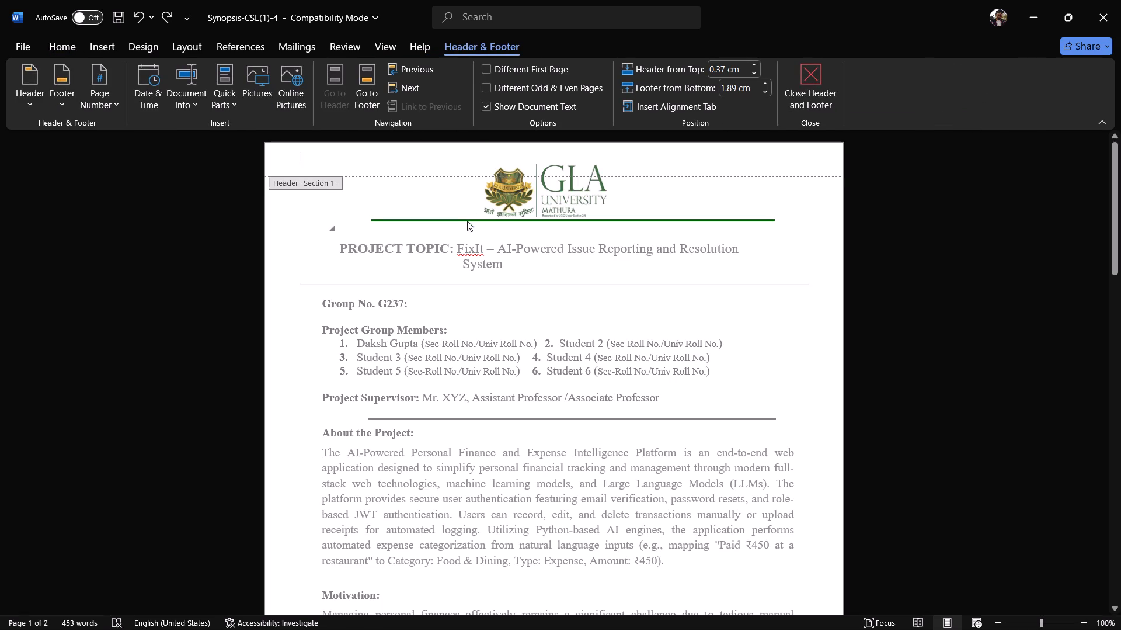
{"action": "left_click", "coordinate": [511, 220]}
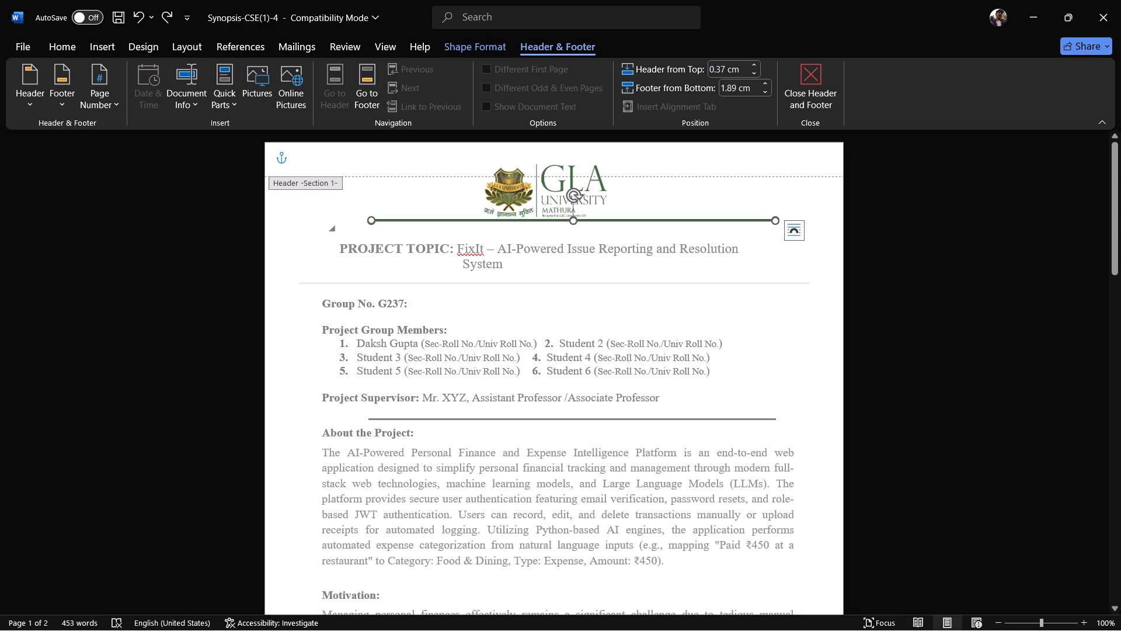
{"action": "left_click_drag", "start_coordinate": [504, 220], "coordinate": [480, 222]}
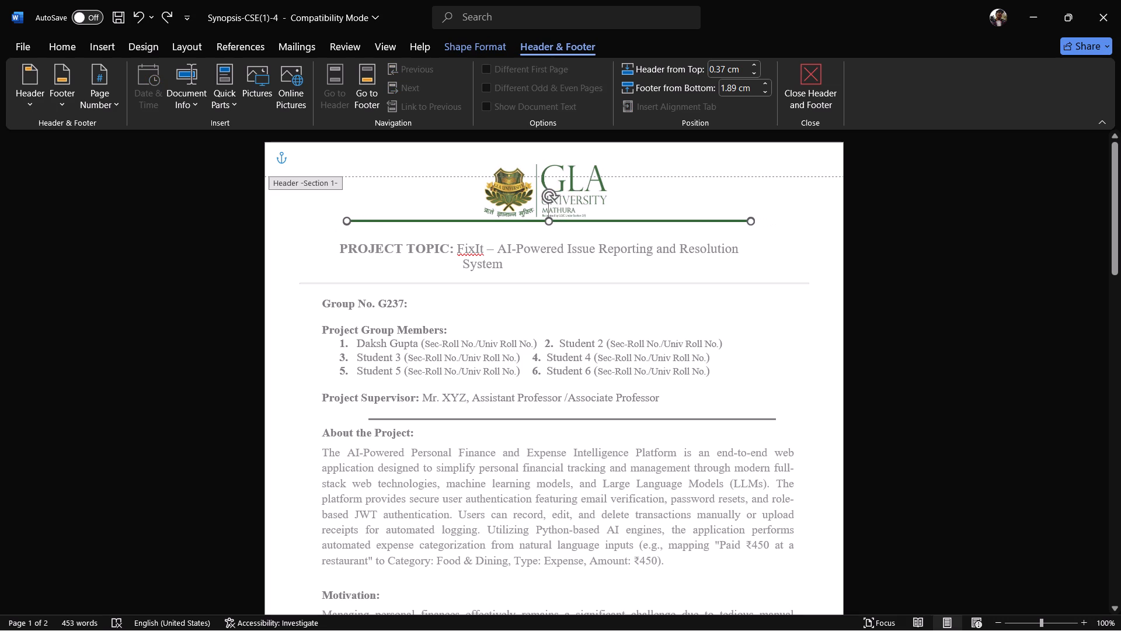
{"action": "left_click_drag", "start_coordinate": [480, 222], "coordinate": [436, 224]}
{"action": "left_click", "coordinate": [195, 98]}
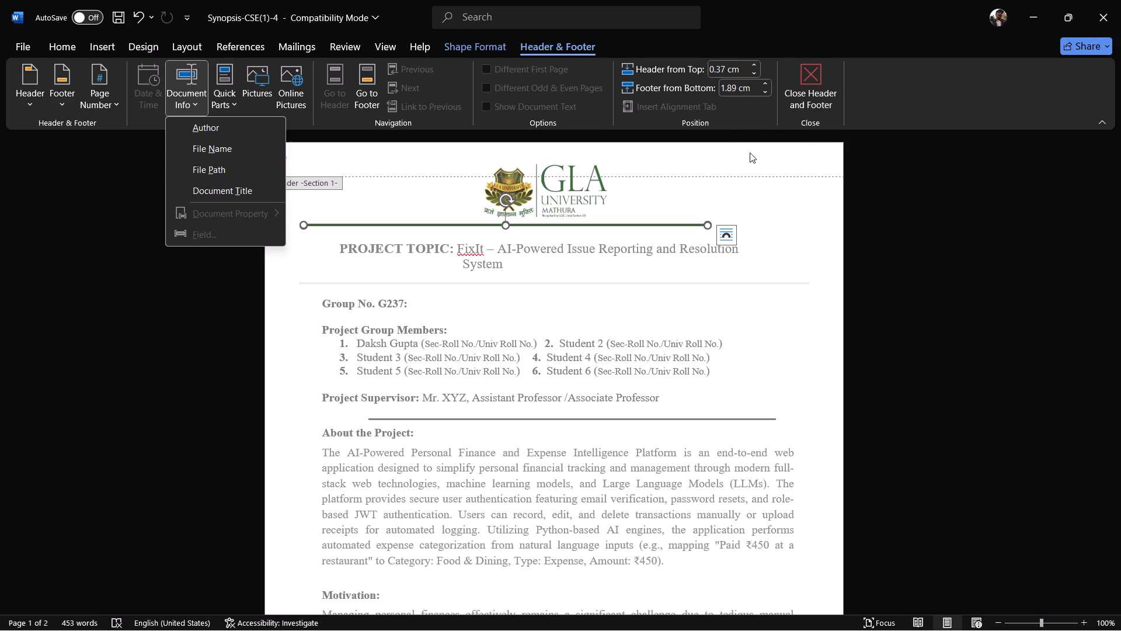
{"action": "left_click", "coordinate": [913, 160]}
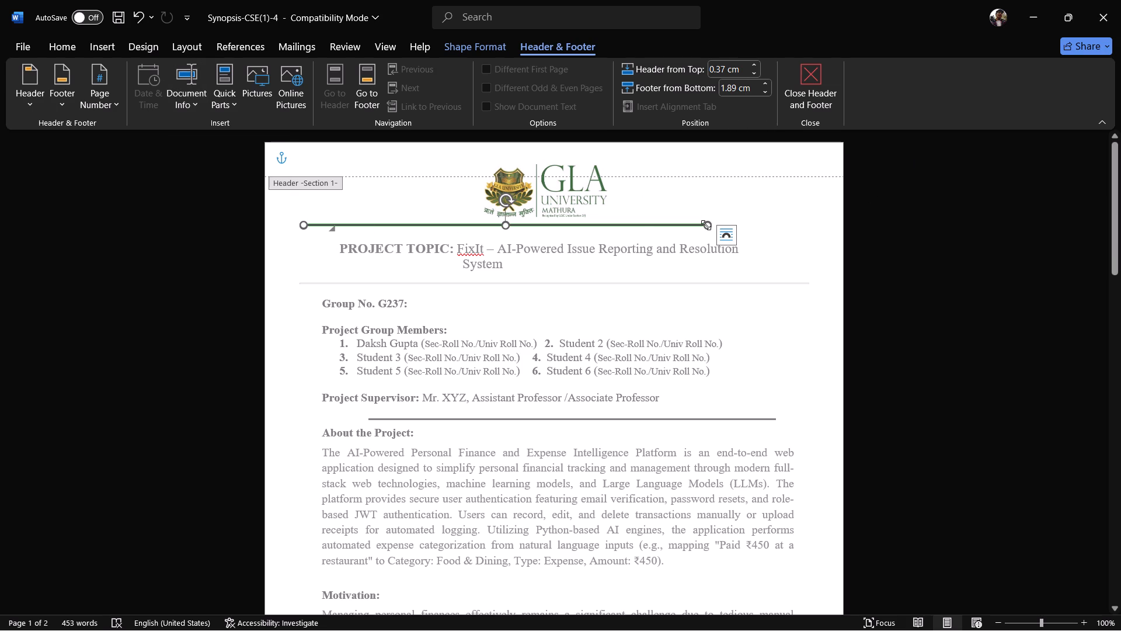
{"action": "left_click", "coordinate": [726, 231]}
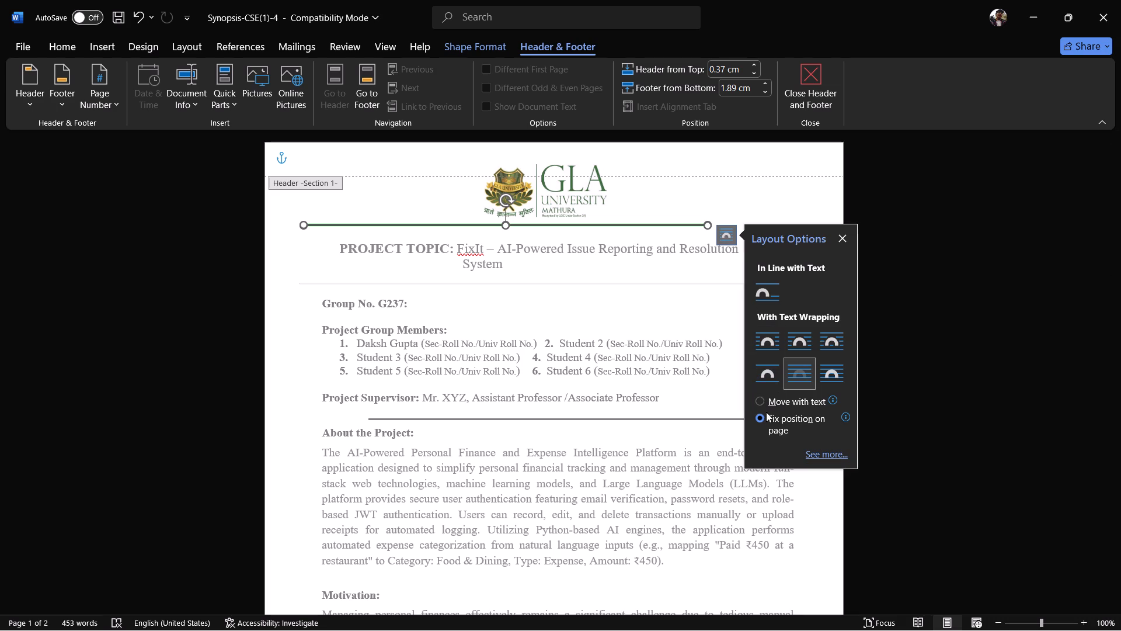
{"action": "left_click", "coordinate": [933, 323]}
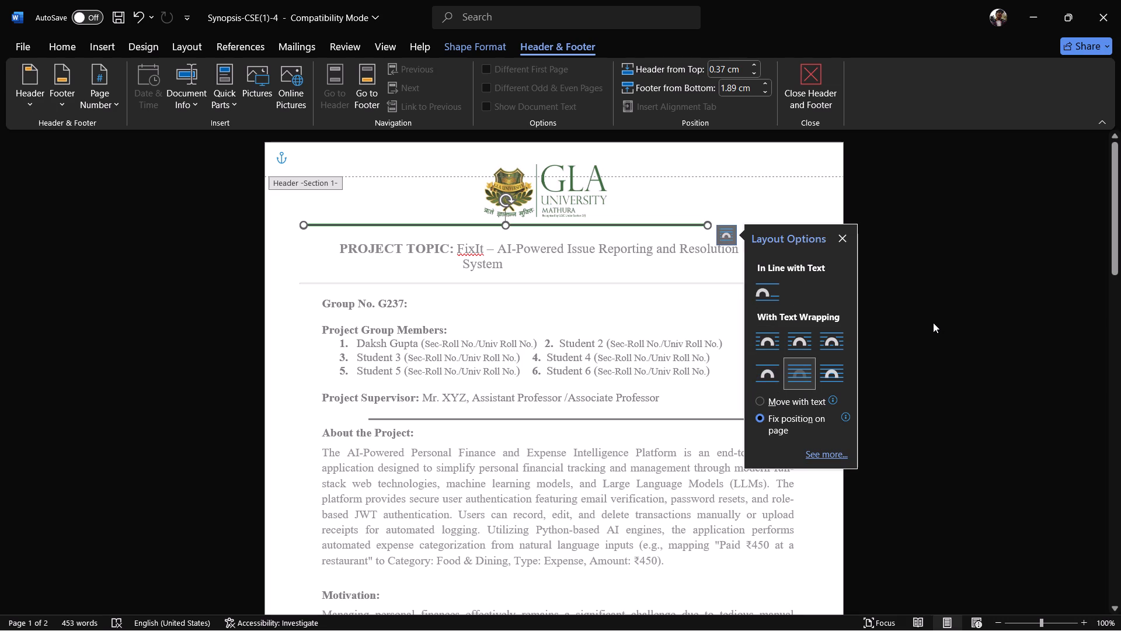
{"action": "left_click", "coordinate": [841, 238]}
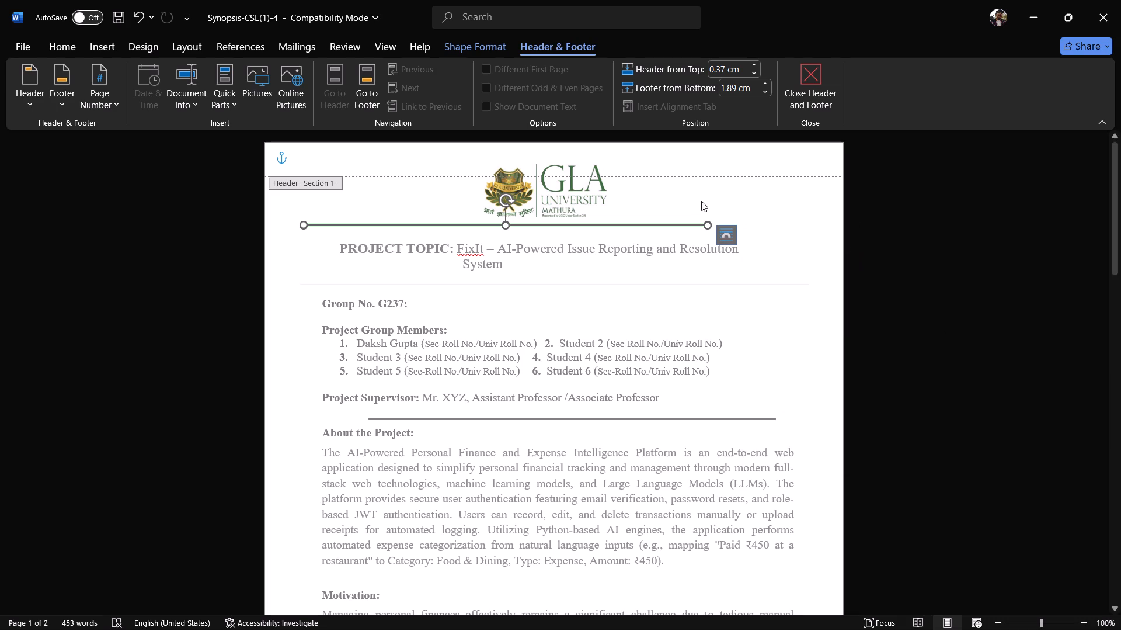
Stretch the right end of the green header line out to the page's right margin, keeping the line level.
{"action": "left_click_drag", "start_coordinate": [705, 223], "coordinate": [730, 223]}
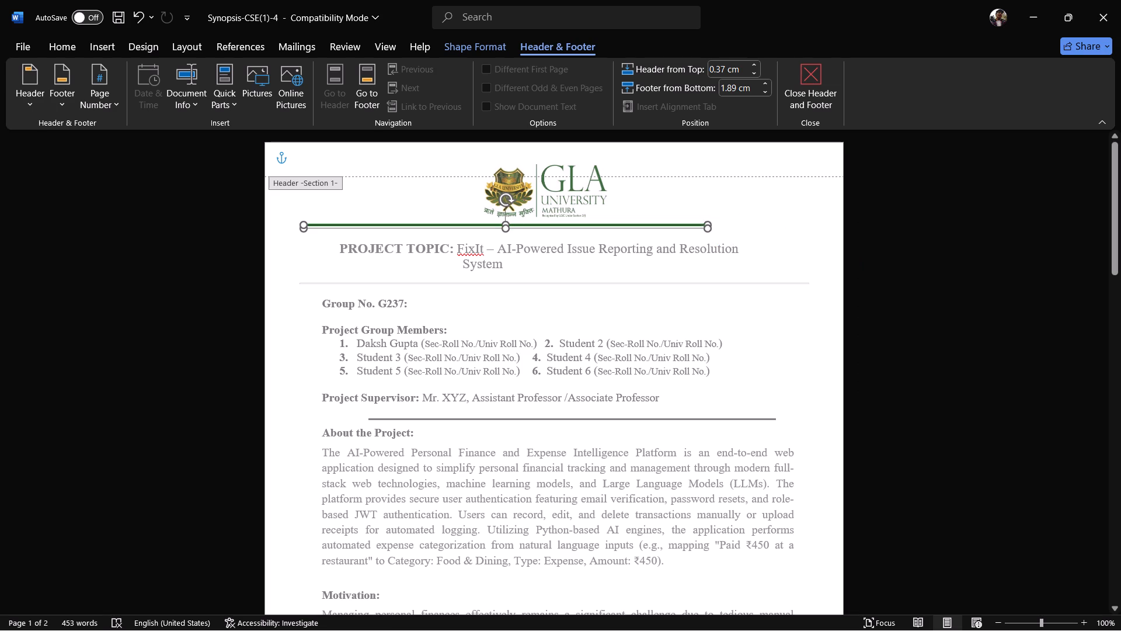
{"action": "left_click_drag", "start_coordinate": [730, 223], "coordinate": [815, 220]}
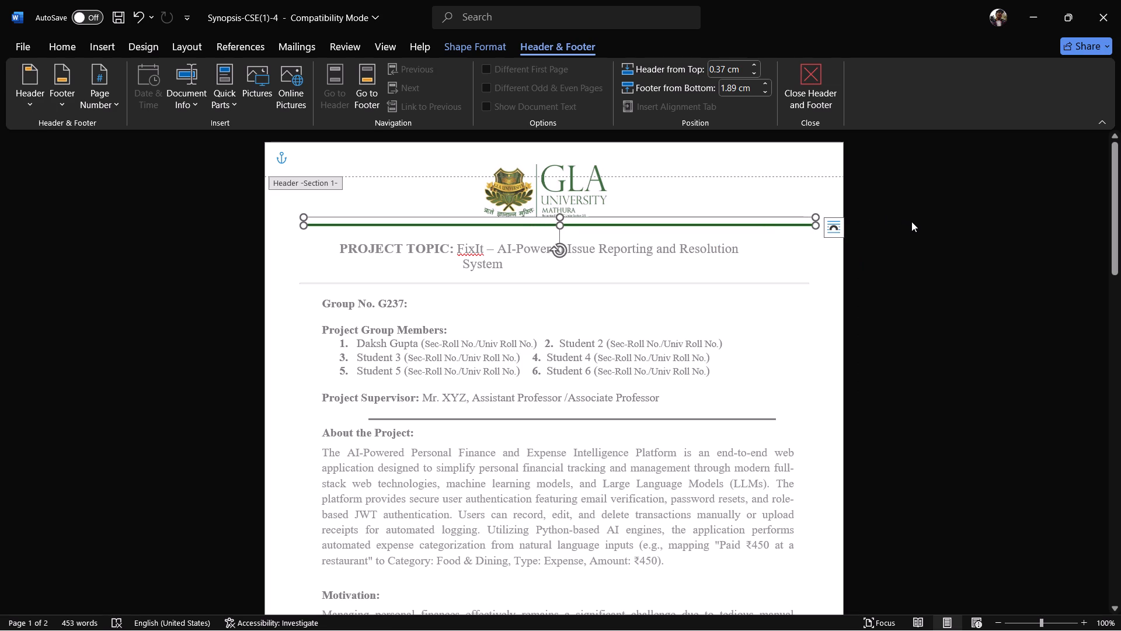
{"action": "left_click_drag", "start_coordinate": [814, 212], "coordinate": [814, 217]}
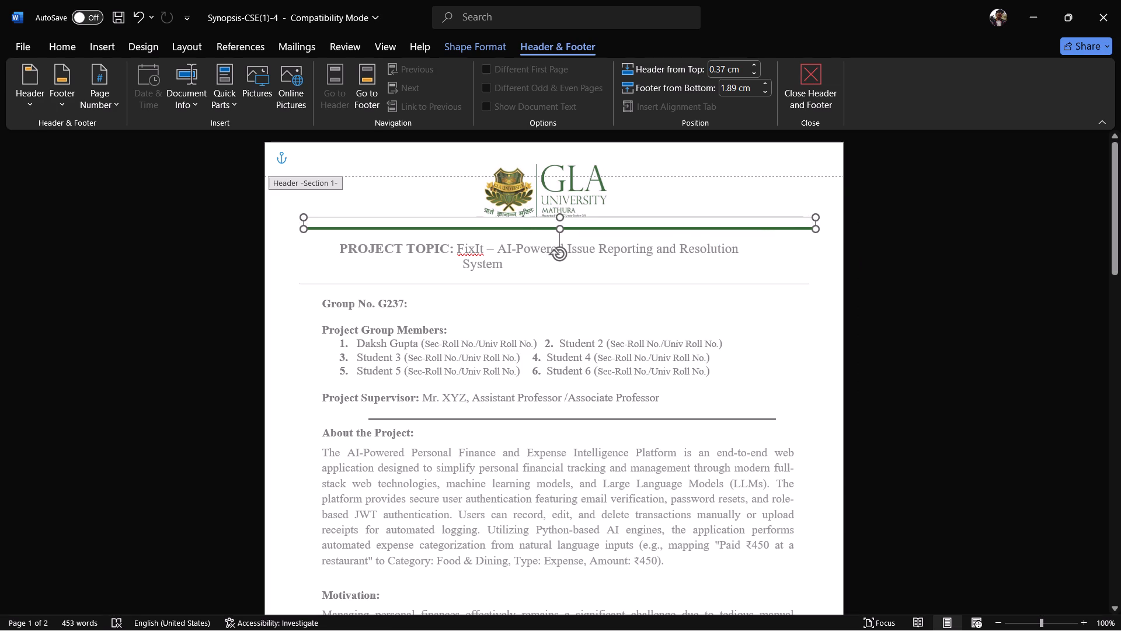
{"action": "left_click_drag", "start_coordinate": [814, 217], "coordinate": [817, 226]}
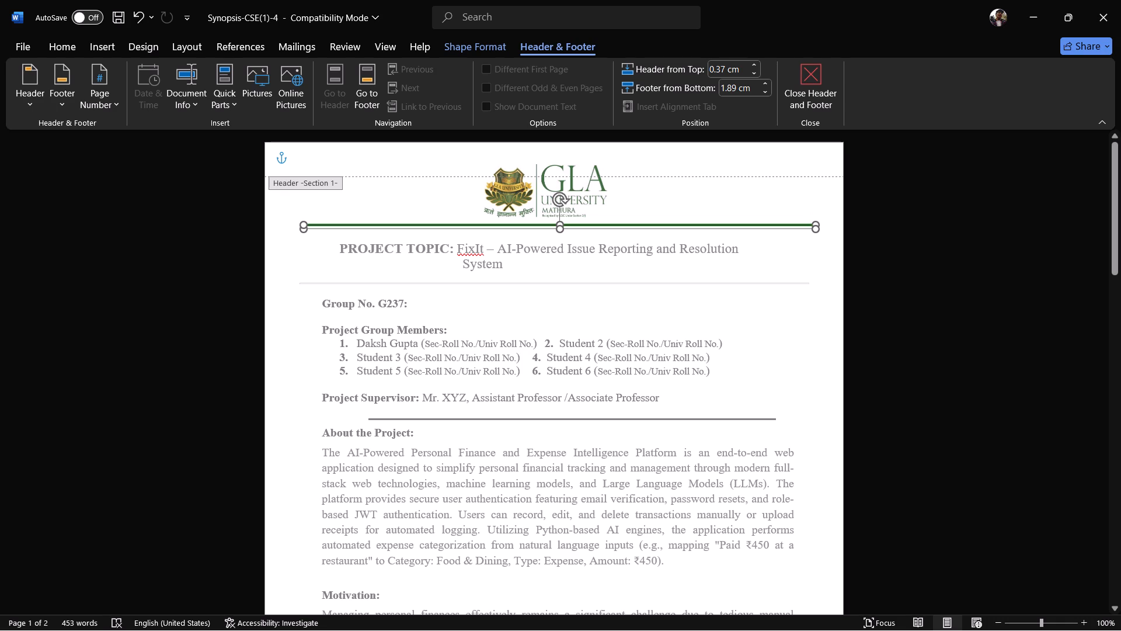
{"action": "left_click_drag", "start_coordinate": [817, 226], "coordinate": [818, 227]}
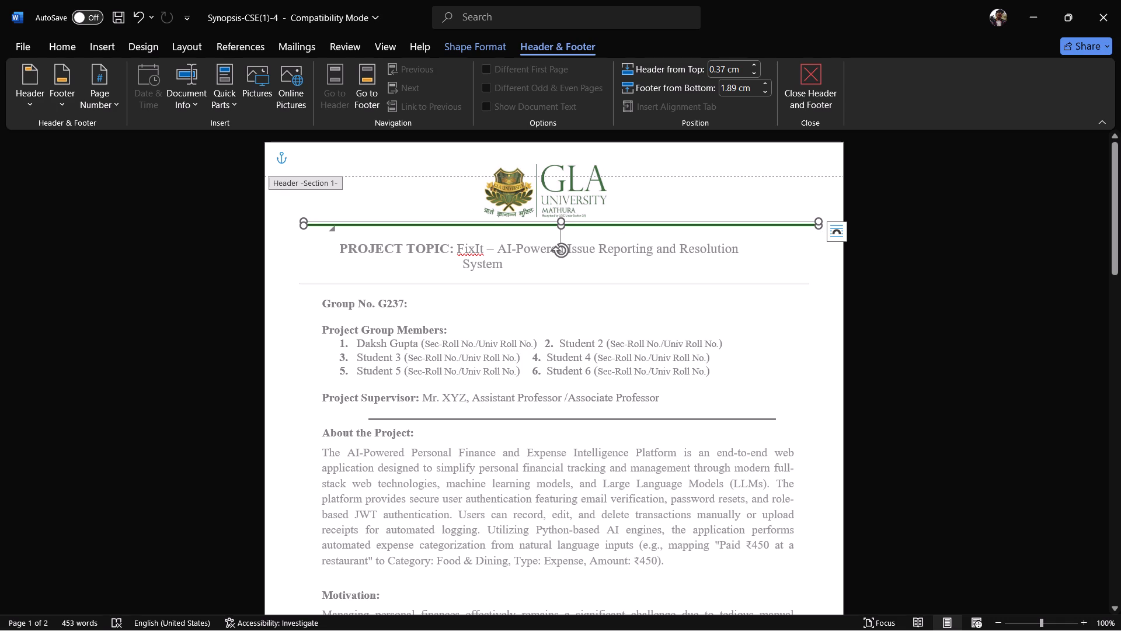
Nudge the lengthened green line slightly left to centre it under the logo, and return to editing the document body.
{"action": "left_click_drag", "start_coordinate": [596, 224], "coordinate": [585, 225]}
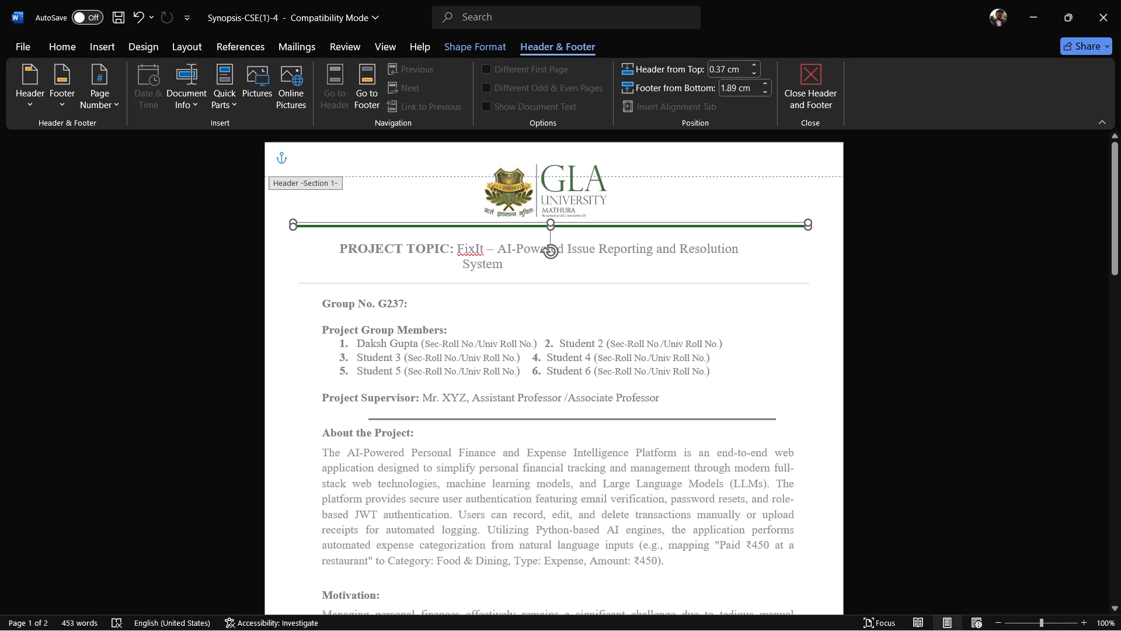
{"action": "left_click_drag", "start_coordinate": [585, 225], "coordinate": [588, 223]}
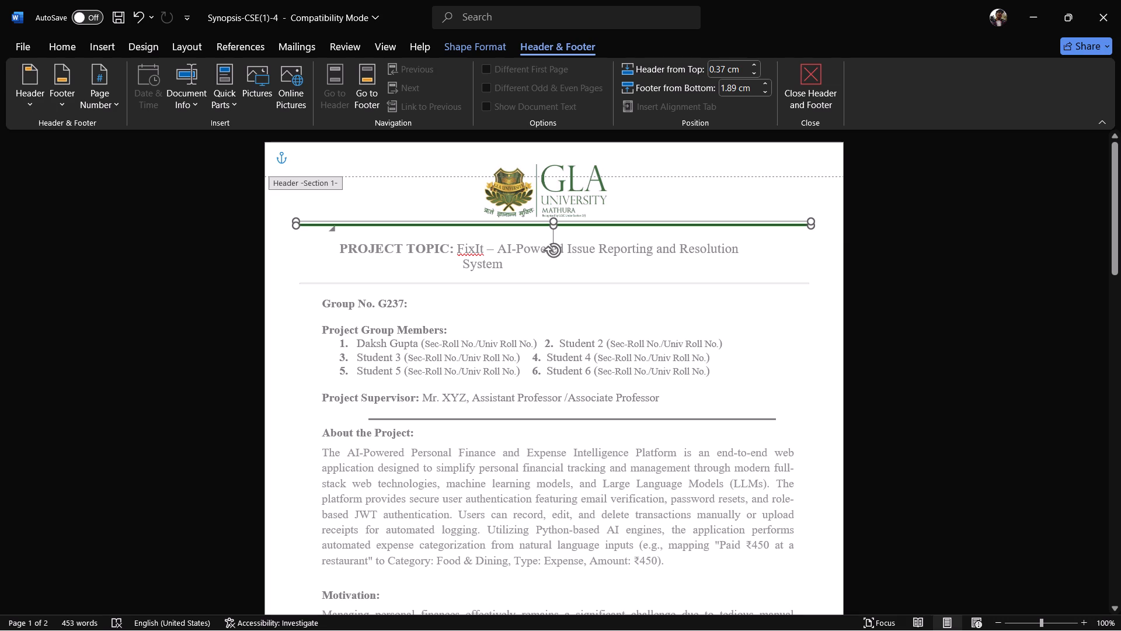
{"action": "left_click", "coordinate": [894, 259]}
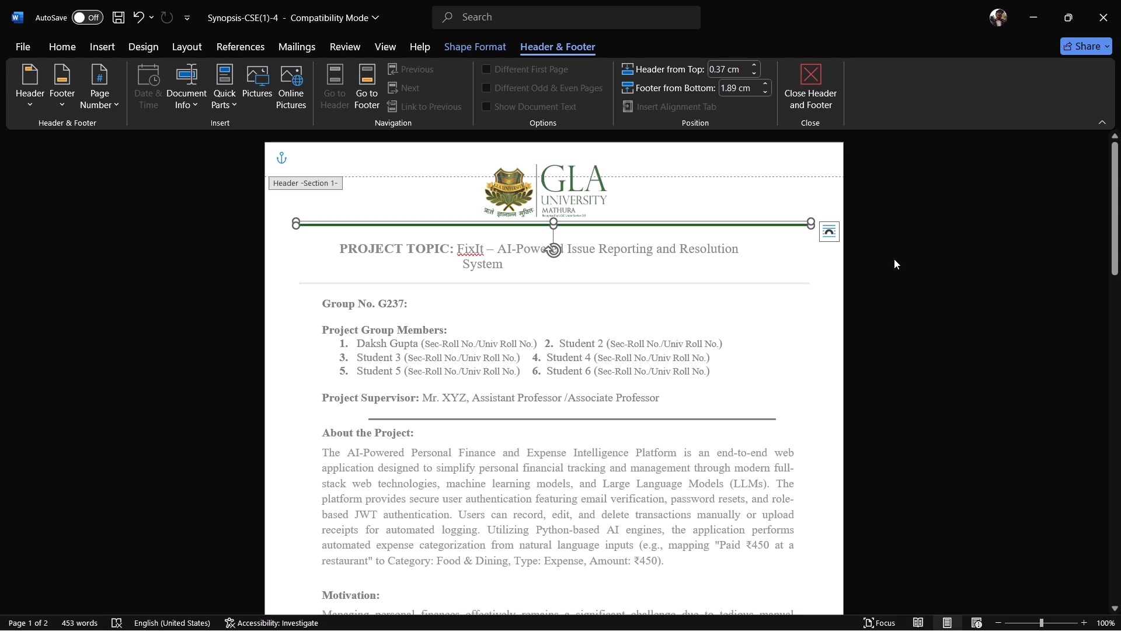
{"action": "left_click", "coordinate": [894, 259]}
{"action": "left_click", "coordinate": [646, 392]}
{"action": "double_click", "coordinate": [646, 392]}
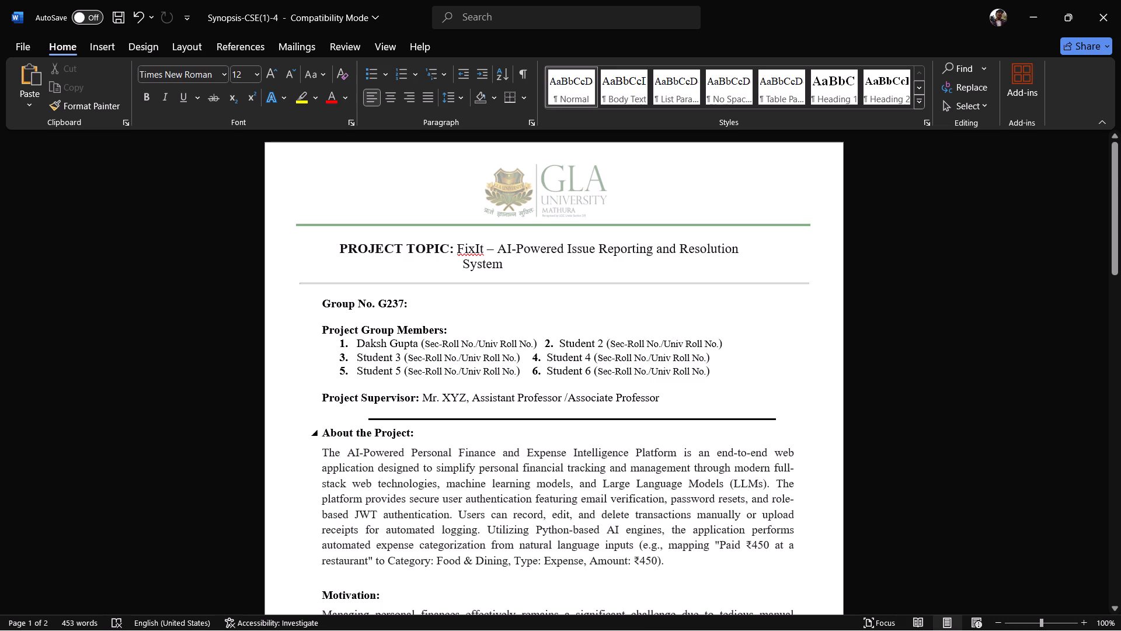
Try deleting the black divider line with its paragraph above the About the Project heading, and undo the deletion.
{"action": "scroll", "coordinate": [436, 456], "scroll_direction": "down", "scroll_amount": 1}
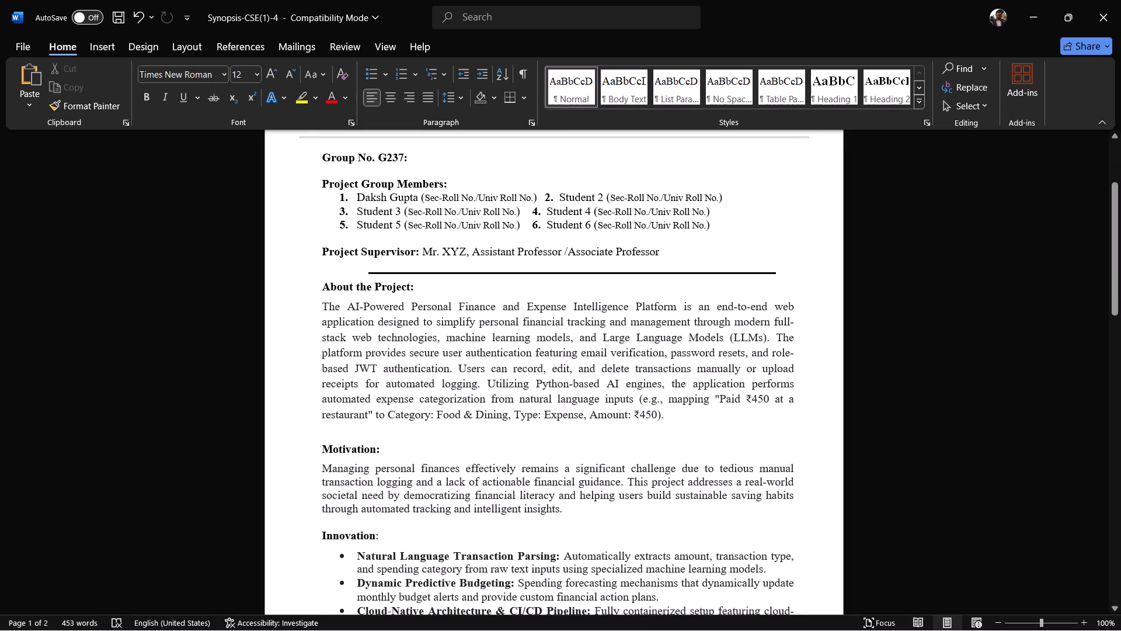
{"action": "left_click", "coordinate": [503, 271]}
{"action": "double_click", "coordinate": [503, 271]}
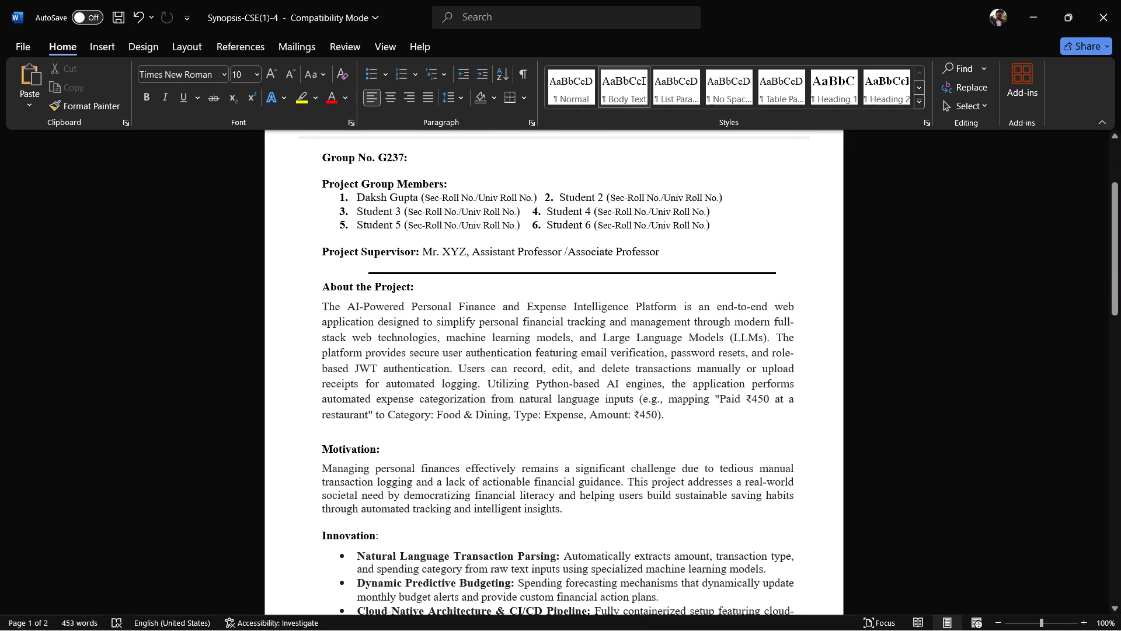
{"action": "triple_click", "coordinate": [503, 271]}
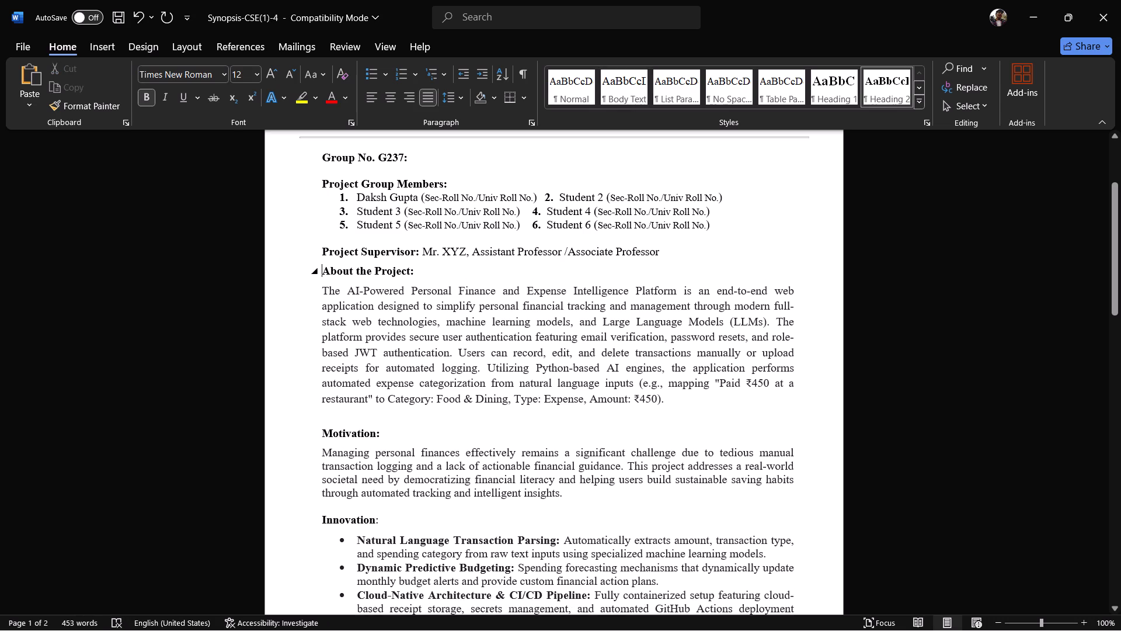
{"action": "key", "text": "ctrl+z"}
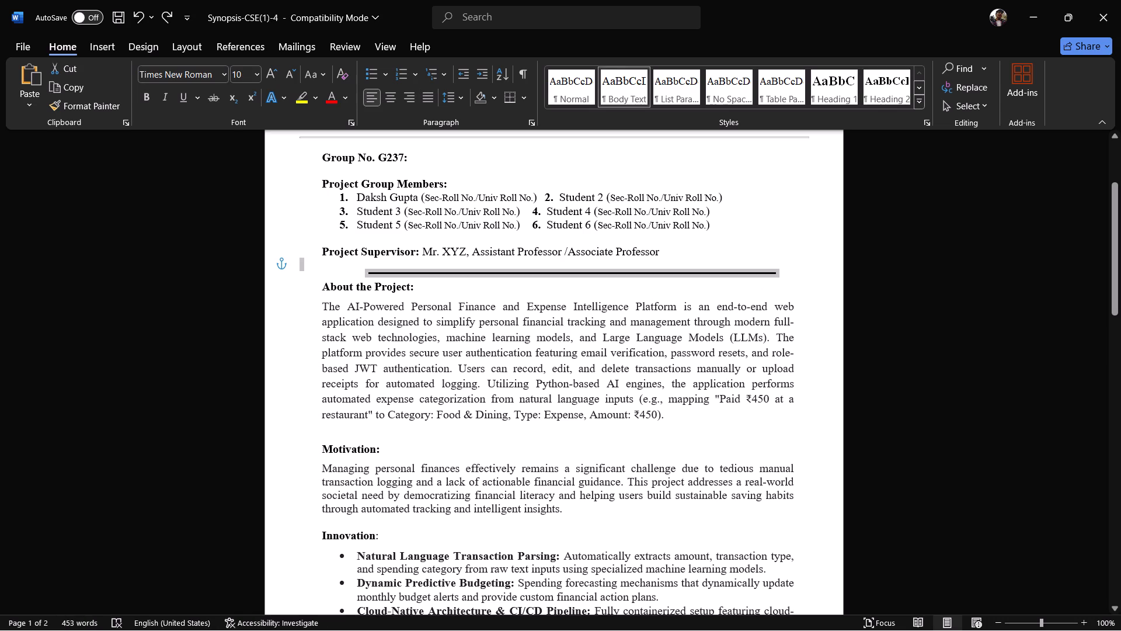
Insert a horizontal line directly below the Project Supervisor line.
{"action": "left_click", "coordinate": [685, 248]}
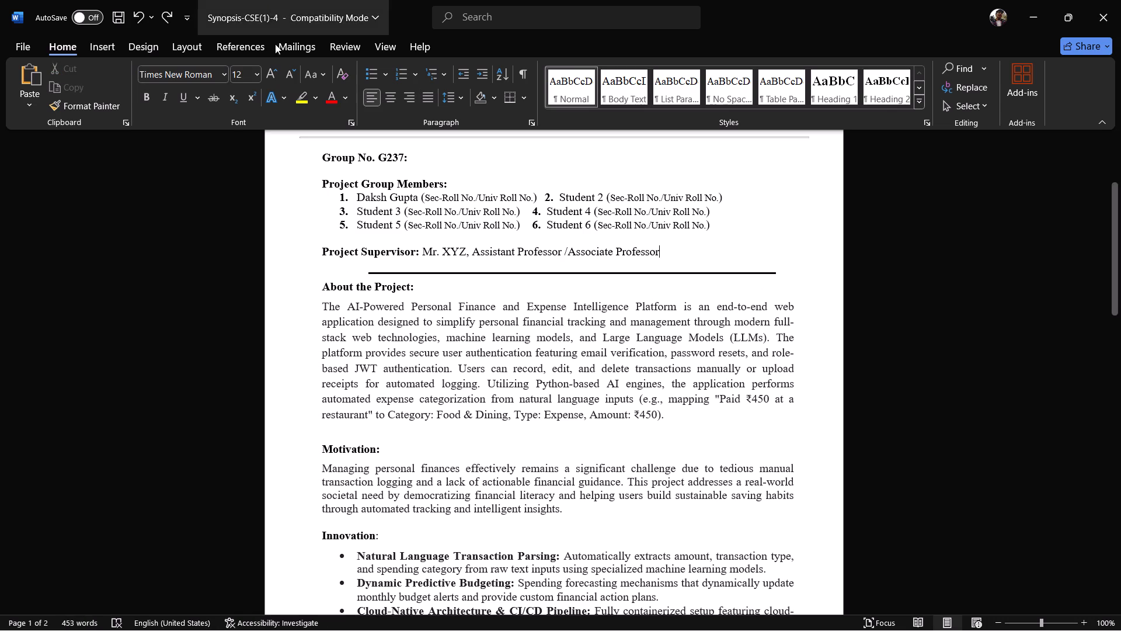
{"action": "left_click", "coordinate": [520, 97]}
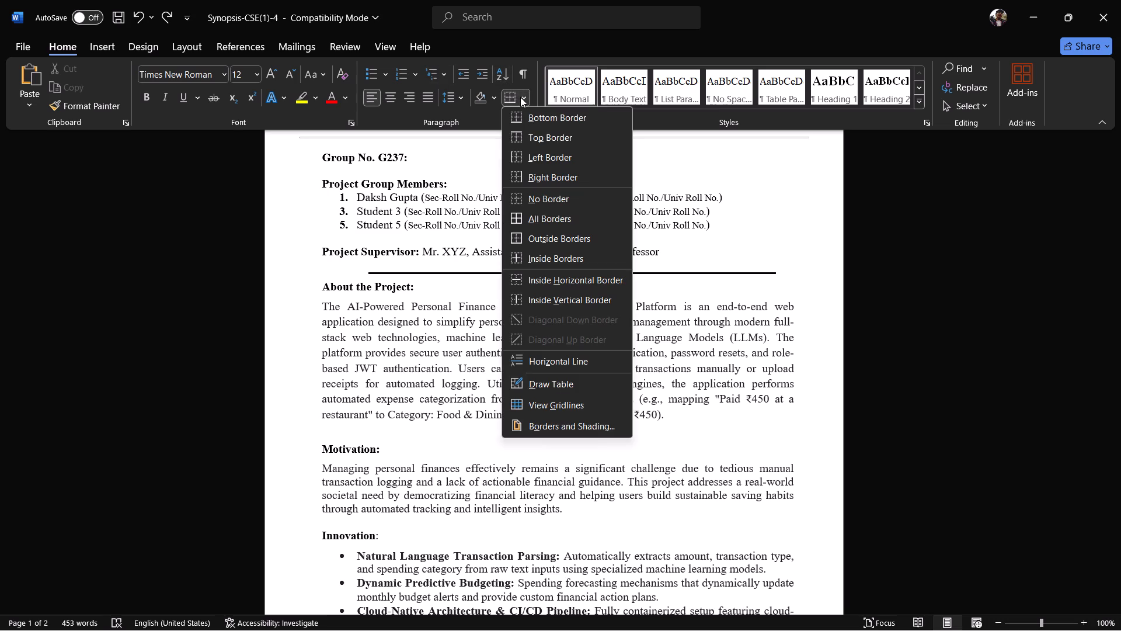
{"action": "left_click", "coordinate": [570, 356]}
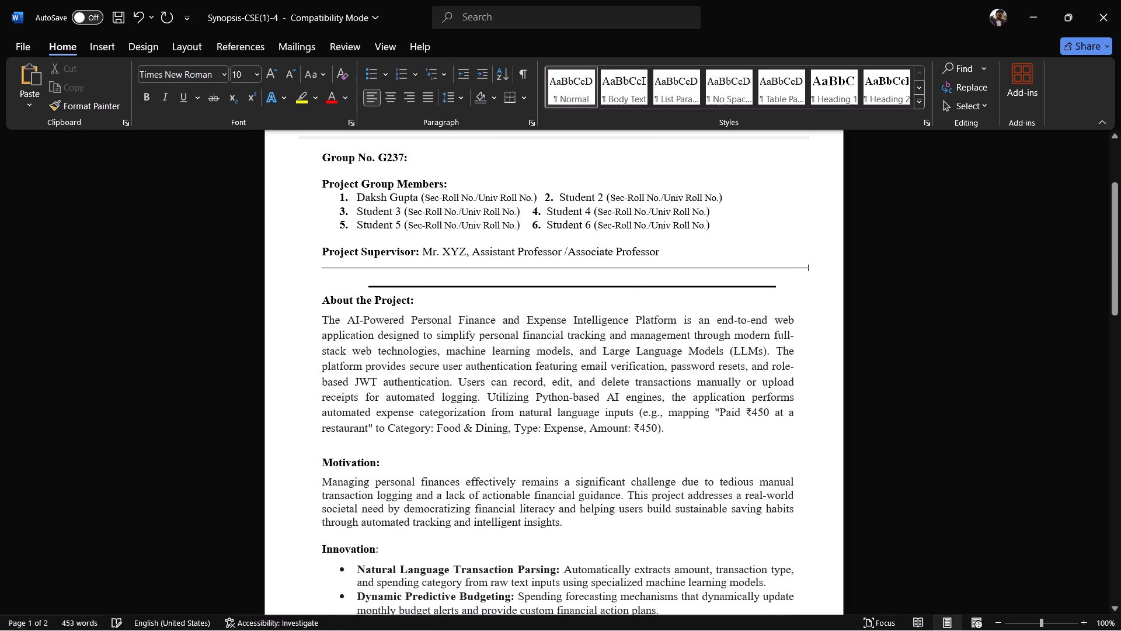
Delete the old black divider line above the About the Project heading, along with the empty paragraph left there.
{"action": "triple_click", "coordinate": [410, 285]}
{"action": "double_click", "coordinate": [410, 285]}
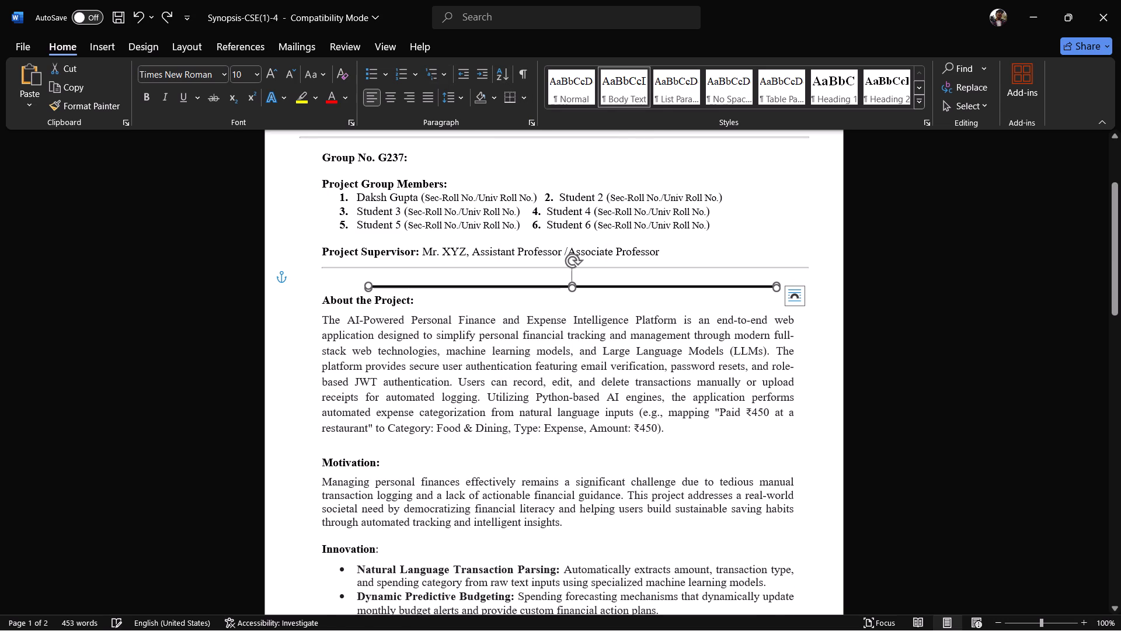
{"action": "key", "text": "Delete"}
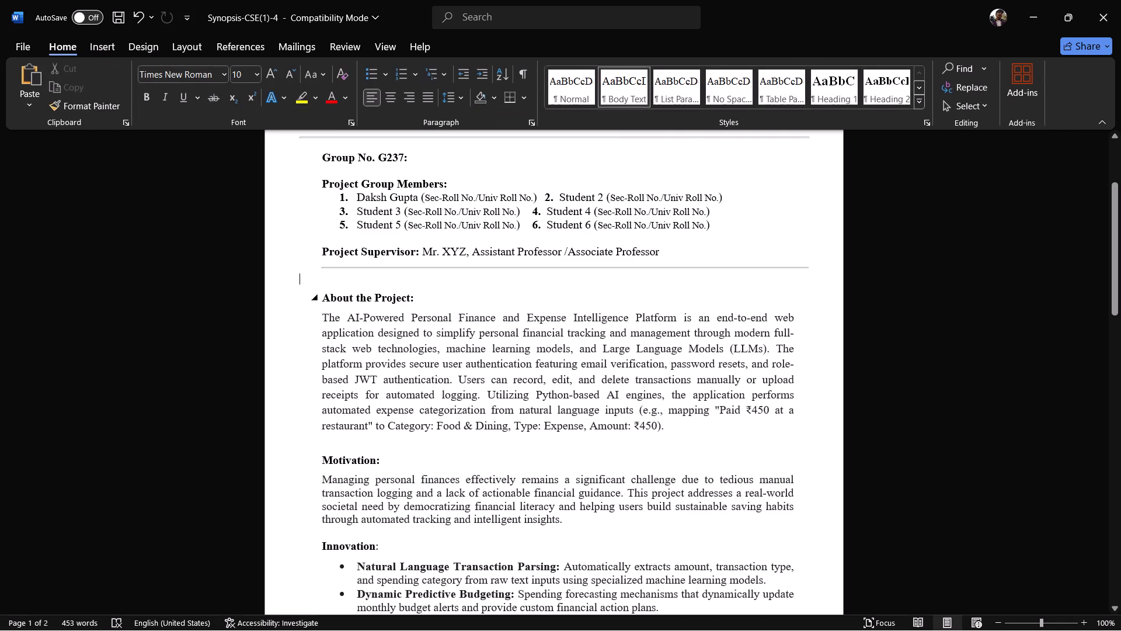
{"action": "key", "text": "BackSpace"}
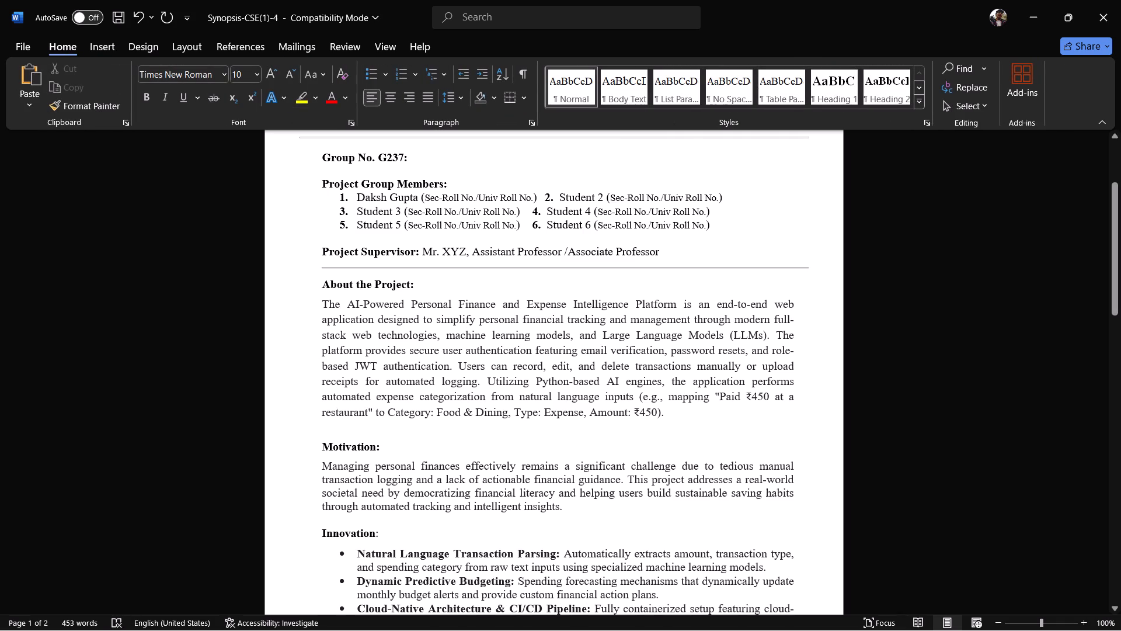
{"action": "scroll", "coordinate": [496, 269], "scroll_direction": "up", "scroll_amount": 1}
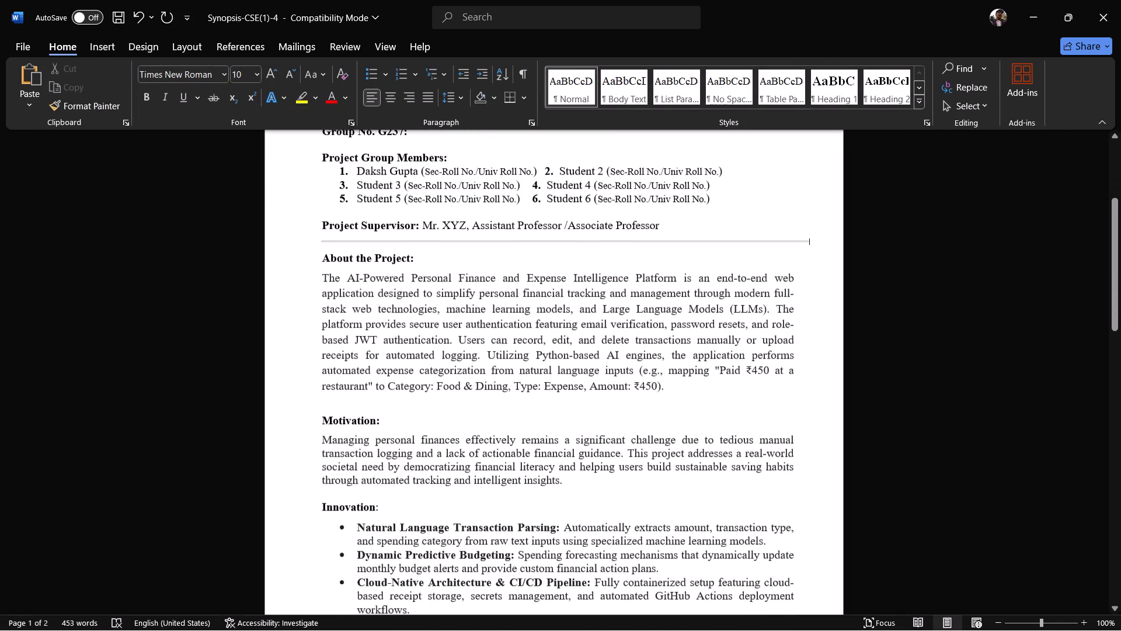
Shorten the grey horizontal line between the project topic and the Group No. line slightly so it sits closer to the text margins.
{"action": "scroll", "coordinate": [496, 269], "scroll_direction": "up", "scroll_amount": 1}
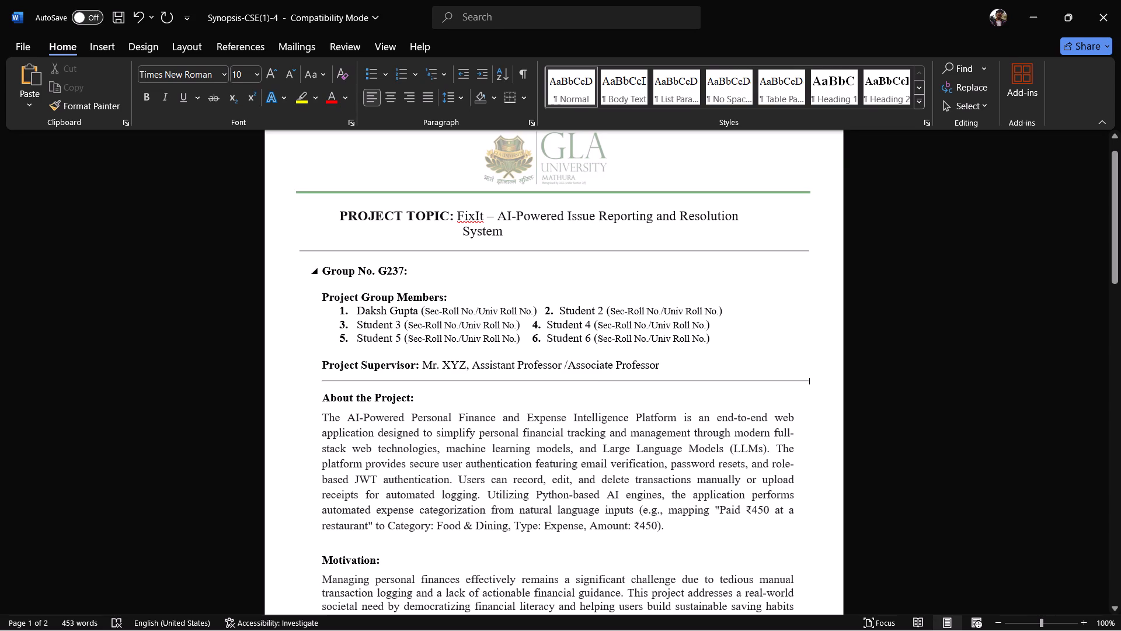
{"action": "double_click", "coordinate": [333, 249]}
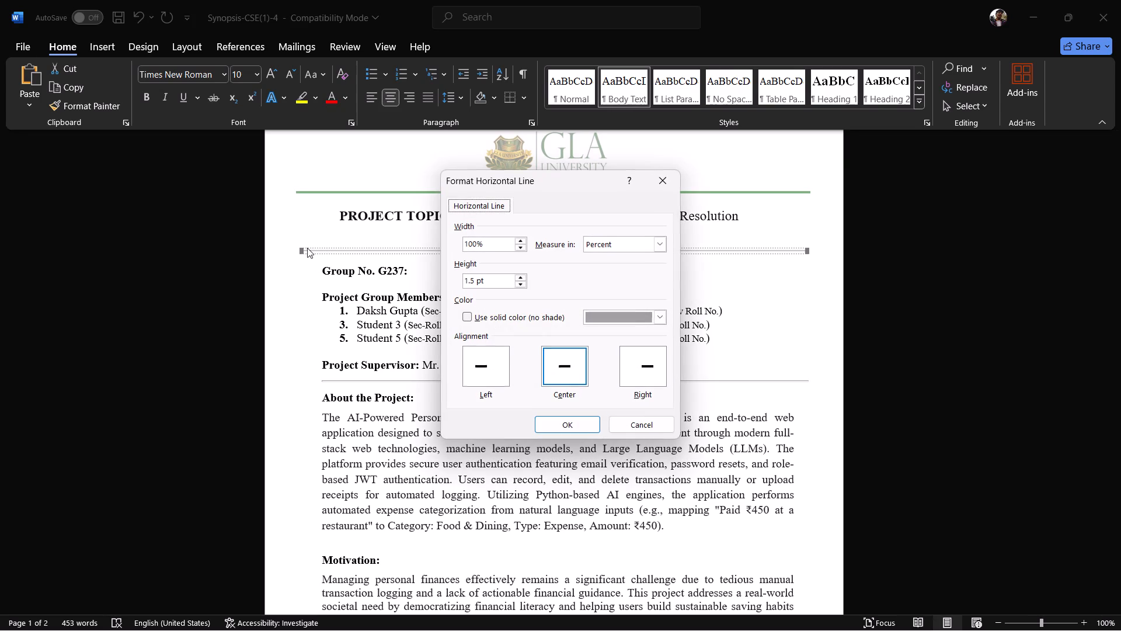
{"action": "left_click", "coordinate": [655, 172]}
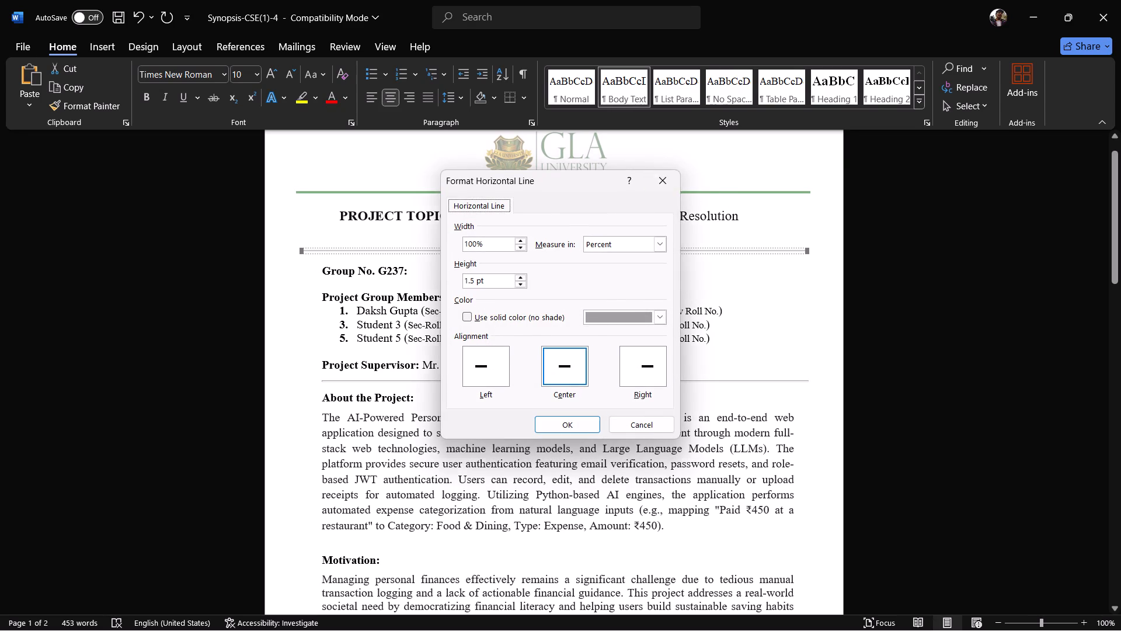
{"action": "left_click_drag", "start_coordinate": [300, 251], "coordinate": [301, 251]}
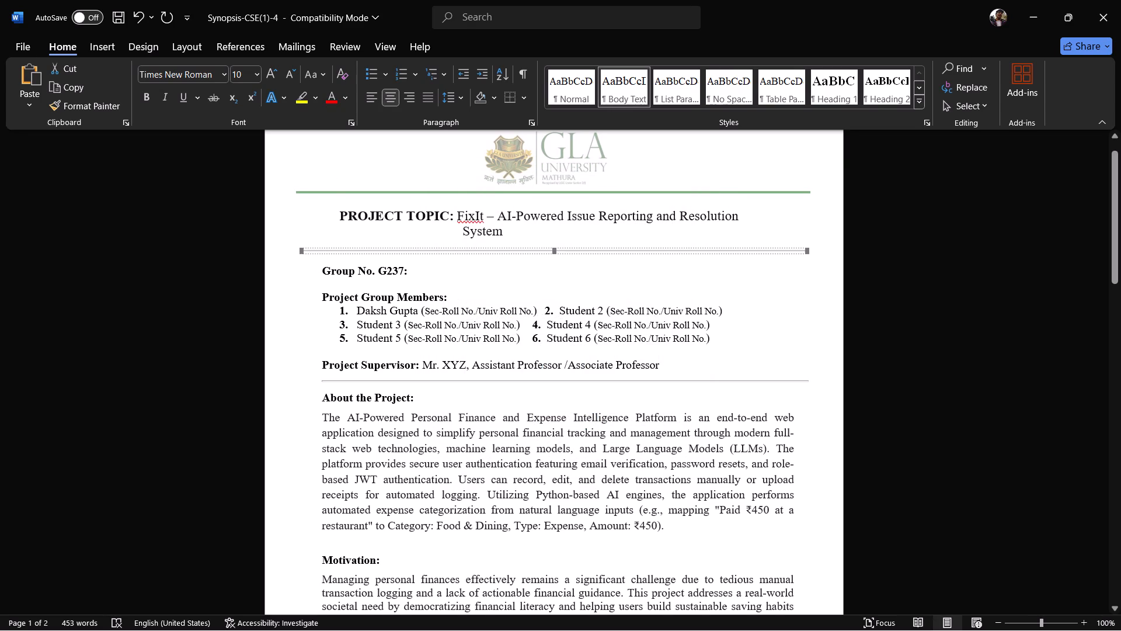
{"action": "left_click_drag", "start_coordinate": [301, 251], "coordinate": [312, 251]}
{"action": "left_click_drag", "start_coordinate": [312, 251], "coordinate": [314, 251]}
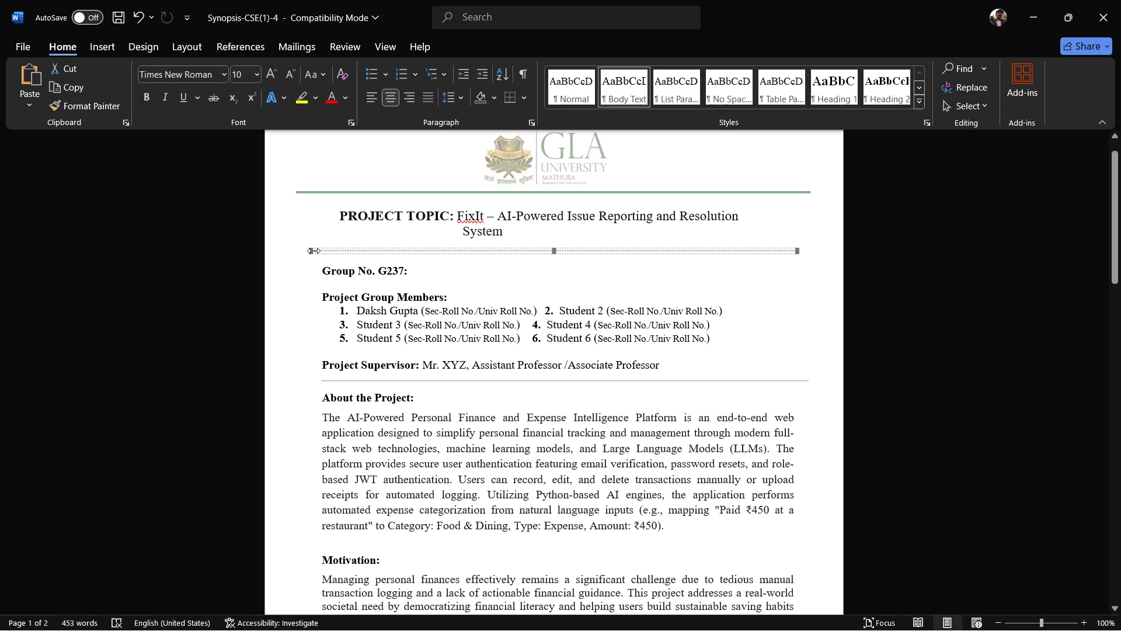
{"action": "left_click", "coordinate": [938, 311]}
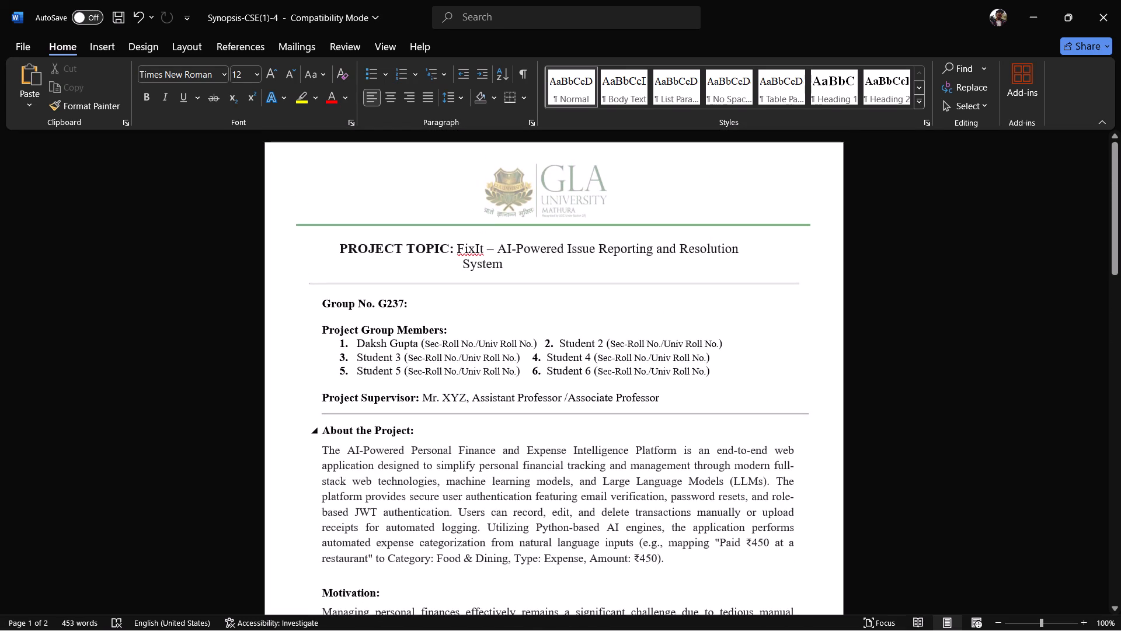
Replace the Student 2 placeholder in the Project Group Members list with the second member's full name.
{"action": "left_click", "coordinate": [601, 342]}
{"action": "key", "text": "BackSpace"}
{"action": "key", "text": "BackSpace"}
{"action": "key", "text": "BackSpace"}
{"action": "key", "text": "BackSpace"}
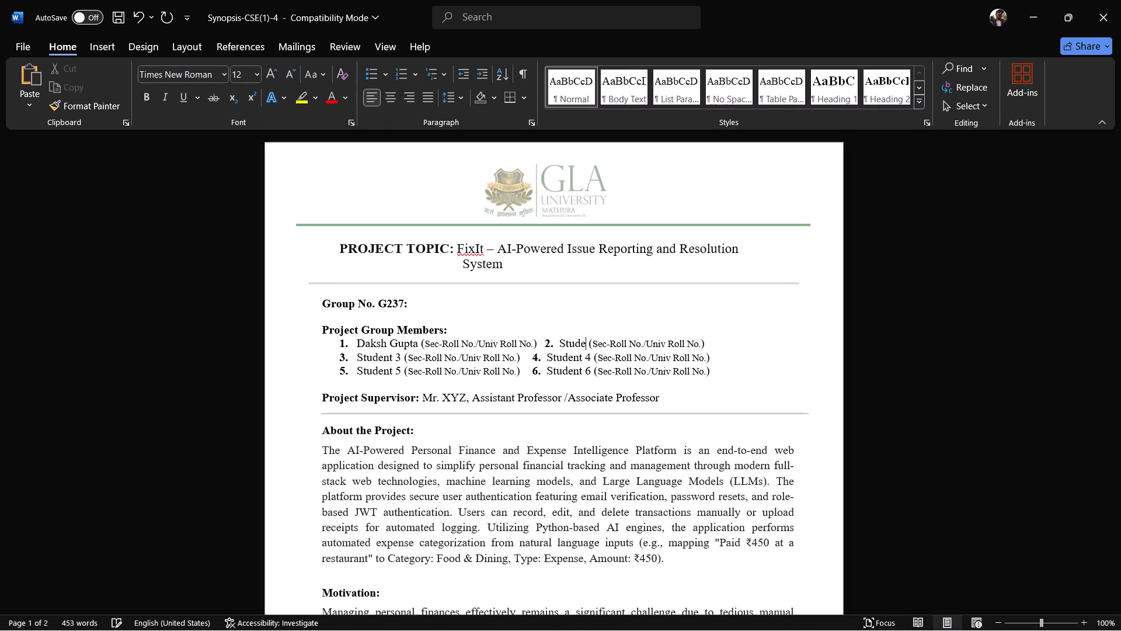
{"action": "key", "text": "BackSpace"}
{"action": "key", "text": "BackSpace"}
{"action": "key", "text": "BackSpace"}
{"action": "key", "text": "BackSpace"}
{"action": "key", "text": "BackSpace"}
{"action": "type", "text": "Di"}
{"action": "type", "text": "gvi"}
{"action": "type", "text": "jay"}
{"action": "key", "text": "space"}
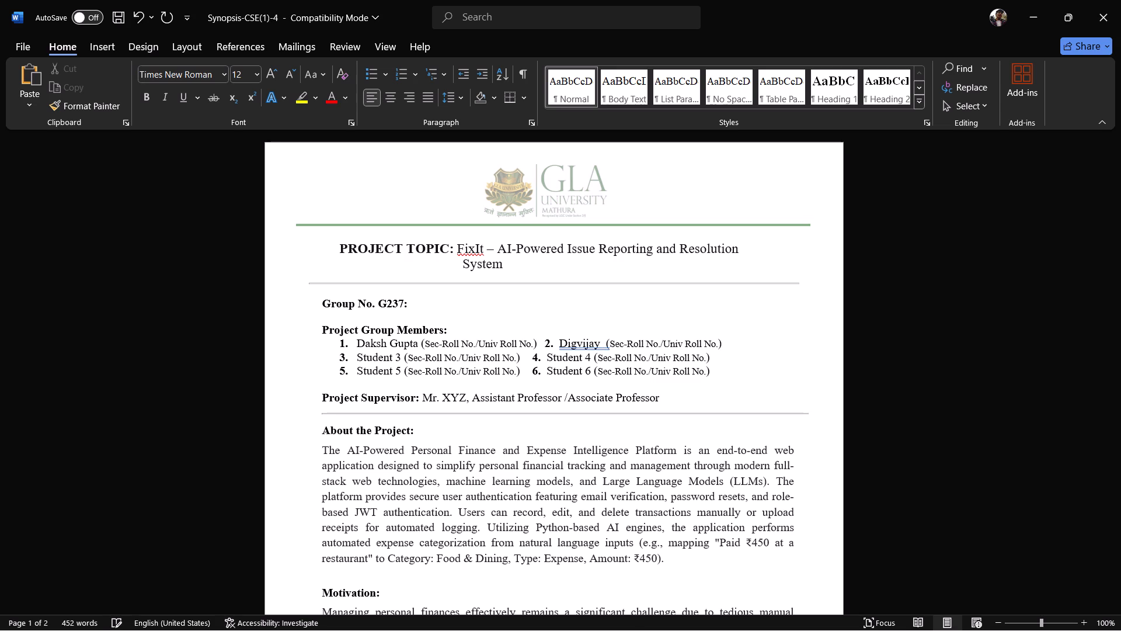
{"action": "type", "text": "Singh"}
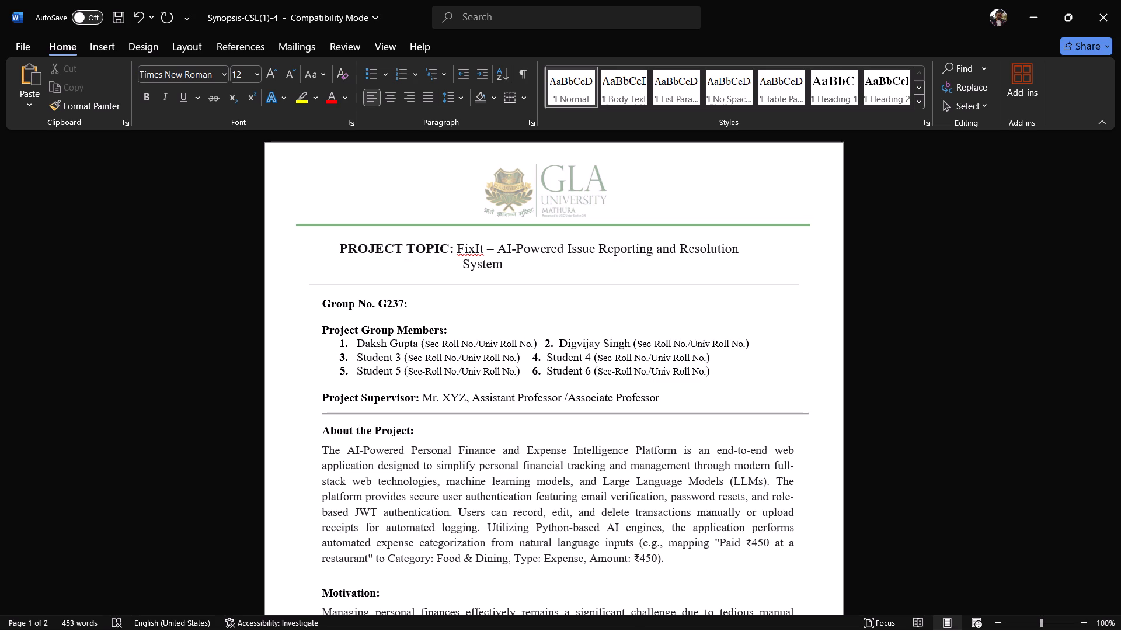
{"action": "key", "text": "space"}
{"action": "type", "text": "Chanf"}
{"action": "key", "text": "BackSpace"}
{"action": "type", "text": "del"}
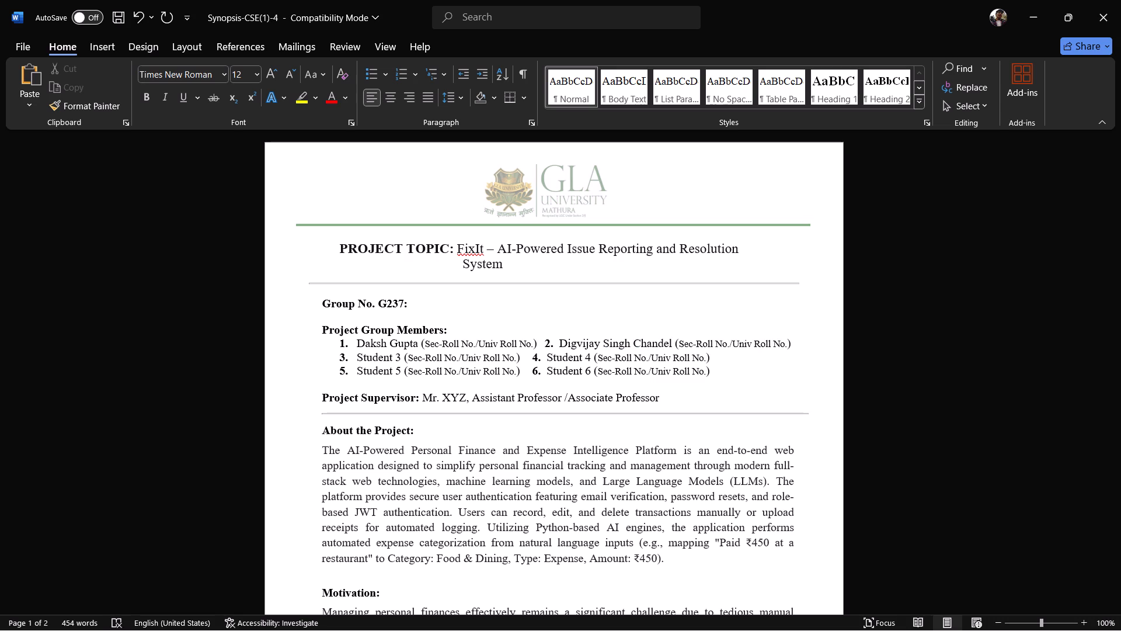
Replace the Student 3 placeholder in the Project Group Members list with the third member's full name.
{"action": "left_click", "coordinate": [400, 355]}
{"action": "key", "text": "BackSpace"}
{"action": "key", "text": "BackSpace"}
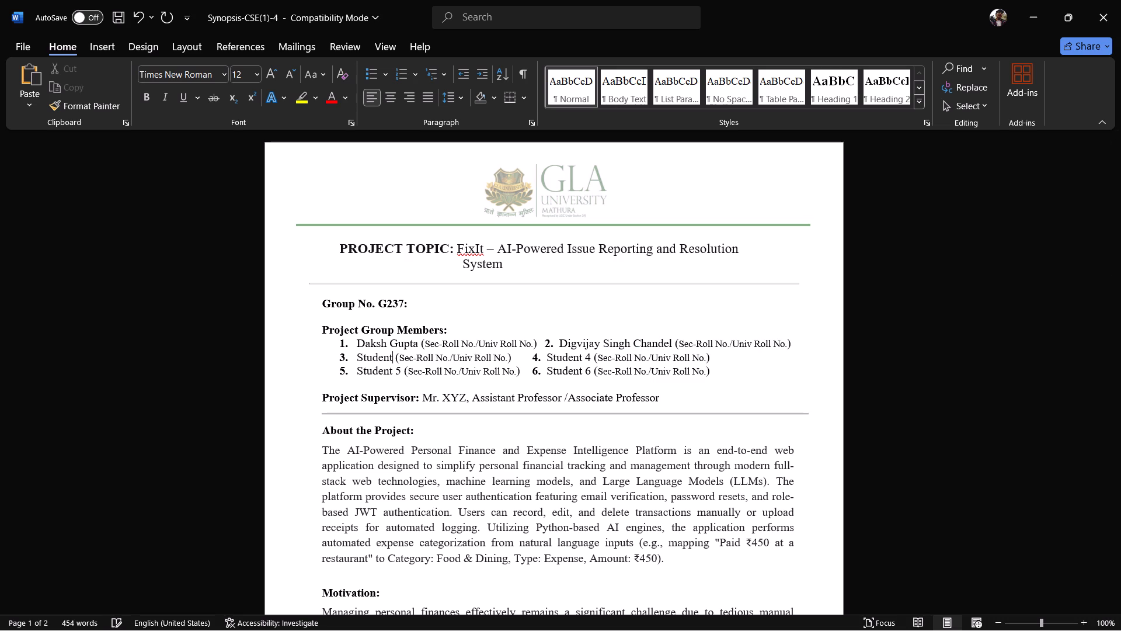
{"action": "key", "text": "BackSpace"}
{"action": "key", "text": "BackSpace"}
{"action": "key", "text": "BackSpace"}
{"action": "key", "text": "BackSpace"}
{"action": "key", "text": "BackSpace"}
{"action": "key", "text": "BackSpace"}
{"action": "key", "text": "BackSpace"}
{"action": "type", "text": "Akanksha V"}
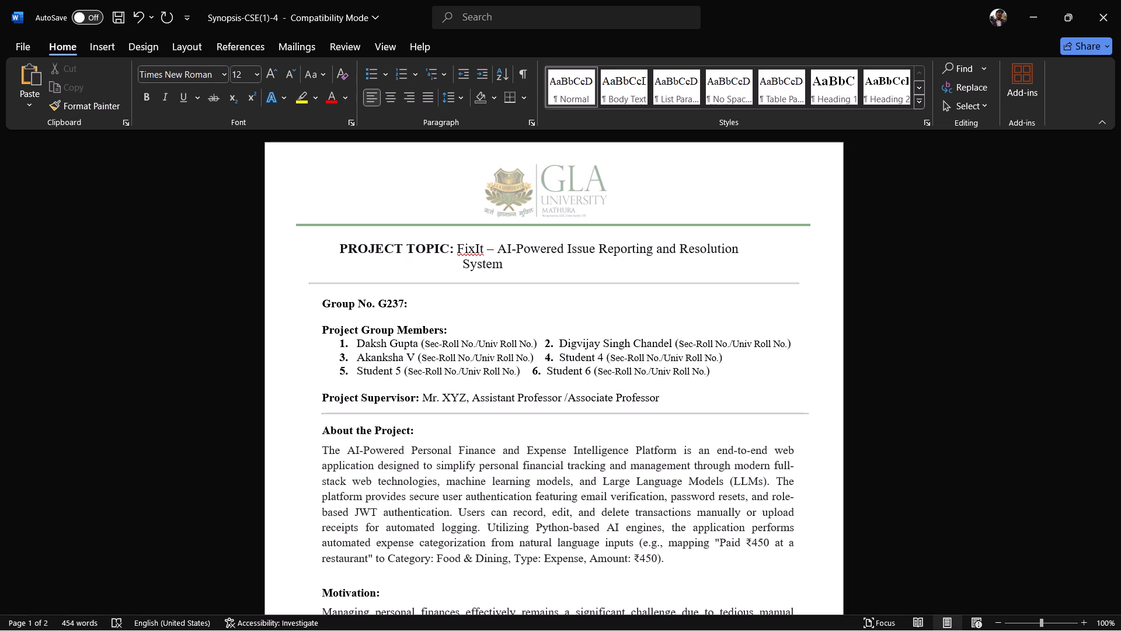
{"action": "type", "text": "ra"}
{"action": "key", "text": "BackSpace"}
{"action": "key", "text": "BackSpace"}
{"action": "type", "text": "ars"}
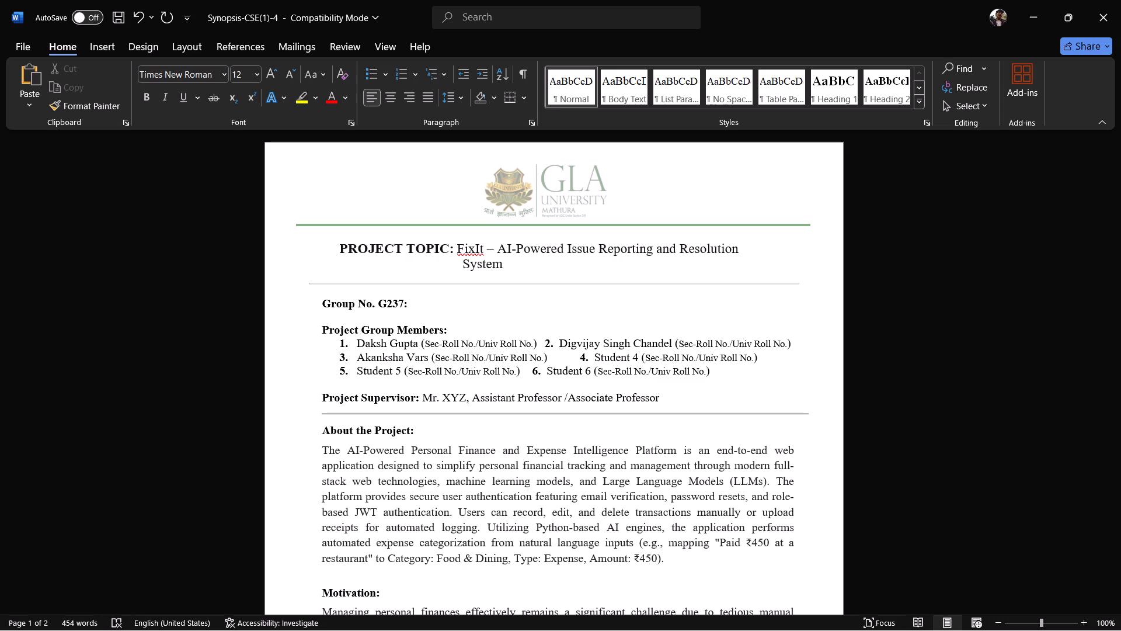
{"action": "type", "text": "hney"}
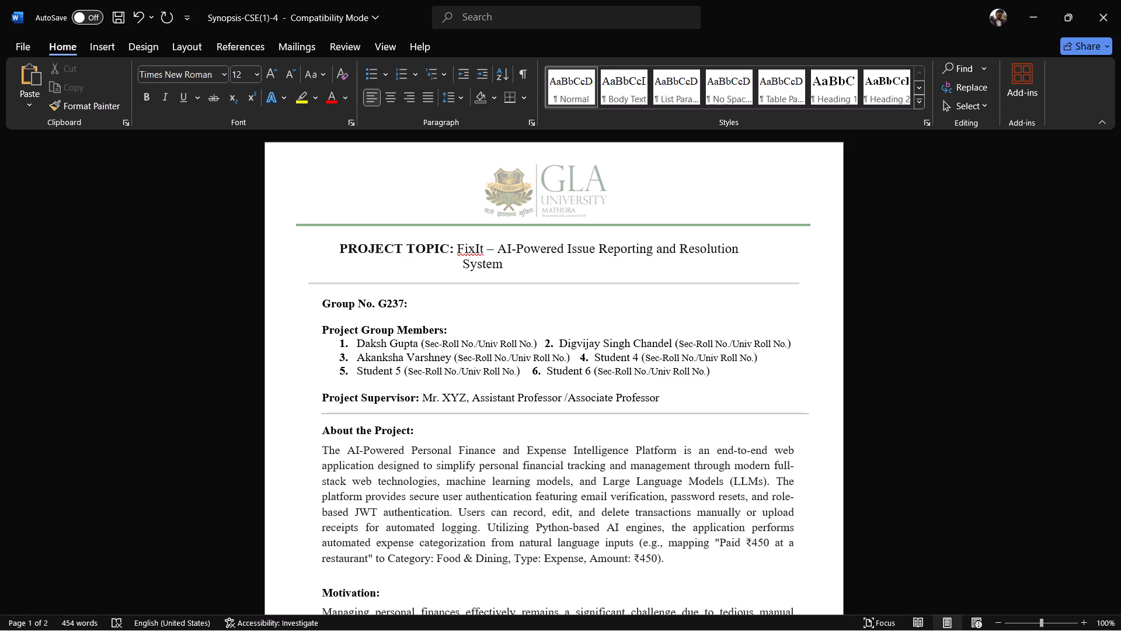
Replace the Student 4 placeholder in the Project Group Members list with the fourth member's full name.
{"action": "left_click", "coordinate": [636, 358]}
{"action": "key", "text": "BackSpace"}
{"action": "key", "text": "BackSpace"}
{"action": "key", "text": "BackSpace"}
{"action": "key", "text": "BackSpace"}
{"action": "key", "text": "BackSpace"}
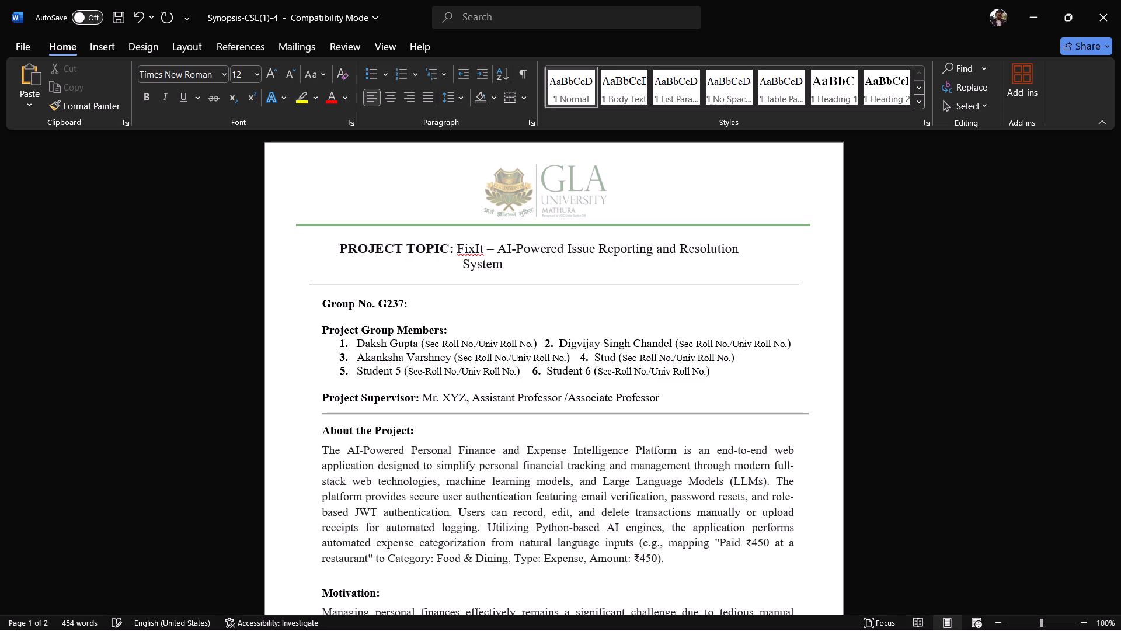
{"action": "key", "text": "BackSpace"}
{"action": "key", "text": "BackSpace"}
{"action": "key", "text": "BackSpace"}
{"action": "key", "text": "BackSpace"}
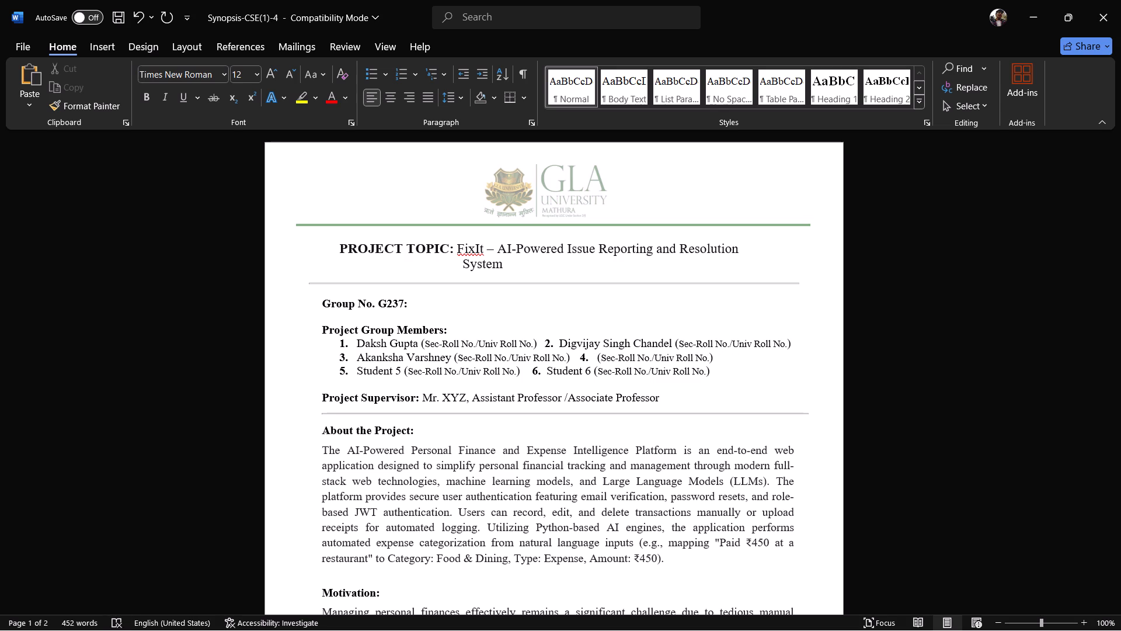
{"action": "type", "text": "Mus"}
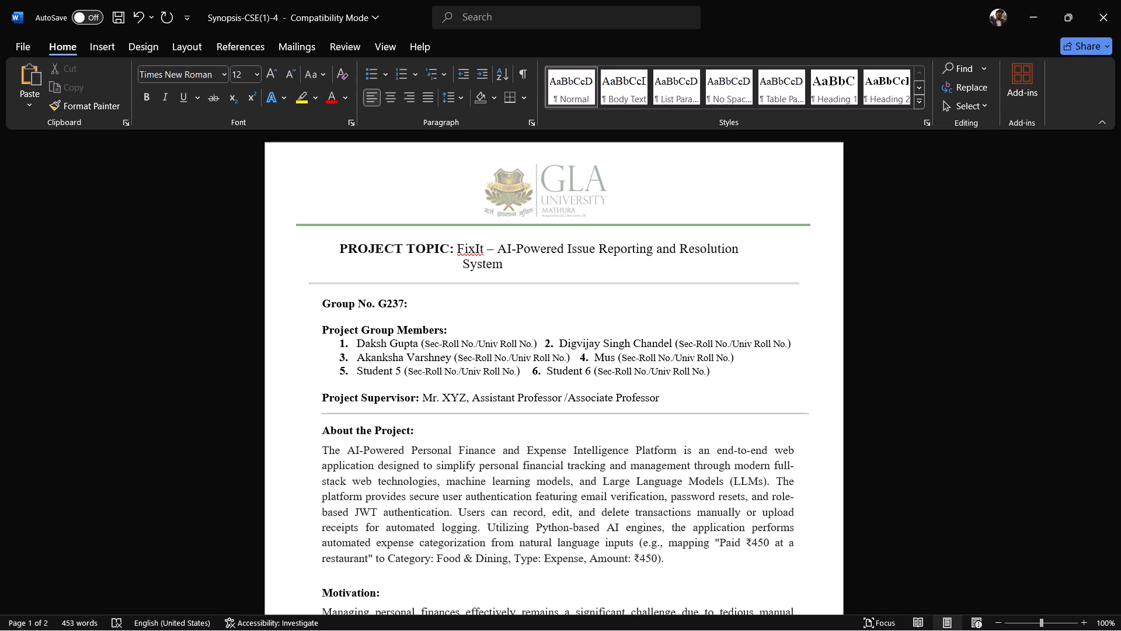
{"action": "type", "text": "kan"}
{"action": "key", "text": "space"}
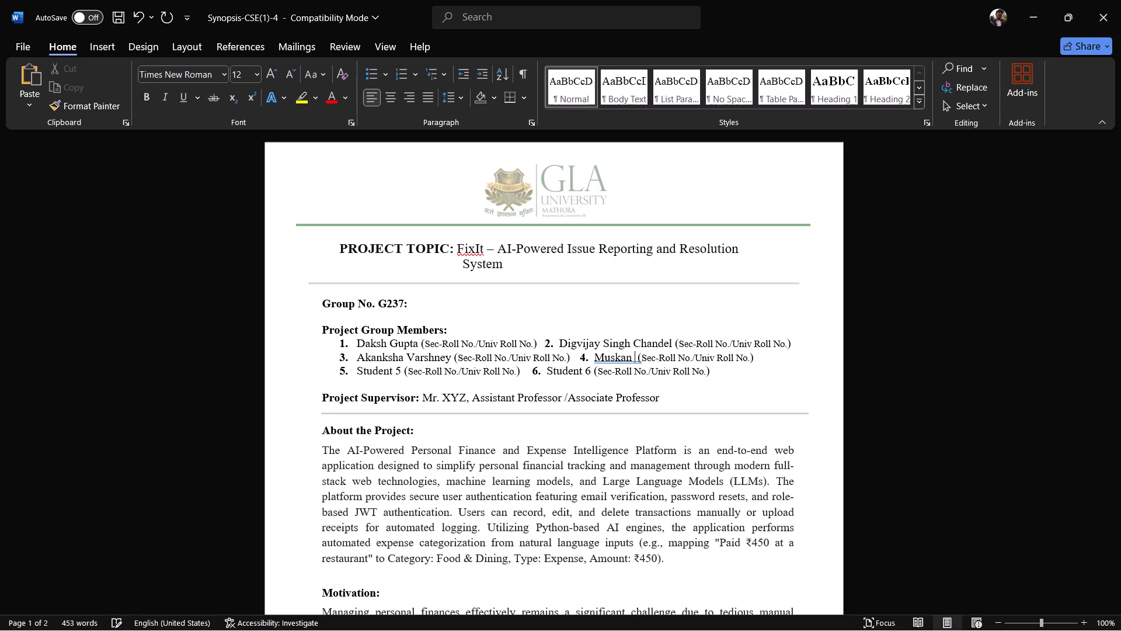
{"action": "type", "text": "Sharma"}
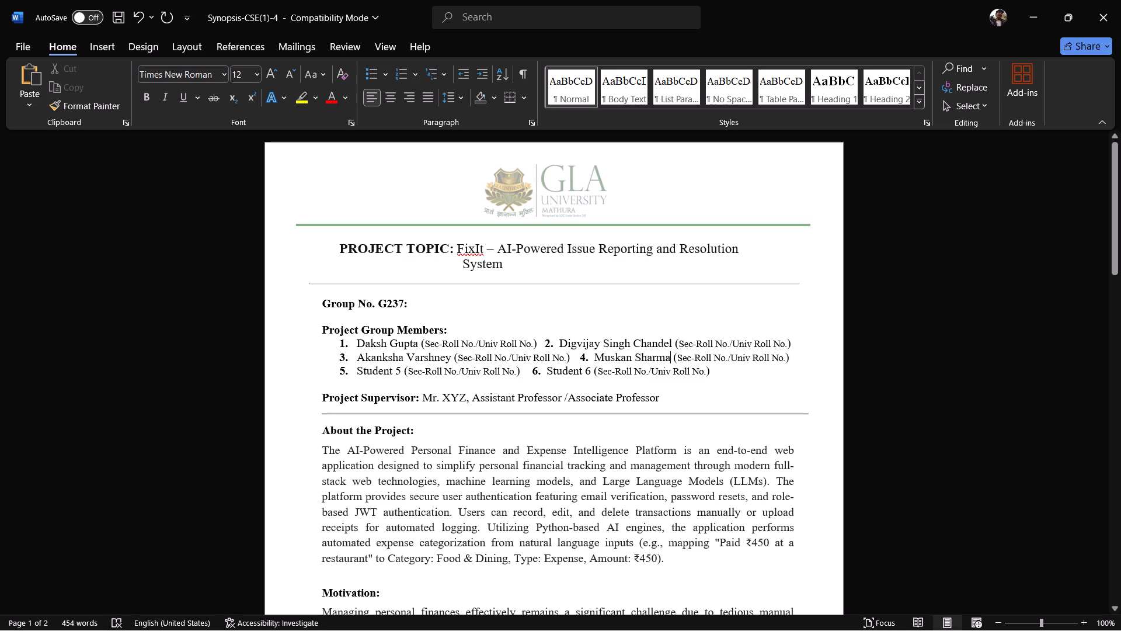
Replace the Student 5 placeholder in the Project Group Members list with the fifth member's full name.
{"action": "left_click", "coordinate": [399, 373]}
{"action": "key", "text": "BackSpace"}
{"action": "key", "text": "BackSpace"}
{"action": "key", "text": "BackSpace"}
{"action": "key", "text": "BackSpace"}
{"action": "key", "text": "BackSpace"}
{"action": "key", "text": "BackSpace"}
{"action": "key", "text": "BackSpace"}
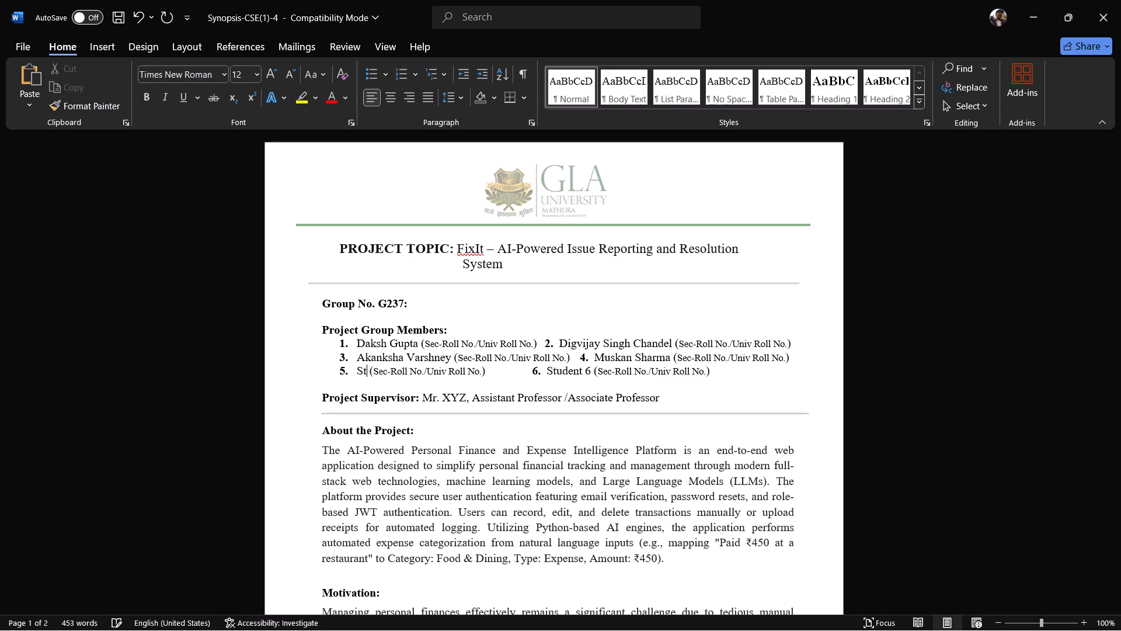
{"action": "key", "text": "BackSpace"}
{"action": "key", "text": "BackSpace"}
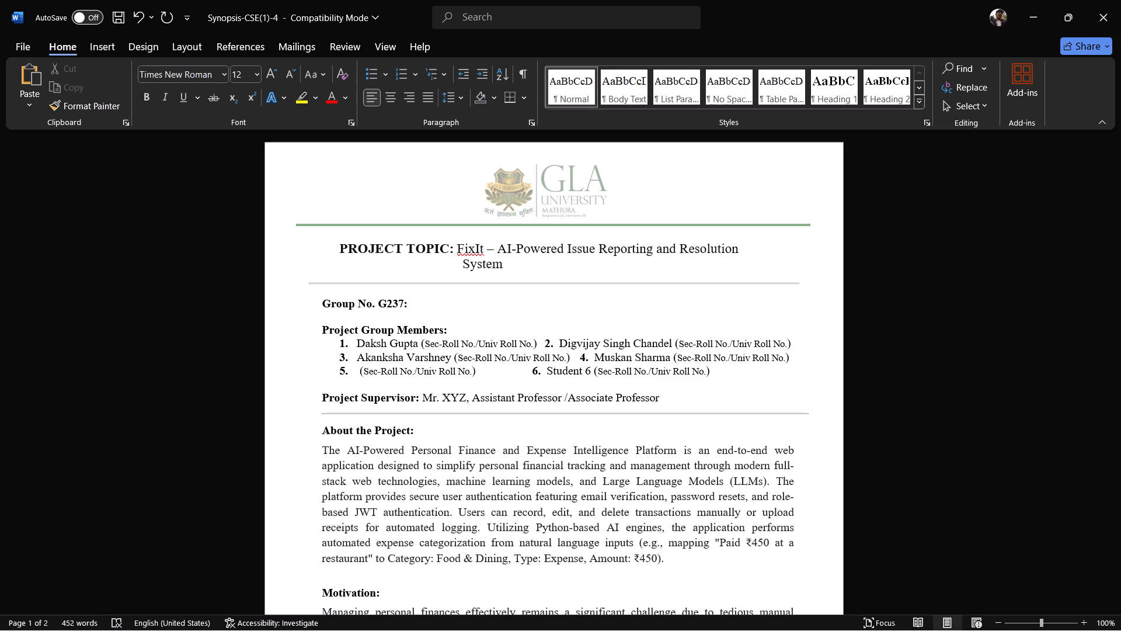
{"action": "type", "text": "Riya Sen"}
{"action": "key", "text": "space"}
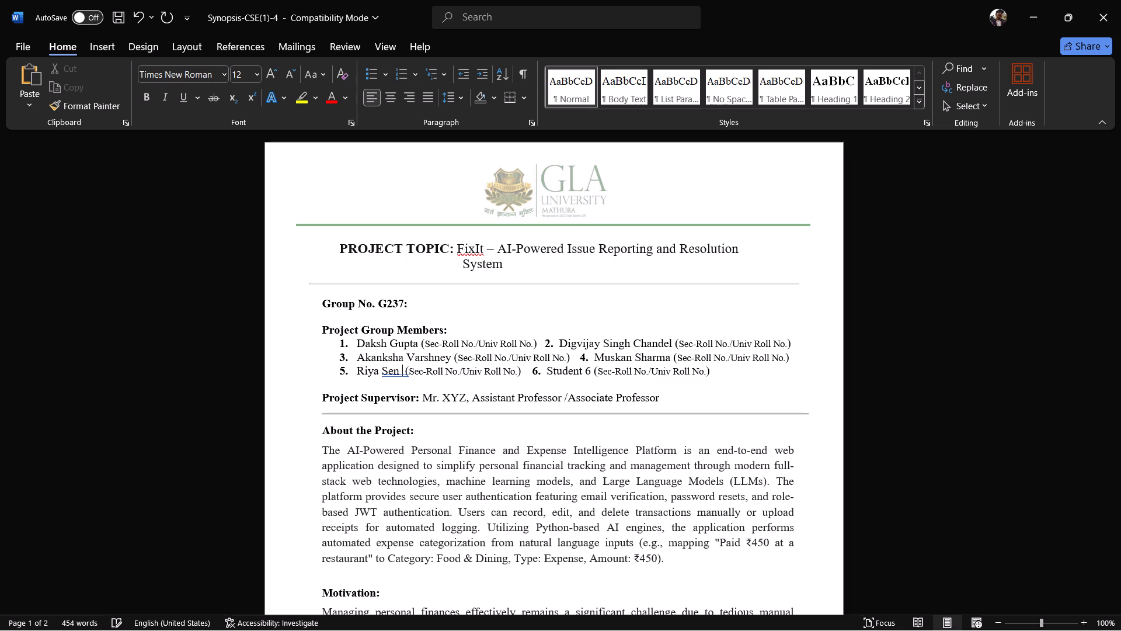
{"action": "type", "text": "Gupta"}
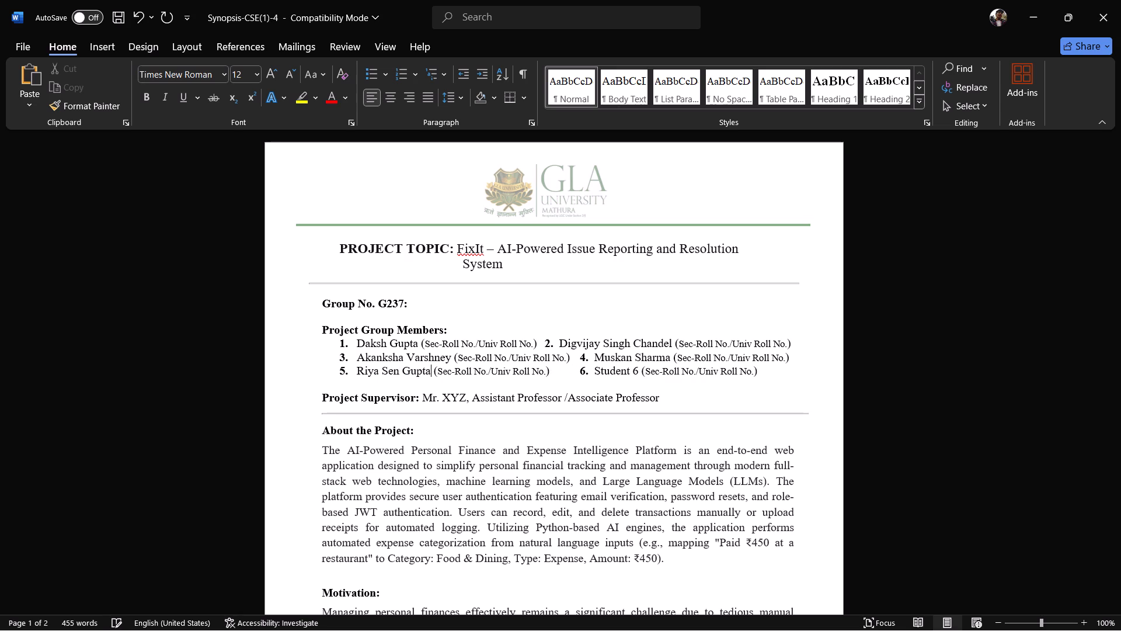
Delete the whole sixth entry, Student 6 with its number and roll-number placeholder, from the Project Group Members list.
{"action": "left_click_drag", "start_coordinate": [767, 375], "coordinate": [570, 368]}
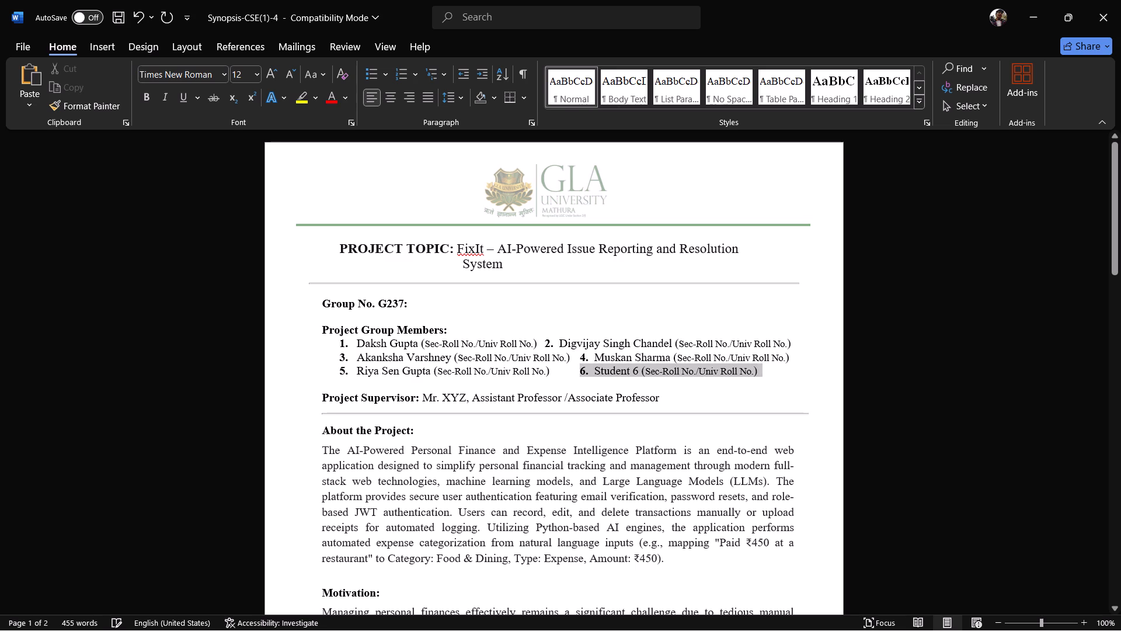
{"action": "key", "text": "BackSpace"}
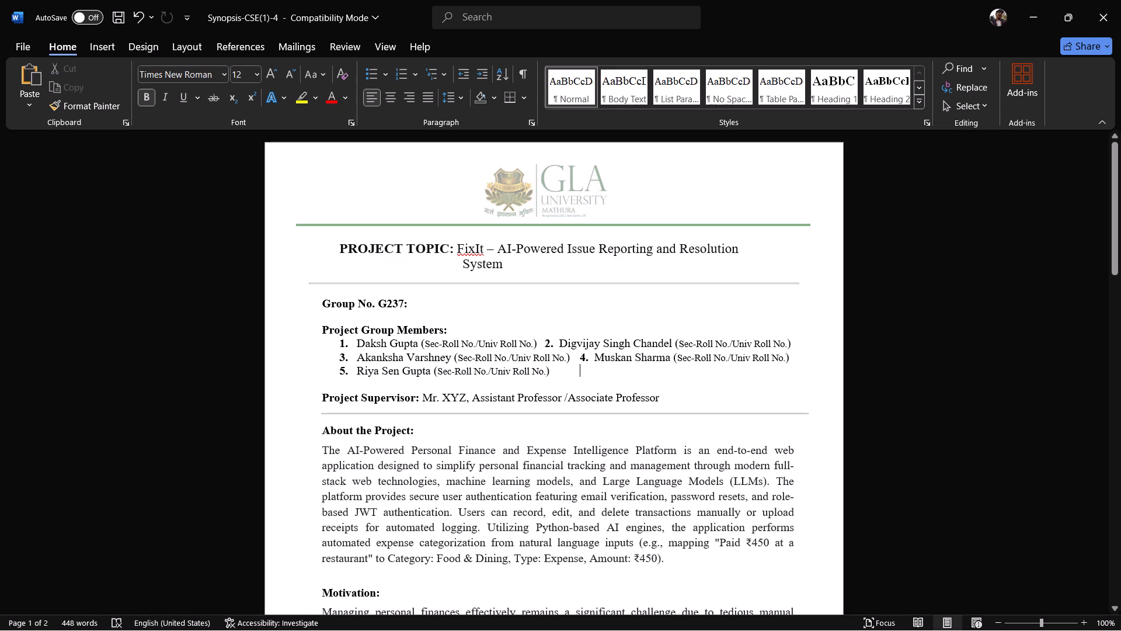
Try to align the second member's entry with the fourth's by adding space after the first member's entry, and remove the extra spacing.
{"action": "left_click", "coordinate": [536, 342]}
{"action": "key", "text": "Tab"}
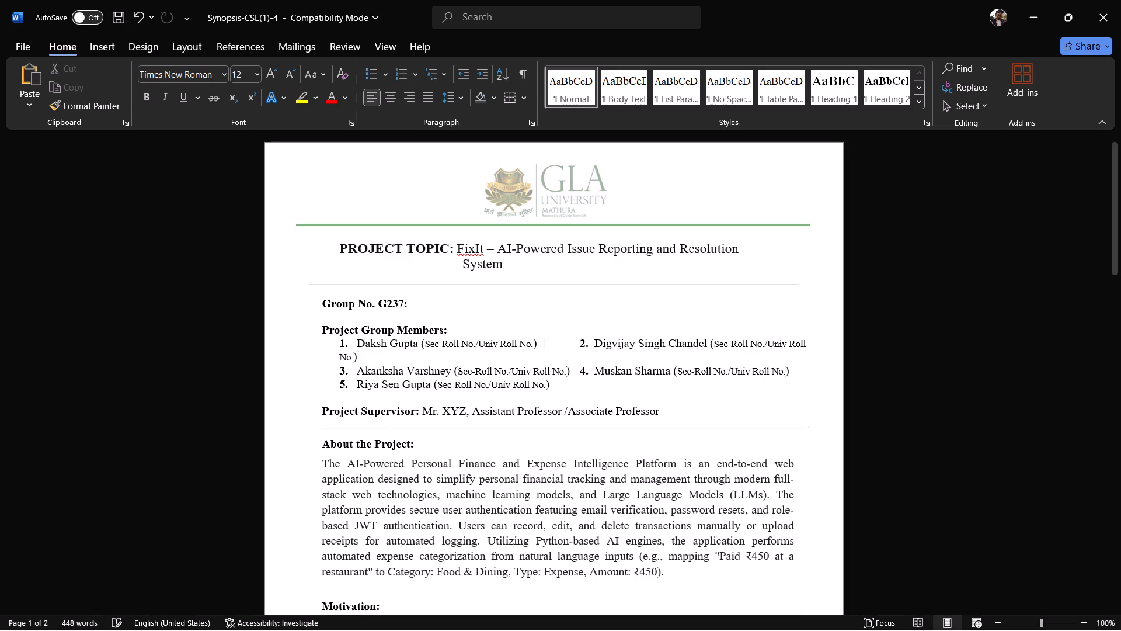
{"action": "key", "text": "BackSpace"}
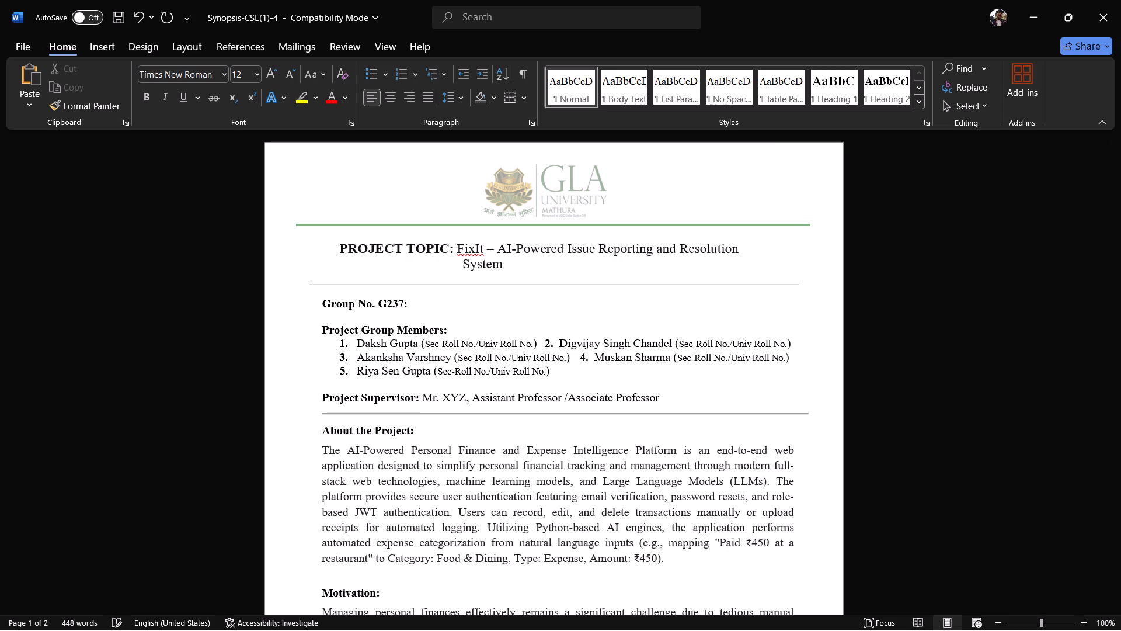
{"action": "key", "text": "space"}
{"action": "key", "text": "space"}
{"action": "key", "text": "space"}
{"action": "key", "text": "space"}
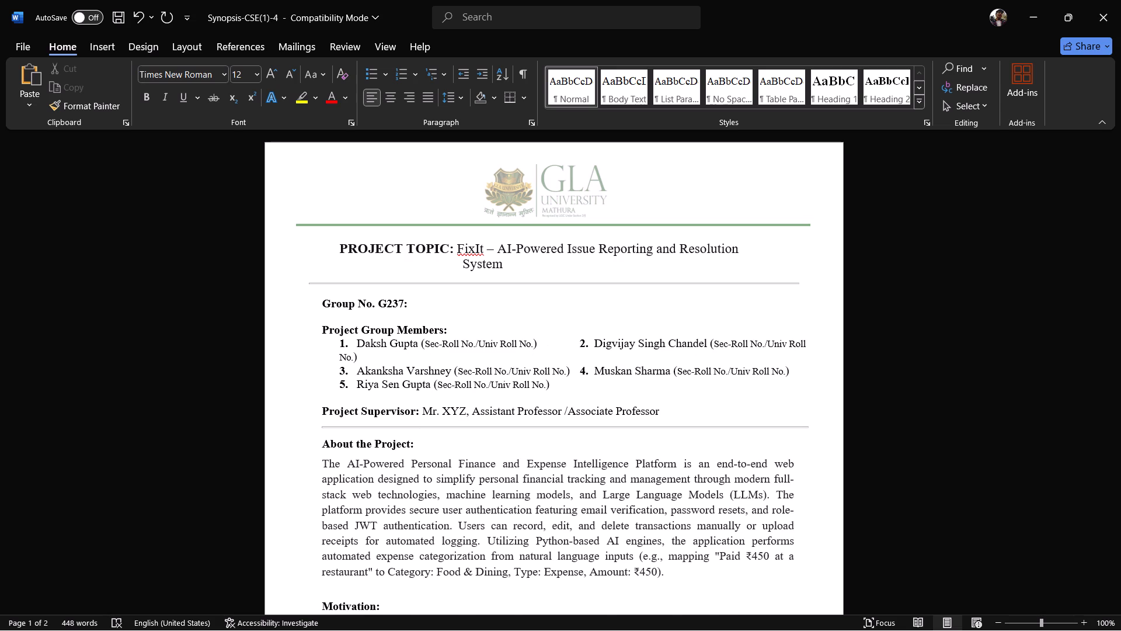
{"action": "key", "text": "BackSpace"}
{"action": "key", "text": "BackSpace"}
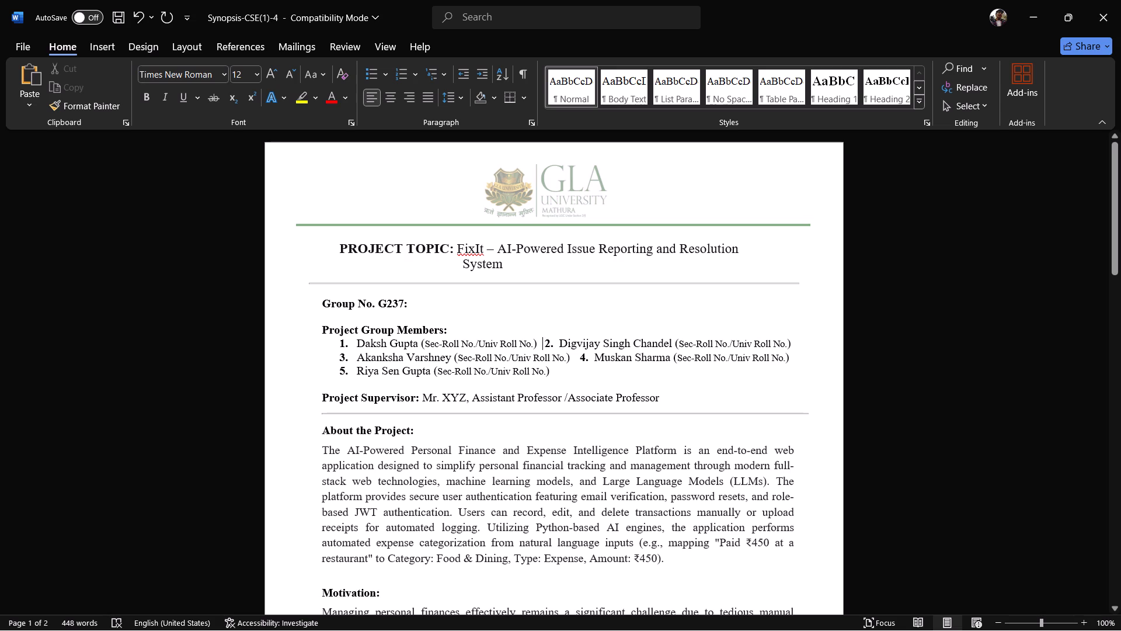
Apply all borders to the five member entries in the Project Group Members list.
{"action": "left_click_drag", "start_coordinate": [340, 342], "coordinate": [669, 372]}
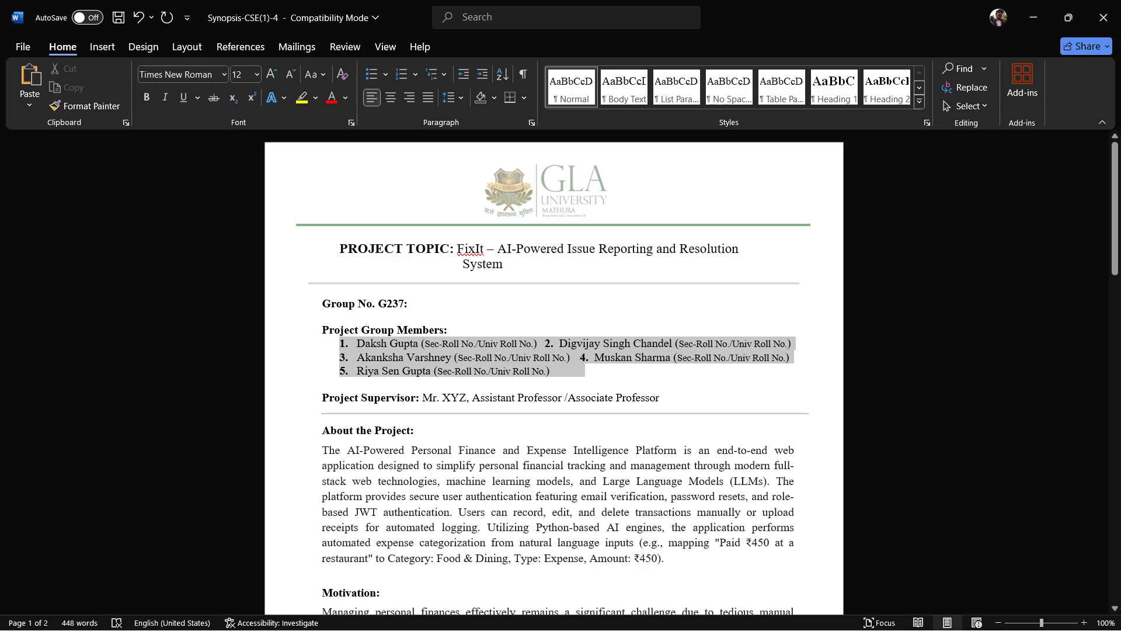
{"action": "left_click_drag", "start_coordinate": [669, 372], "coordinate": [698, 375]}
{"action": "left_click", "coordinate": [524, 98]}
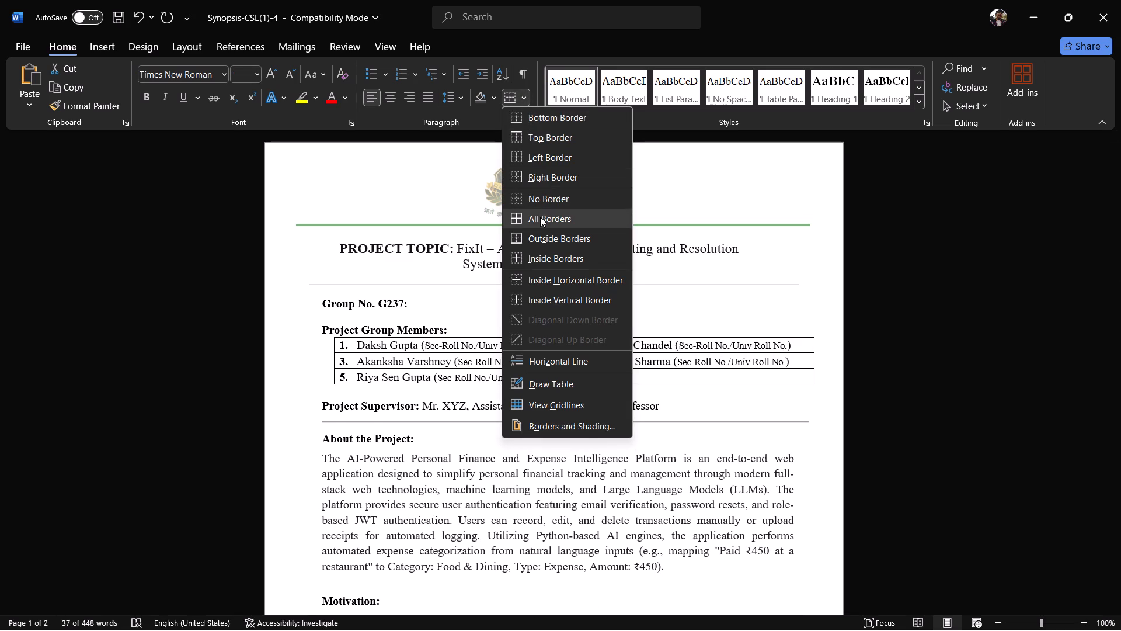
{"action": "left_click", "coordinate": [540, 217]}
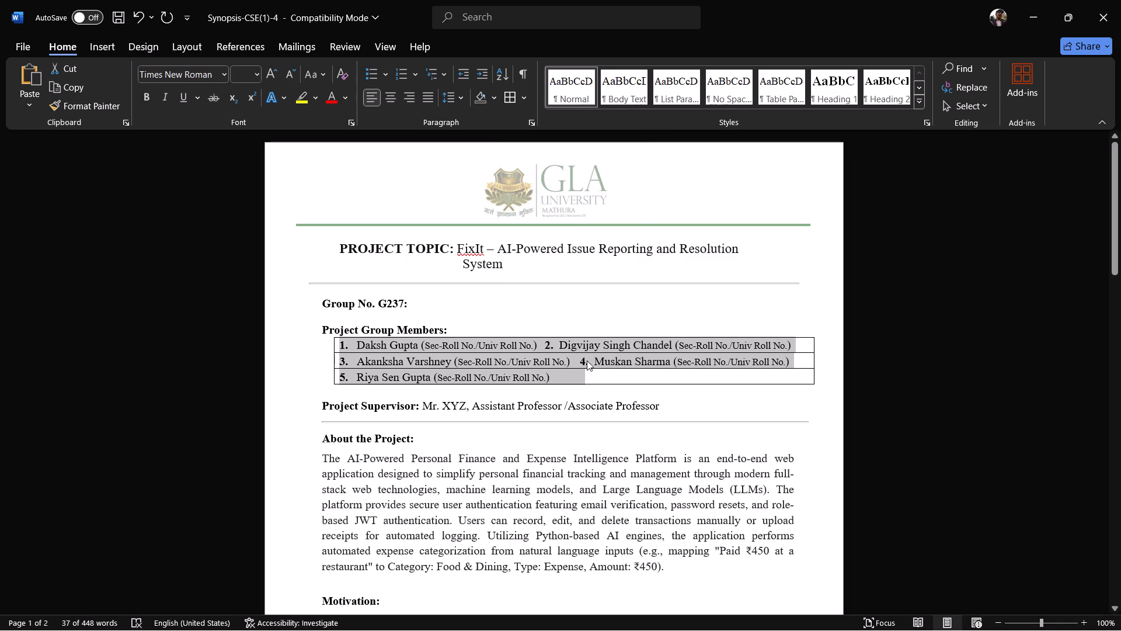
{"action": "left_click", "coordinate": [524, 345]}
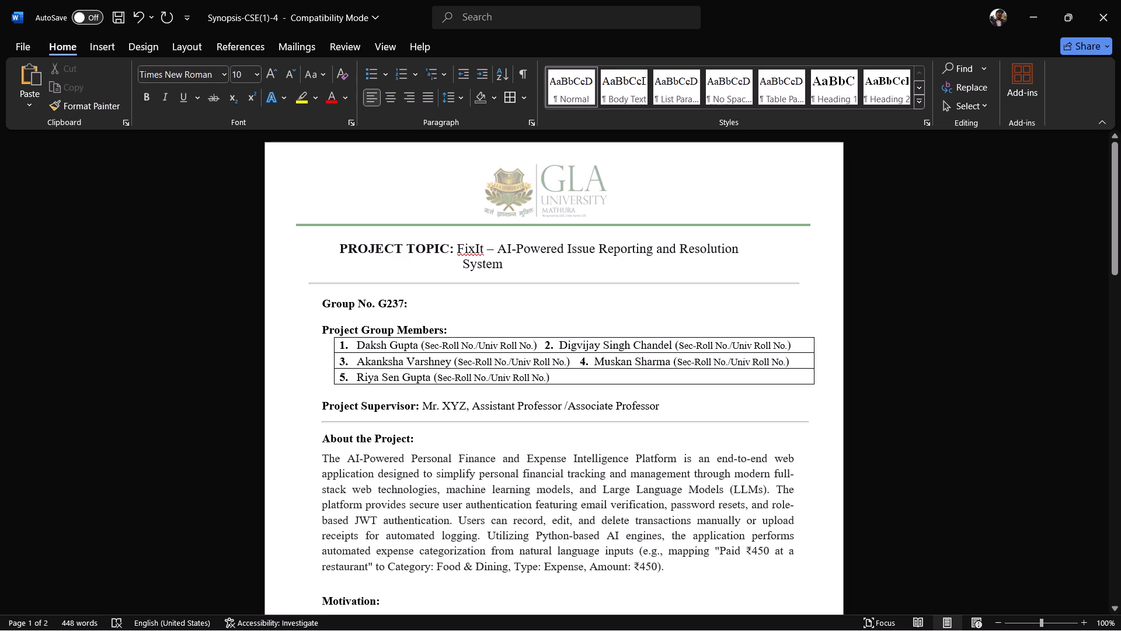
Delete all five bordered member entries under the Project Group Members heading.
{"action": "left_click_drag", "start_coordinate": [339, 344], "coordinate": [690, 375]}
{"action": "key", "text": "Delete"}
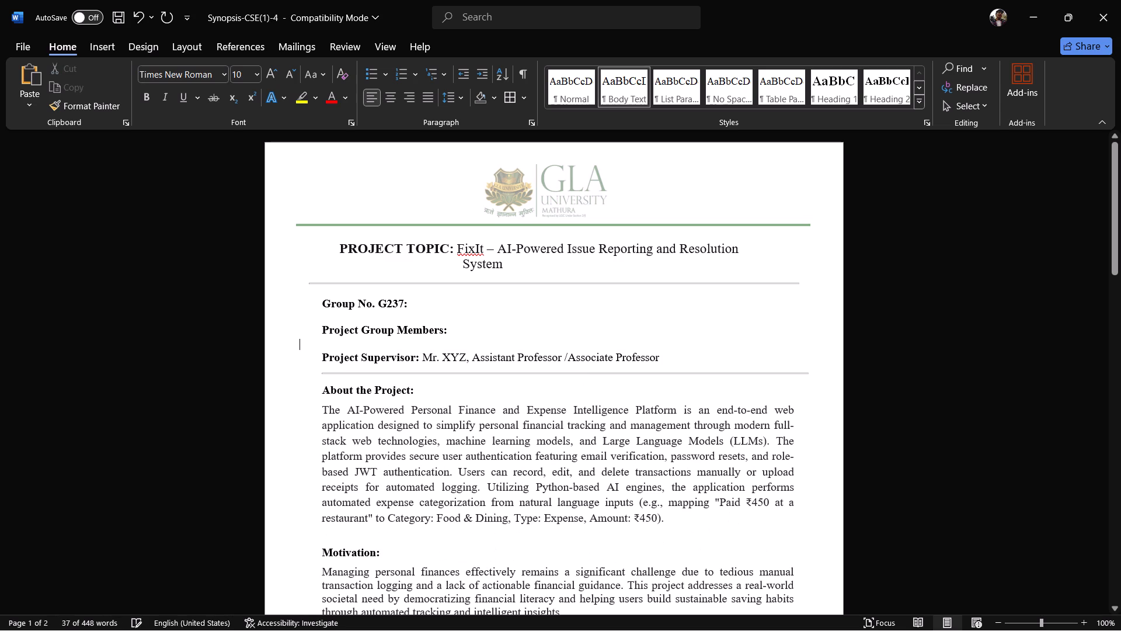
Insert a table with two columns and three rows under the Project Group Members heading.
{"action": "left_click", "coordinate": [523, 93]}
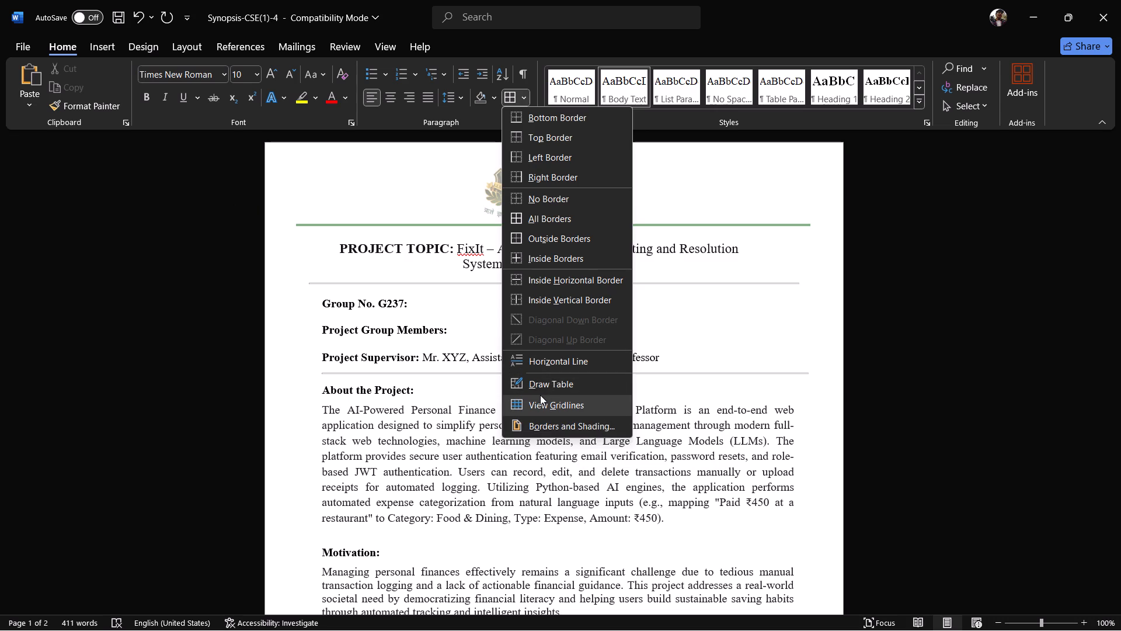
{"action": "left_click", "coordinate": [565, 376]}
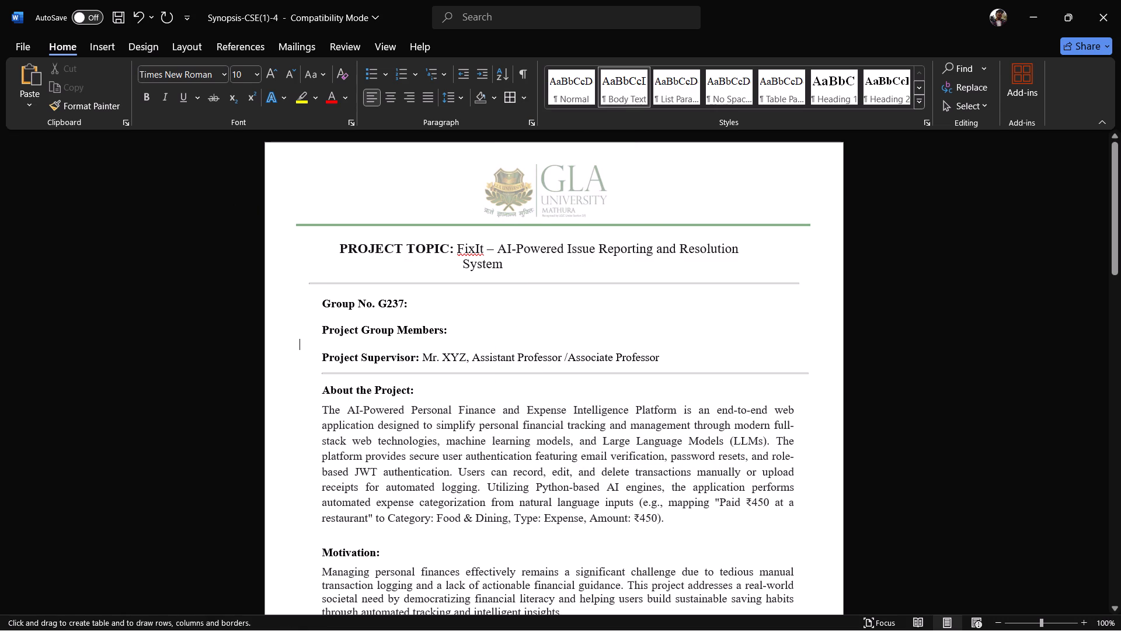
{"action": "left_click", "coordinate": [113, 38]}
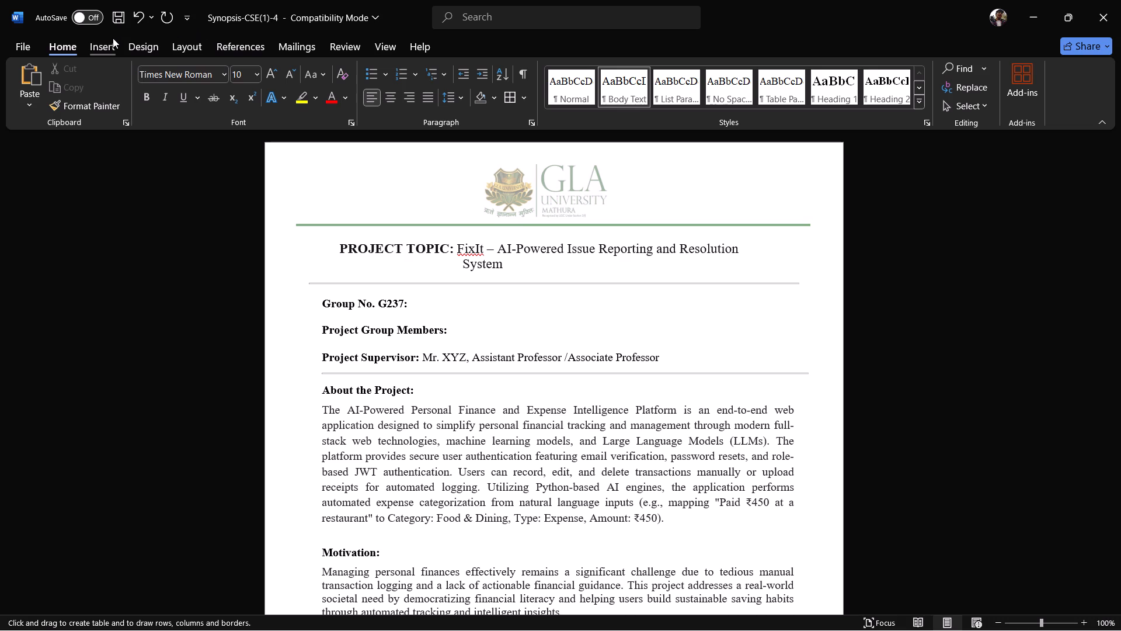
{"action": "left_click", "coordinate": [121, 100]}
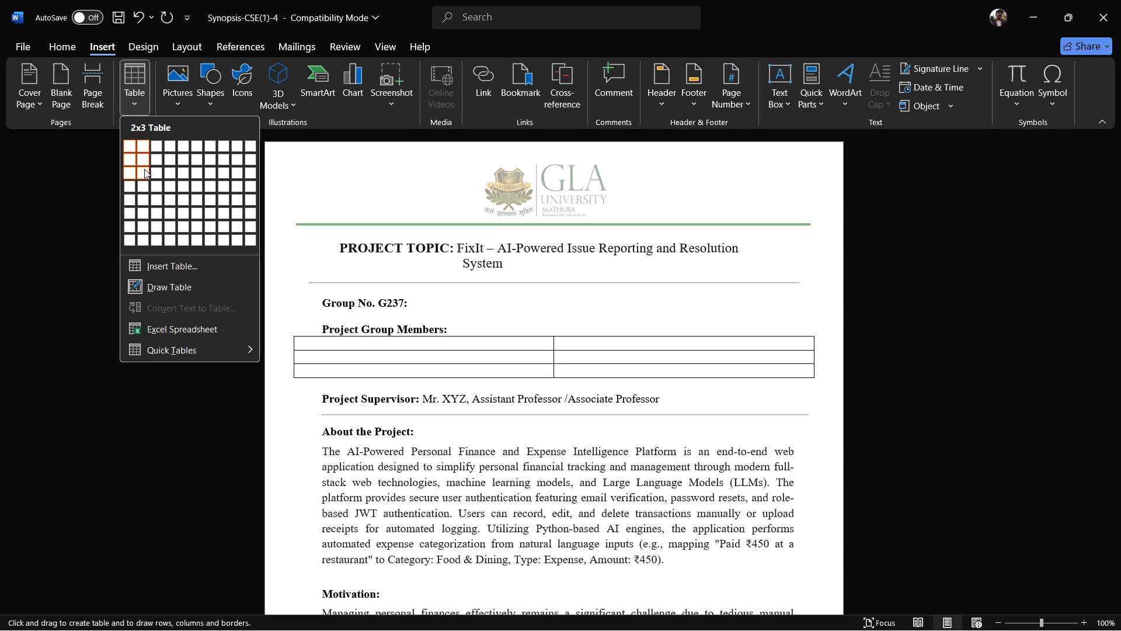
{"action": "left_click", "coordinate": [144, 169]}
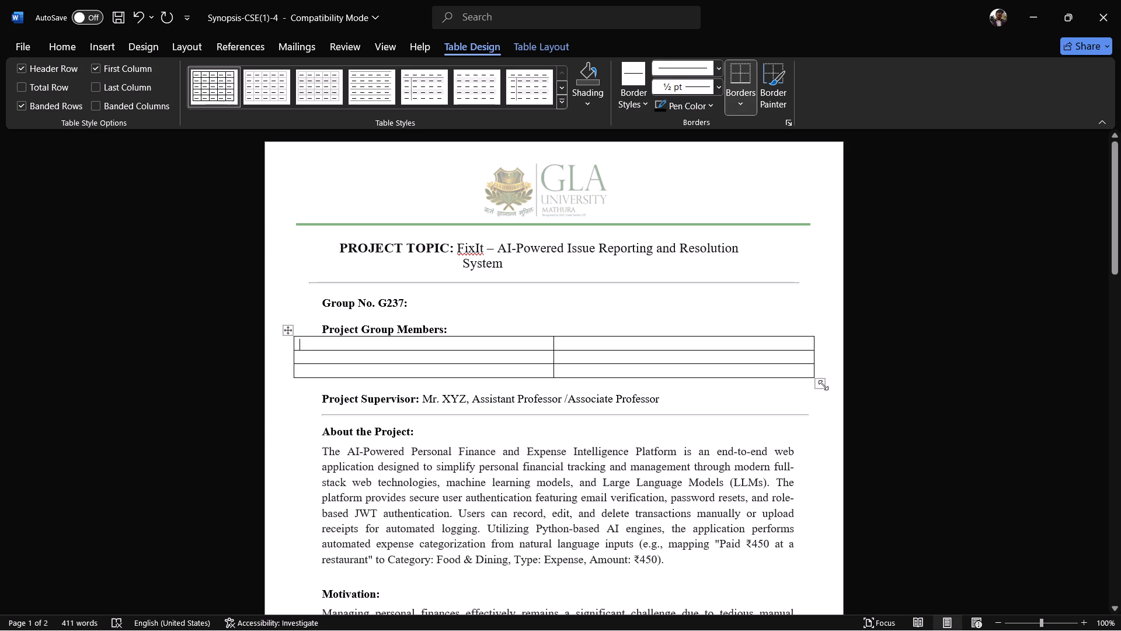
Narrow the members table slightly so its right edge sits just inside the end of the divider line below.
{"action": "left_click_drag", "start_coordinate": [823, 384], "coordinate": [800, 377]}
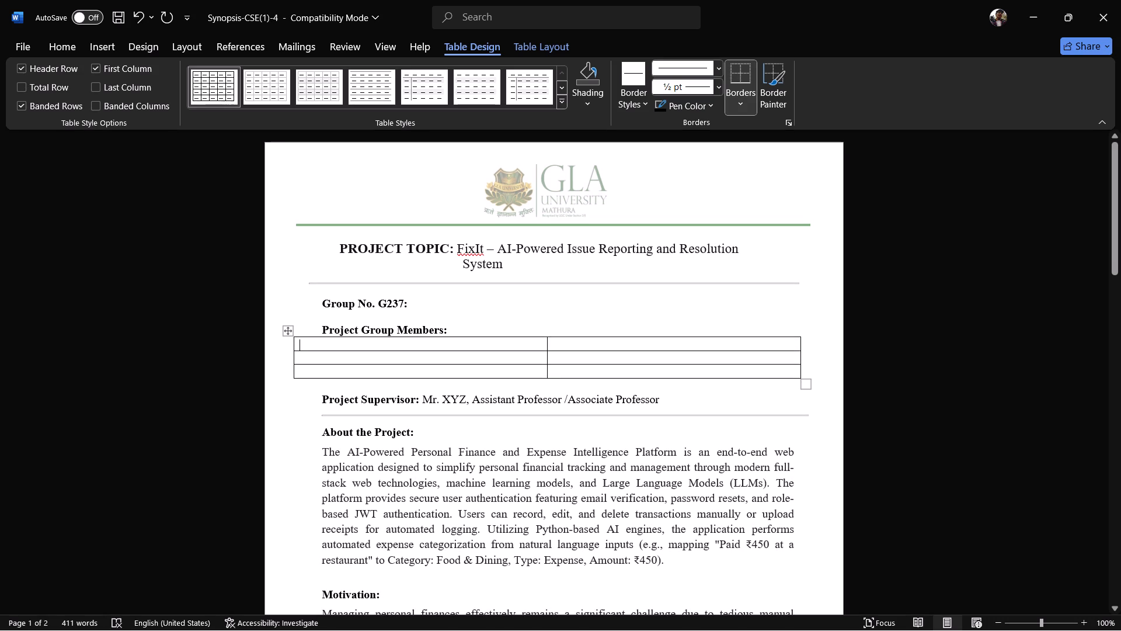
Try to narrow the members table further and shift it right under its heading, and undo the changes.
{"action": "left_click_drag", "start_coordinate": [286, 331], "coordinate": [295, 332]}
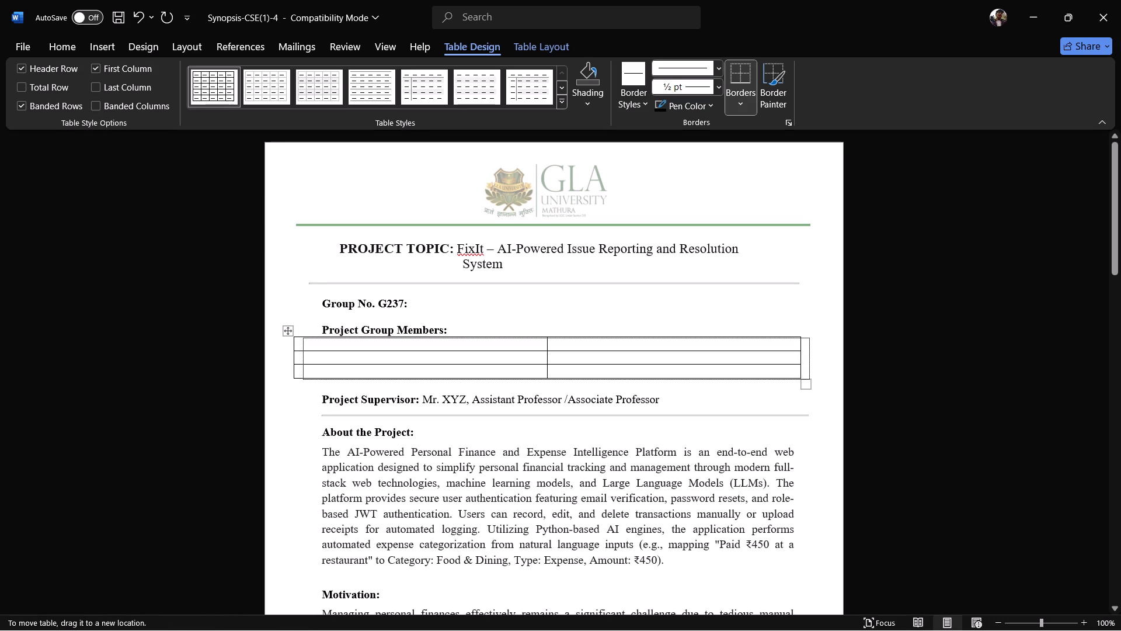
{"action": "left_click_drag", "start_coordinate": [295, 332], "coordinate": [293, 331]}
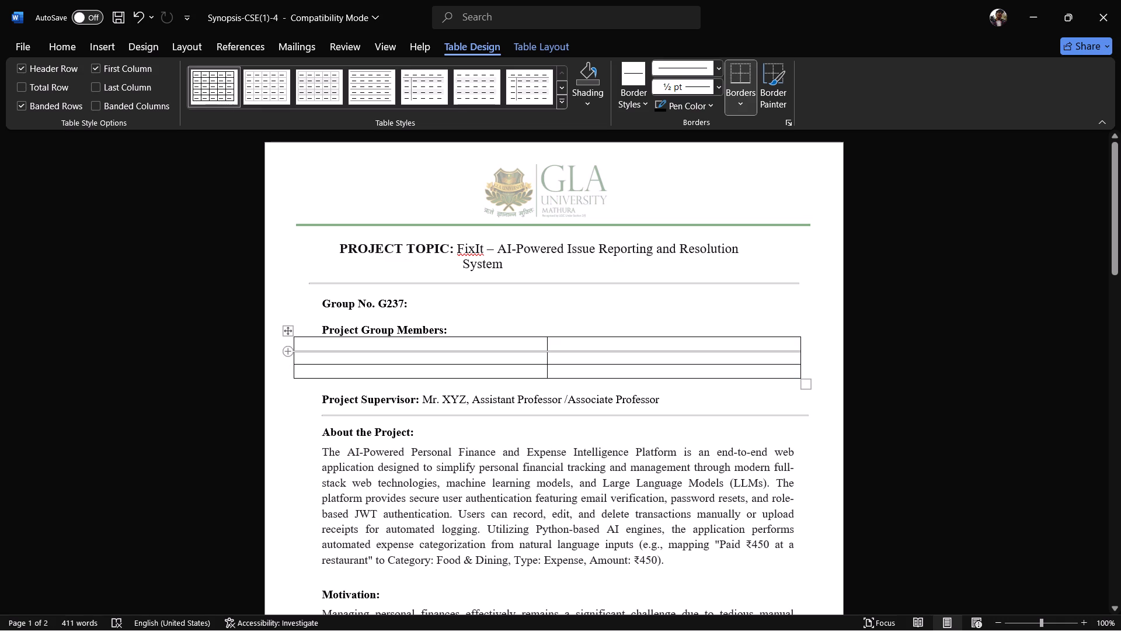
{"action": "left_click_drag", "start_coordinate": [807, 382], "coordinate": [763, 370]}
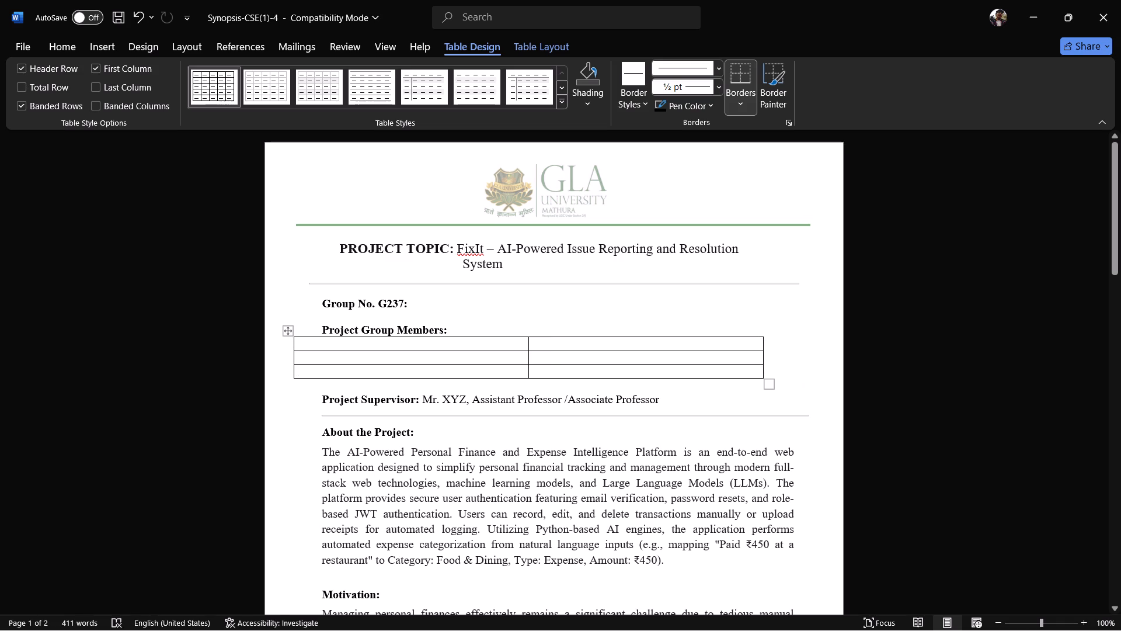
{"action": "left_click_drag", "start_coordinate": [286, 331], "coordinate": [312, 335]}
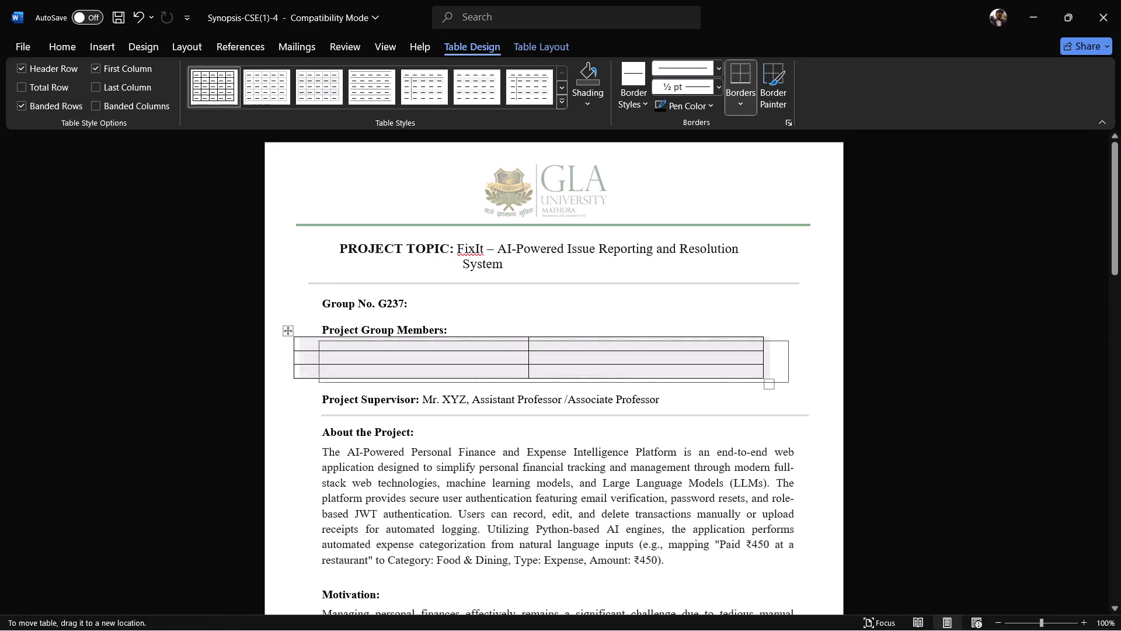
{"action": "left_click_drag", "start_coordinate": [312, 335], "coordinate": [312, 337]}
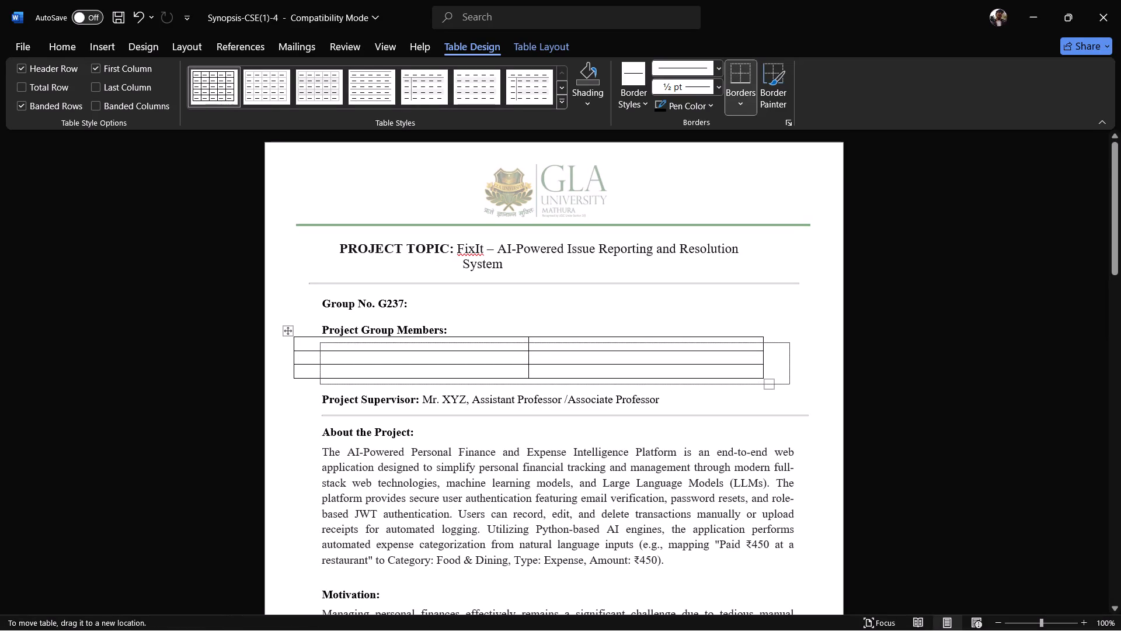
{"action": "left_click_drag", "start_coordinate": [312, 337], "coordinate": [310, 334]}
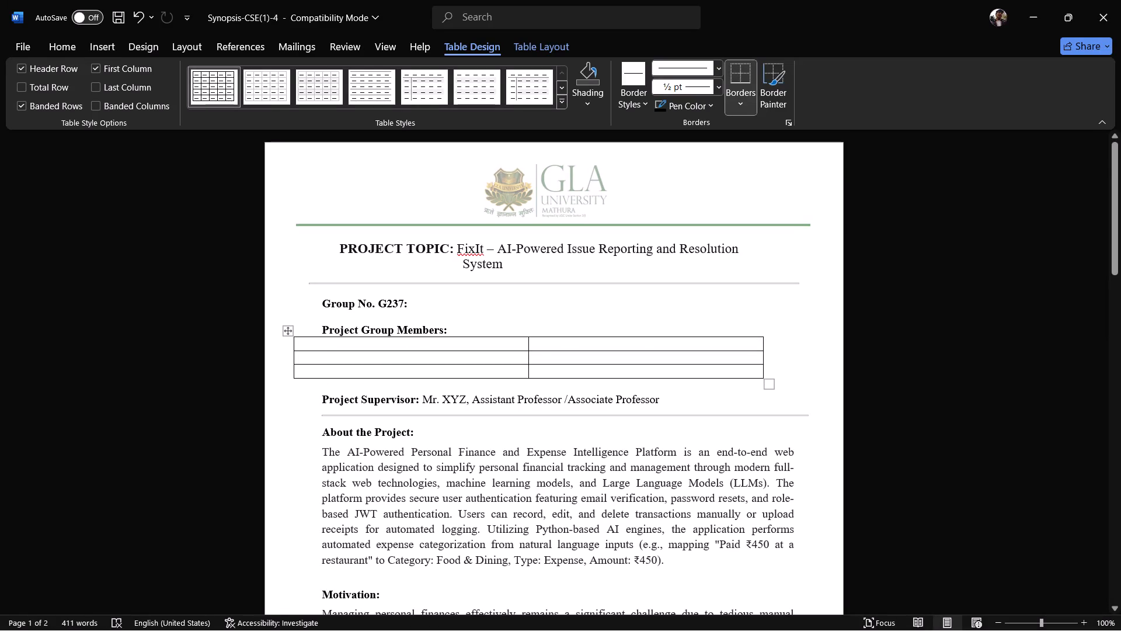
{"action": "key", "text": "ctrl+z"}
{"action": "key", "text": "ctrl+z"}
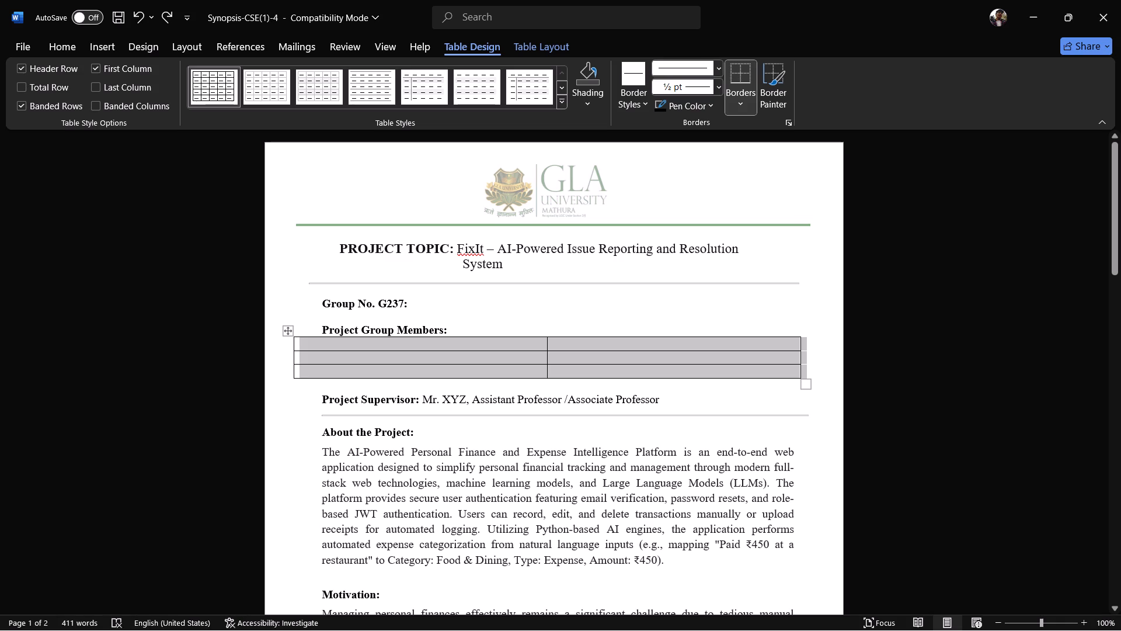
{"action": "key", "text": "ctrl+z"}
Move the members table's left border in to the heading text's start and shift the middle border right to even the columns.
{"action": "left_click_drag", "start_coordinate": [293, 349], "coordinate": [307, 349]}
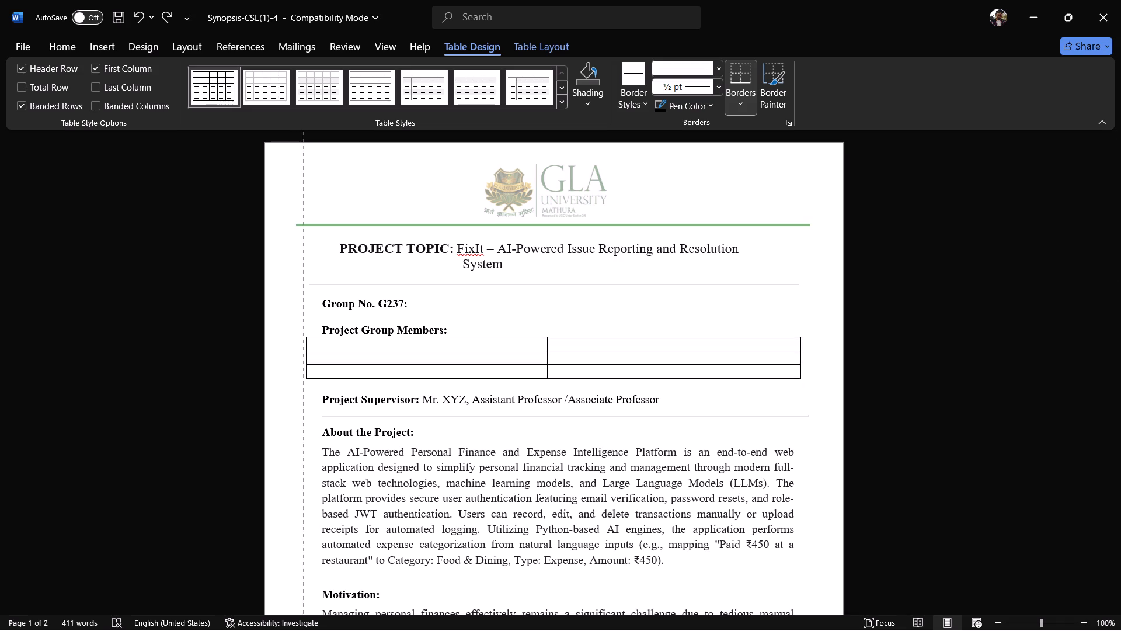
{"action": "left_click_drag", "start_coordinate": [307, 349], "coordinate": [312, 349]}
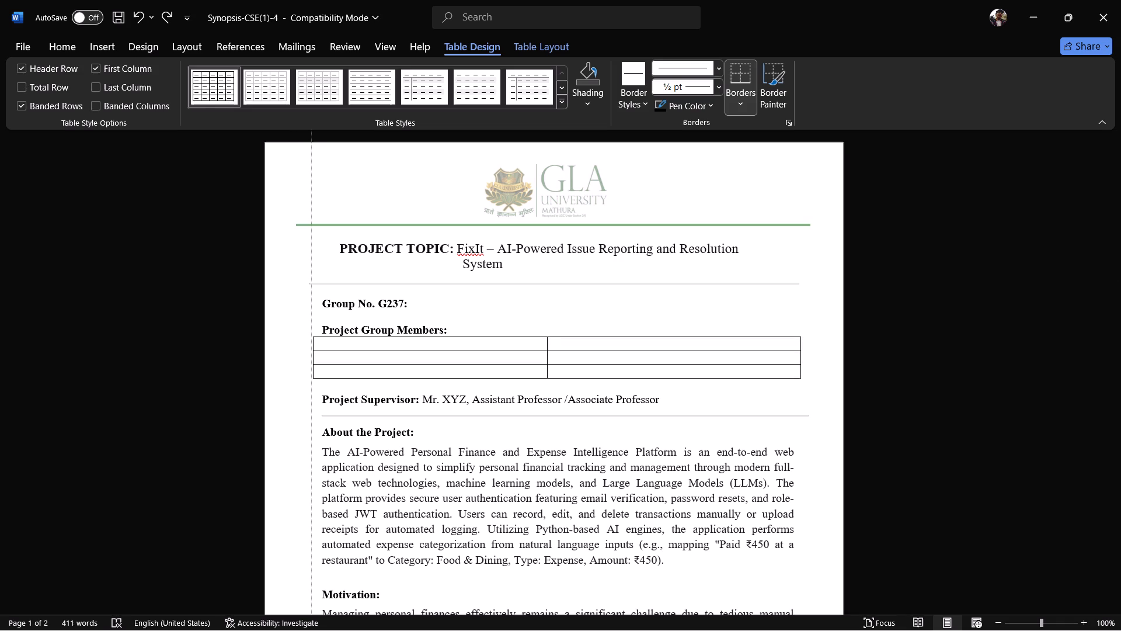
{"action": "left_click_drag", "start_coordinate": [312, 349], "coordinate": [325, 351]}
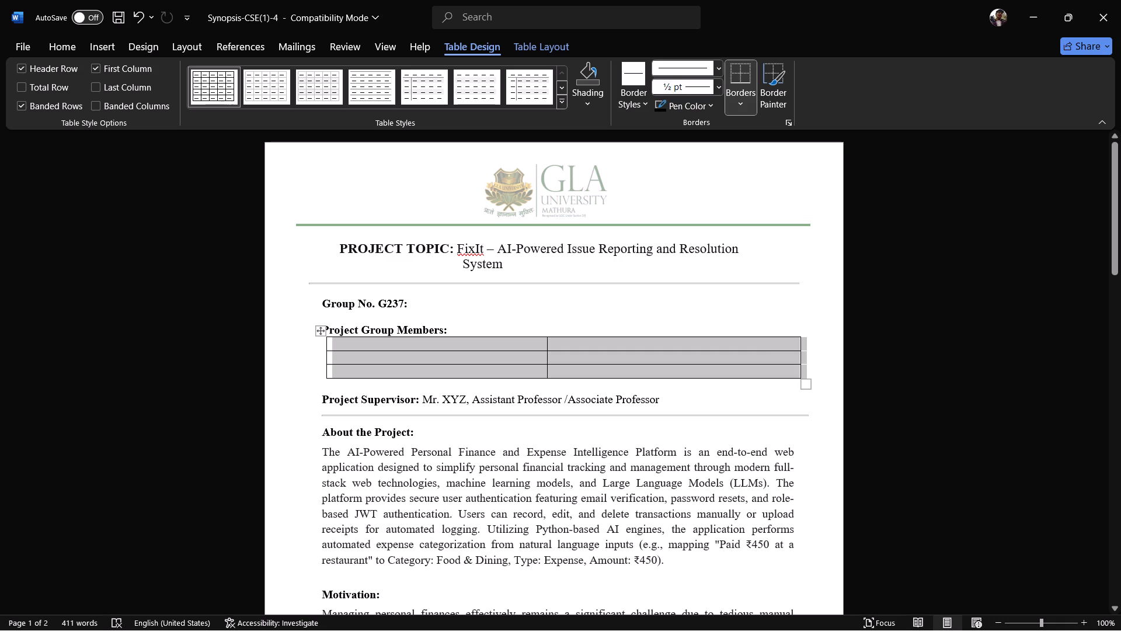
{"action": "left_click_drag", "start_coordinate": [546, 348], "coordinate": [572, 349]}
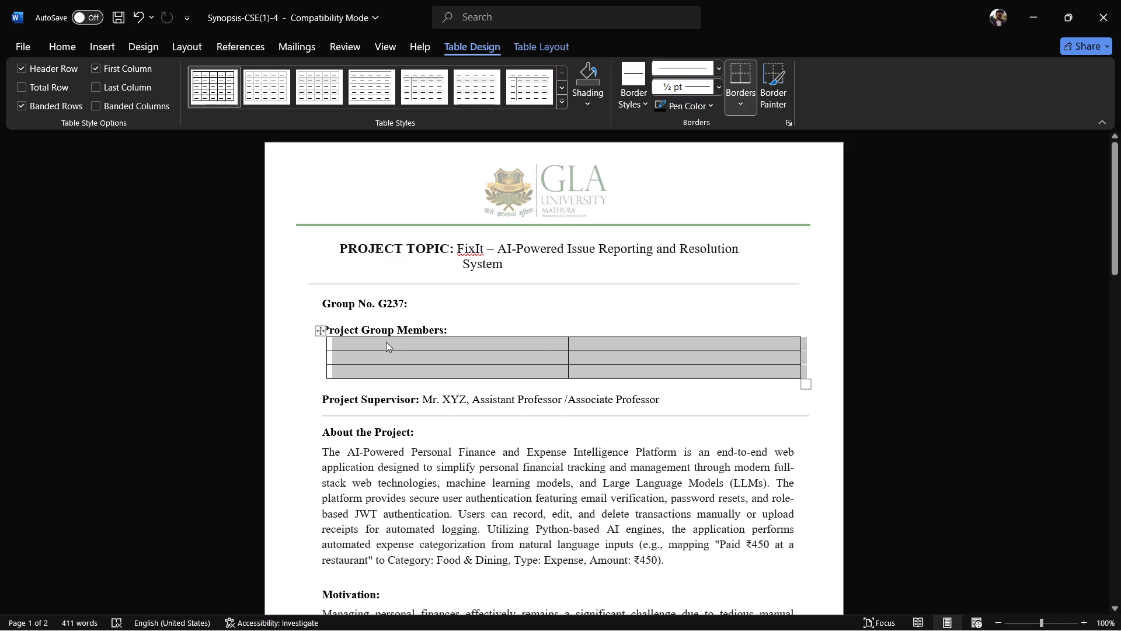
Start a numbered list in the members table's first cell and decrease its indent.
{"action": "left_click", "coordinate": [386, 342]}
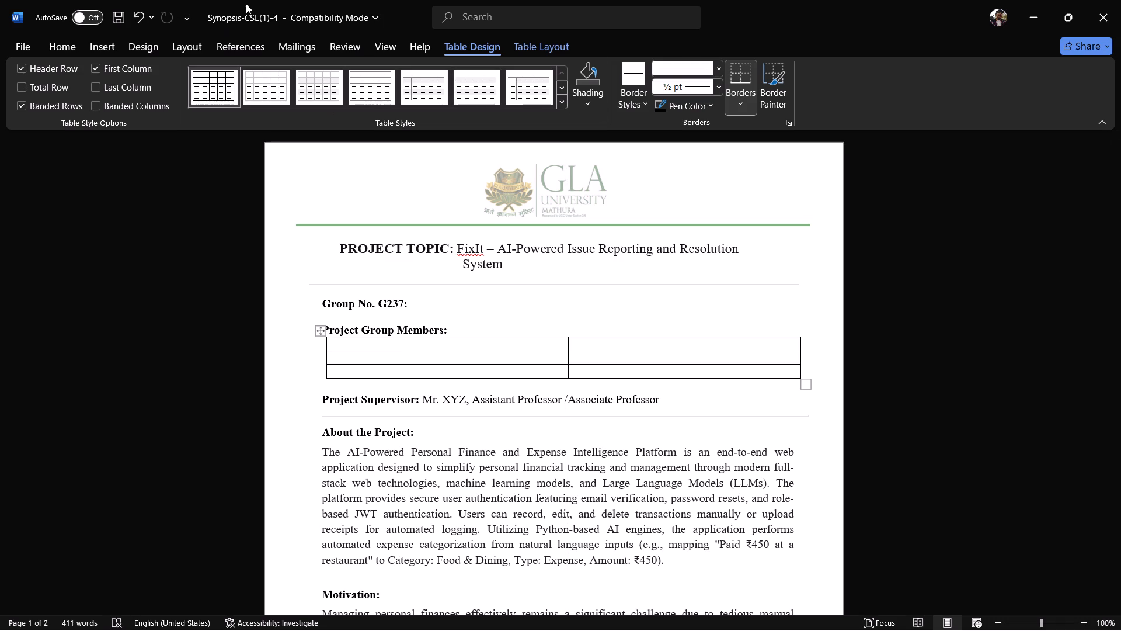
{"action": "left_click", "coordinate": [59, 47]}
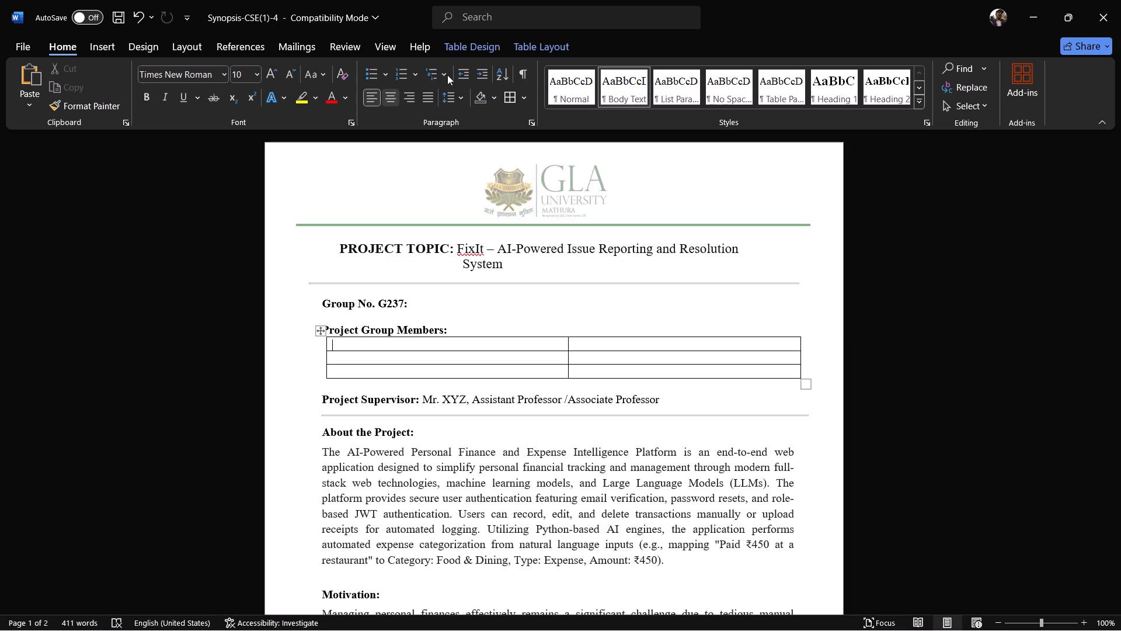
{"action": "left_click", "coordinate": [398, 74]}
{"action": "left_click", "coordinate": [461, 74]}
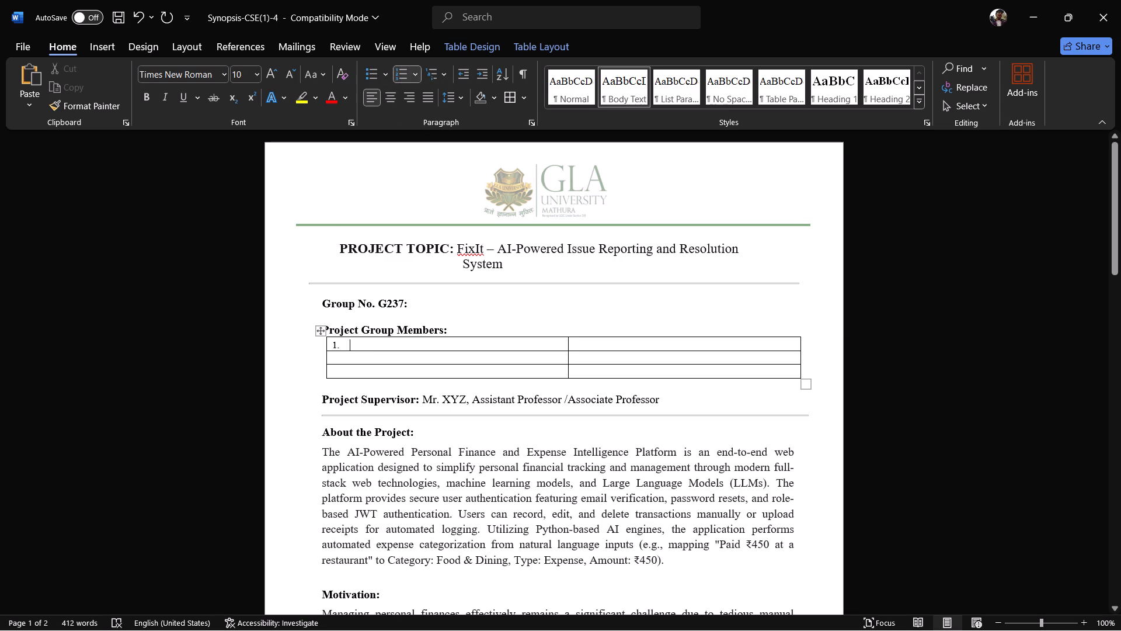
Make the list number 1 in the members table's first cell bold.
{"action": "left_click_drag", "start_coordinate": [343, 350], "coordinate": [329, 346]}
{"action": "left_click_drag", "start_coordinate": [329, 346], "coordinate": [330, 346]}
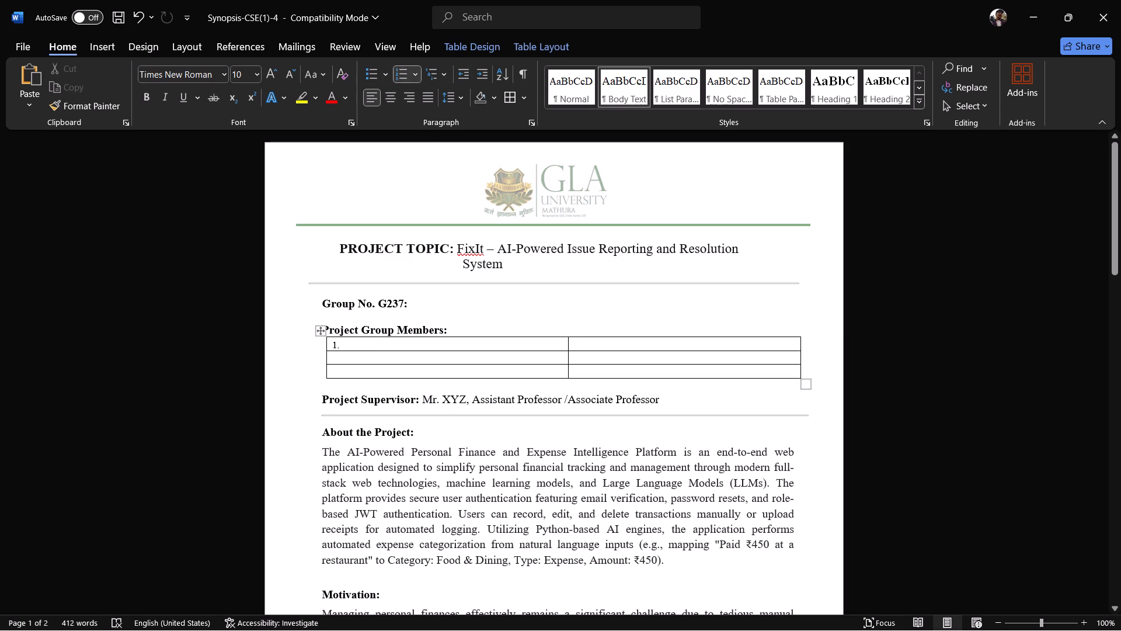
{"action": "left_click_drag", "start_coordinate": [330, 346], "coordinate": [335, 345]}
{"action": "left_click", "coordinate": [335, 345]}
{"action": "left_click", "coordinate": [144, 93]}
Enter the first member's full name beside number 1 in the members table, followed by an empty pair of parentheses.
{"action": "left_click", "coordinate": [376, 347]}
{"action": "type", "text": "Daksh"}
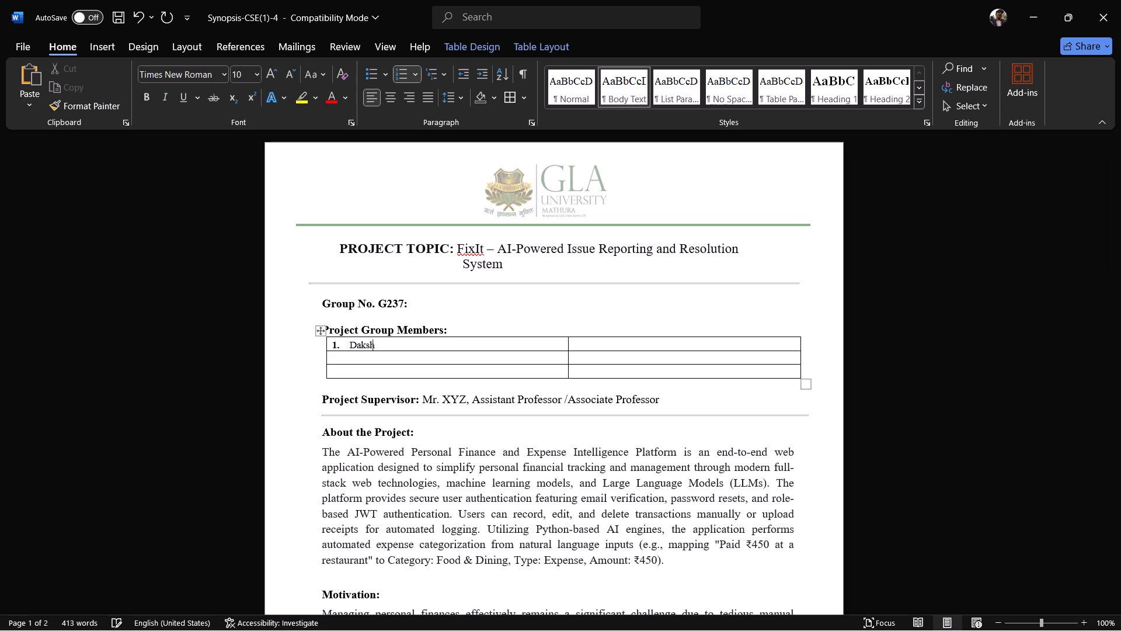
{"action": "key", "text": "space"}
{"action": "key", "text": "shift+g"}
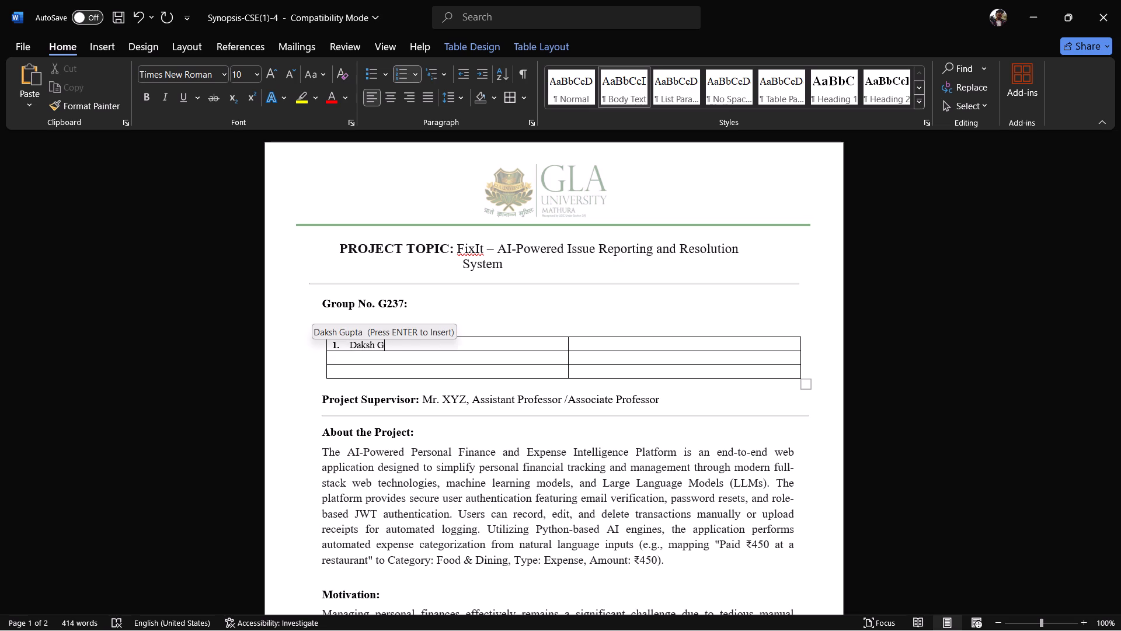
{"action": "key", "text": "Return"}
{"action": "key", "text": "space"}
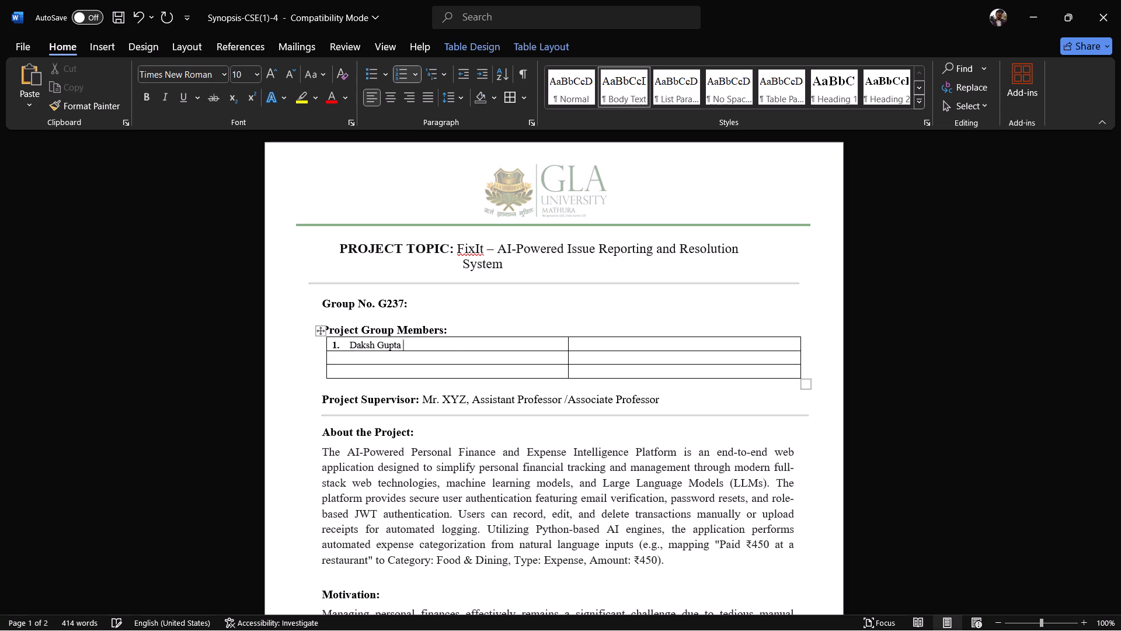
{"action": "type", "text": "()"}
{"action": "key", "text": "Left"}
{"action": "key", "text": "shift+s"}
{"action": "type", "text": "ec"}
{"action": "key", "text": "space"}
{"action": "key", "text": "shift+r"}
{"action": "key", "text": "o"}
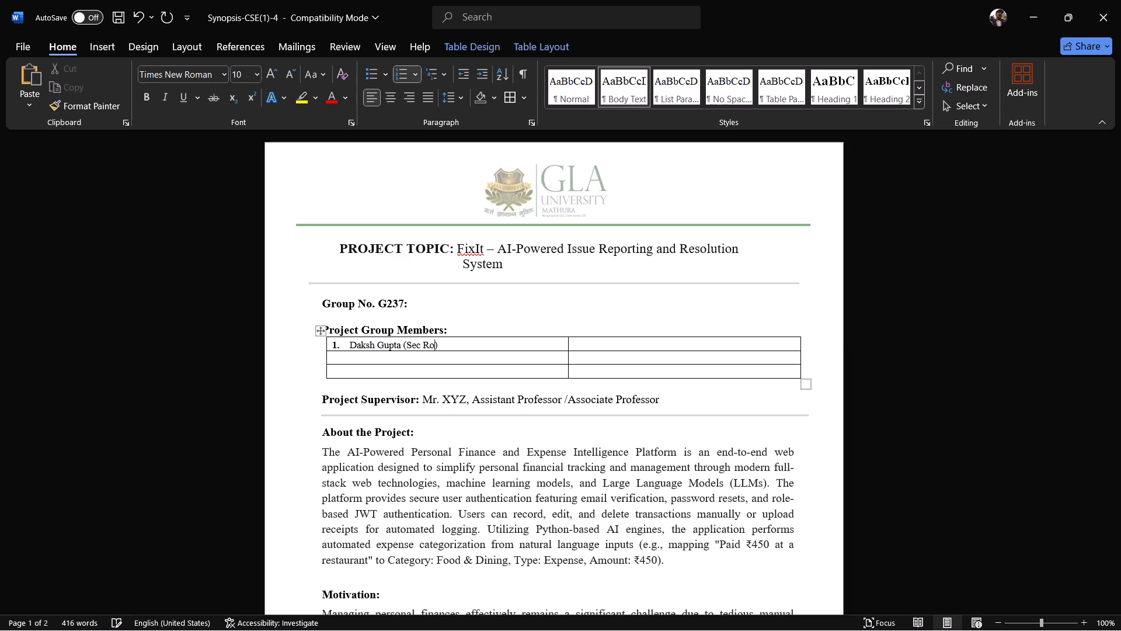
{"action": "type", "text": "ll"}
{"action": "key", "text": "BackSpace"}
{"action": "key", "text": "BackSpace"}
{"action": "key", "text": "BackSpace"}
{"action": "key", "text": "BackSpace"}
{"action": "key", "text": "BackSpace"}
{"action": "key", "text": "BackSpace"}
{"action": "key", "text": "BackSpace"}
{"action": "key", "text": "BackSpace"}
Fill the first member's parentheses with "S-", the section roll number, a slash and the university roll number.
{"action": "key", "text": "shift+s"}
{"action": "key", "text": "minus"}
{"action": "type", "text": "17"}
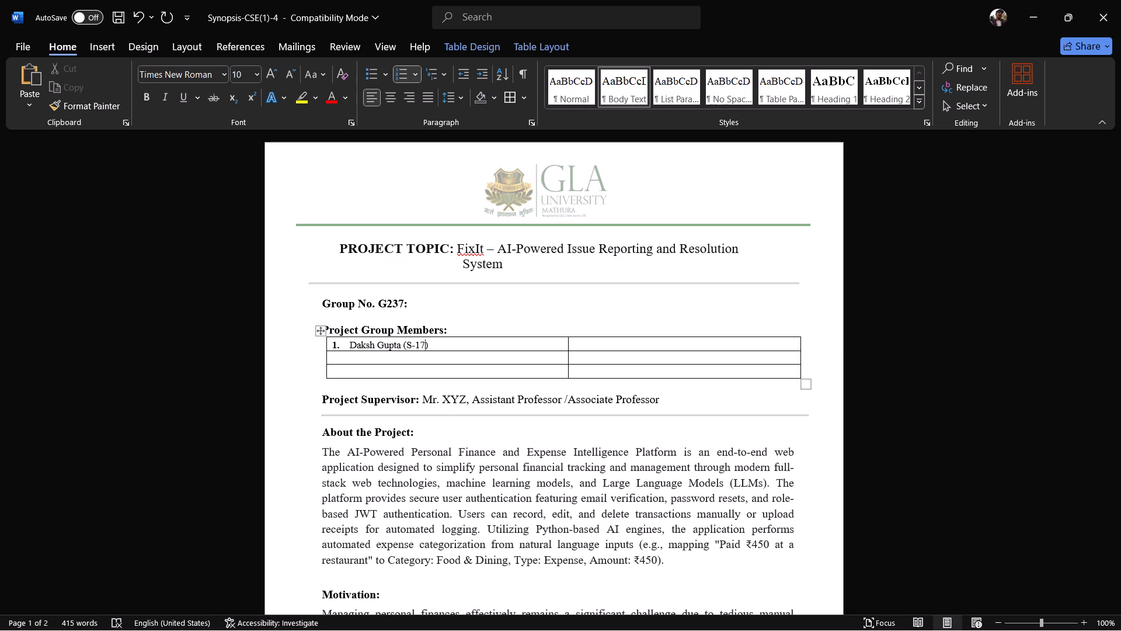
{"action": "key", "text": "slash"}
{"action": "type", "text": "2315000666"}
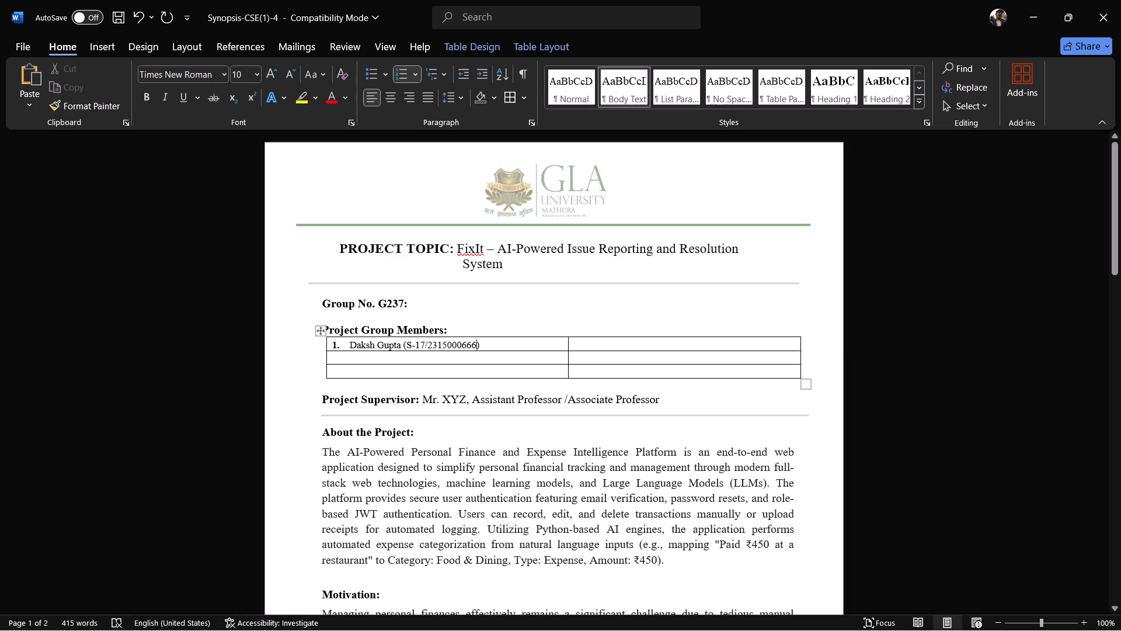
{"action": "left_click", "coordinate": [593, 346]}
Expand the "S" label before the first member's section roll number to "Sec Roll no".
{"action": "left_click", "coordinate": [410, 345]}
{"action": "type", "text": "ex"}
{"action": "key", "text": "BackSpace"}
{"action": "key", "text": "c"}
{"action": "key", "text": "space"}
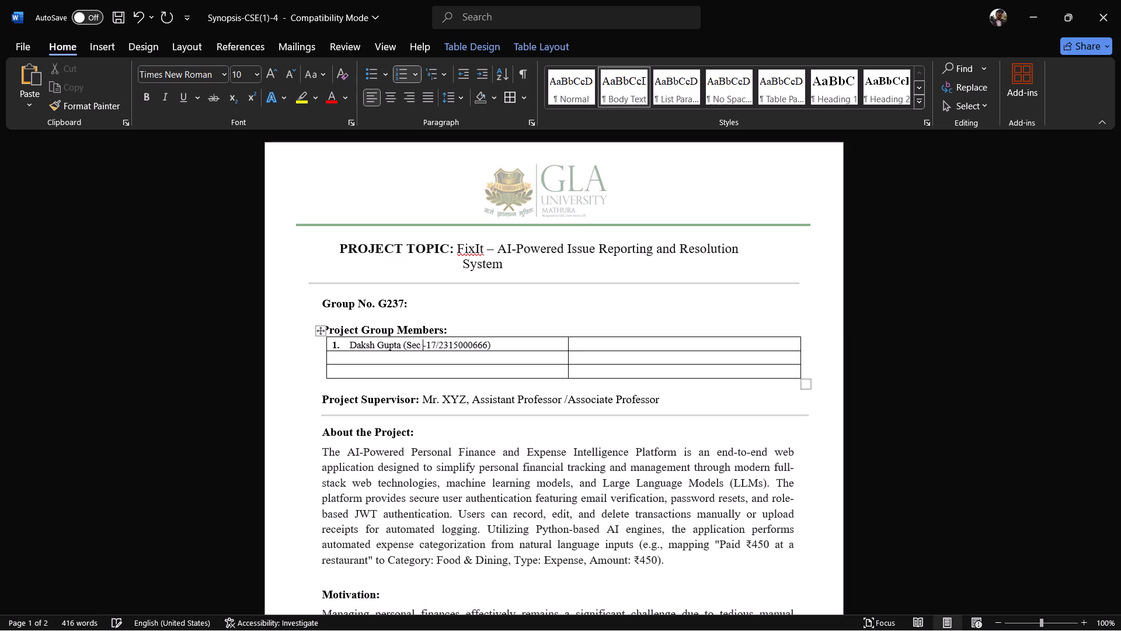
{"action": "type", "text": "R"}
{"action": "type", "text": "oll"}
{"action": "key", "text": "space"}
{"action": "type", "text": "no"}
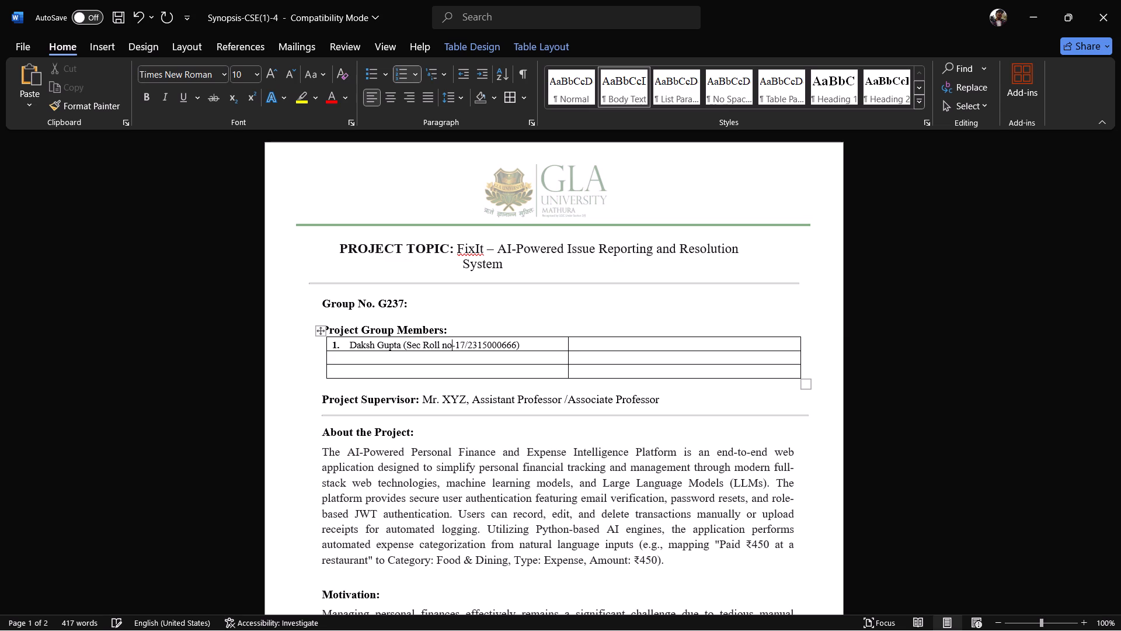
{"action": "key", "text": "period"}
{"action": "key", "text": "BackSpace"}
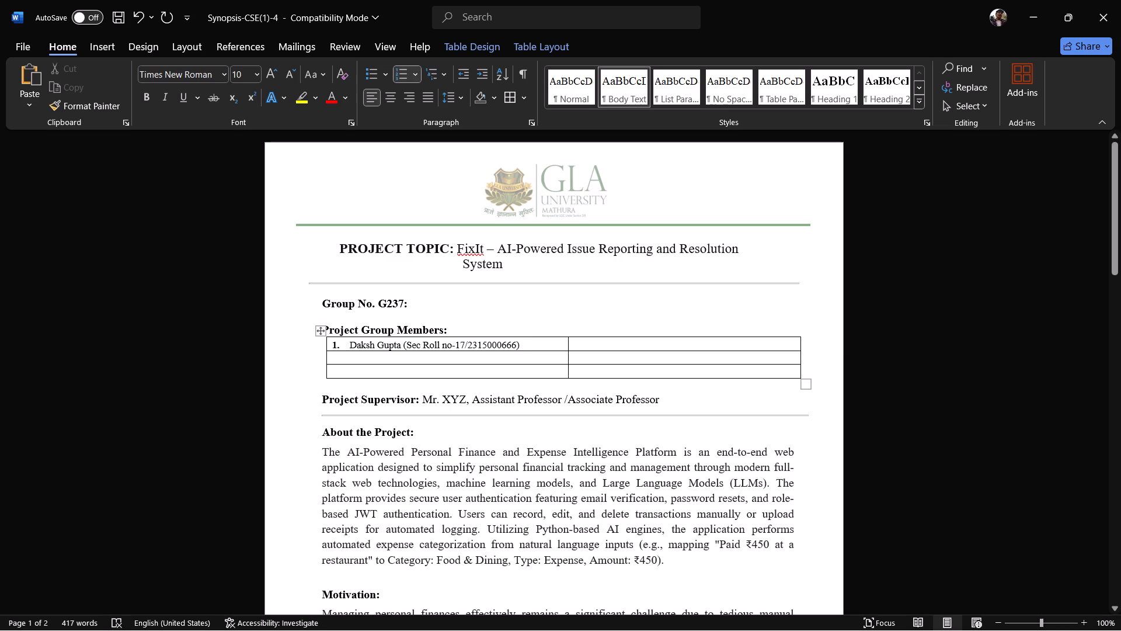
Continue the numbered list as 2 to 5 in the members table's next four cells, leaving the final cell unnumbered.
{"action": "left_click", "coordinate": [580, 341]}
{"action": "left_click", "coordinate": [402, 70]}
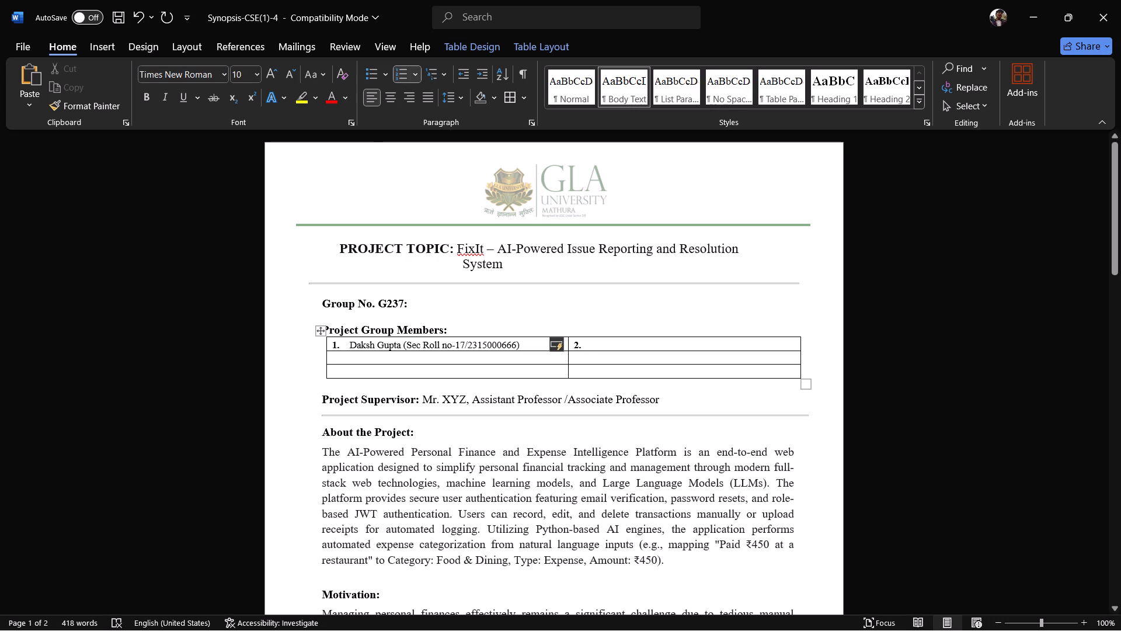
{"action": "left_click", "coordinate": [353, 359]}
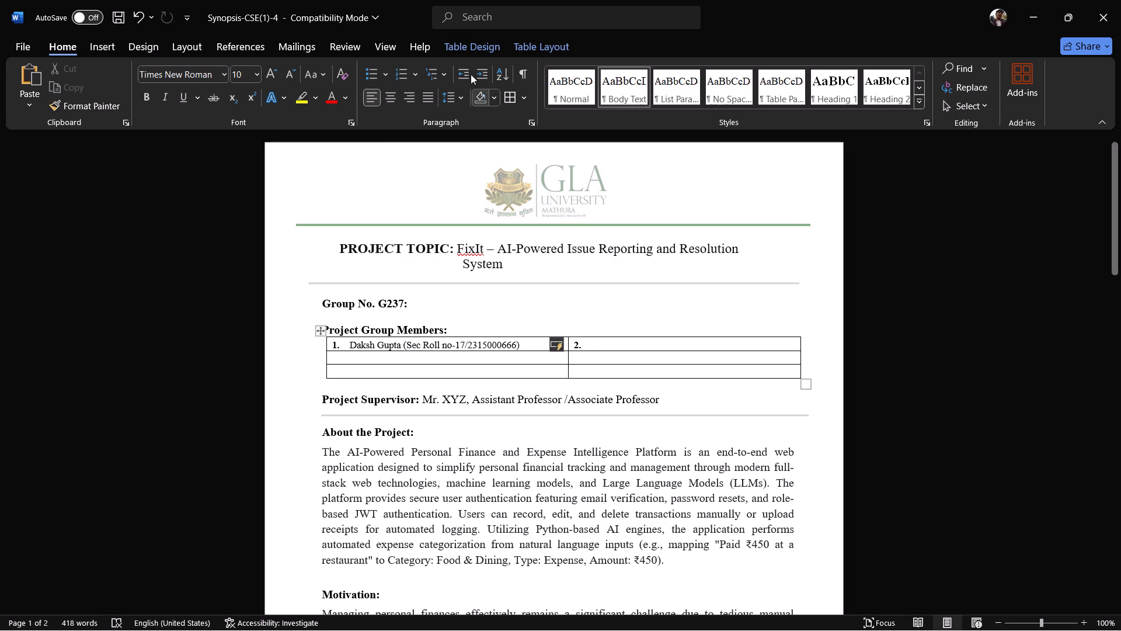
{"action": "left_click", "coordinate": [400, 70]}
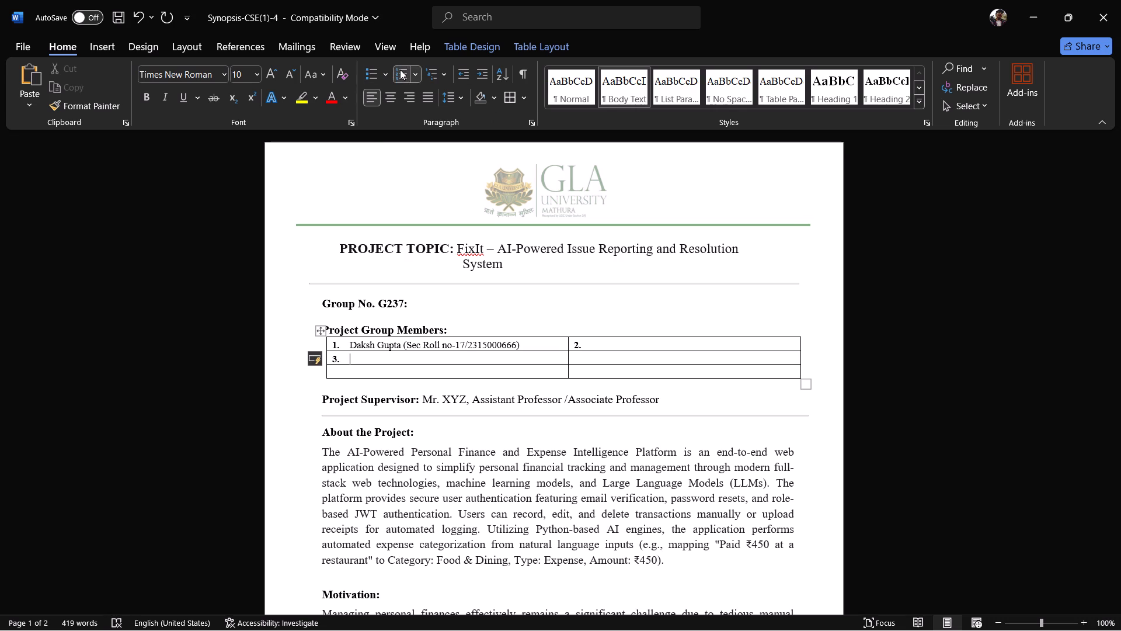
{"action": "left_click", "coordinate": [615, 356]}
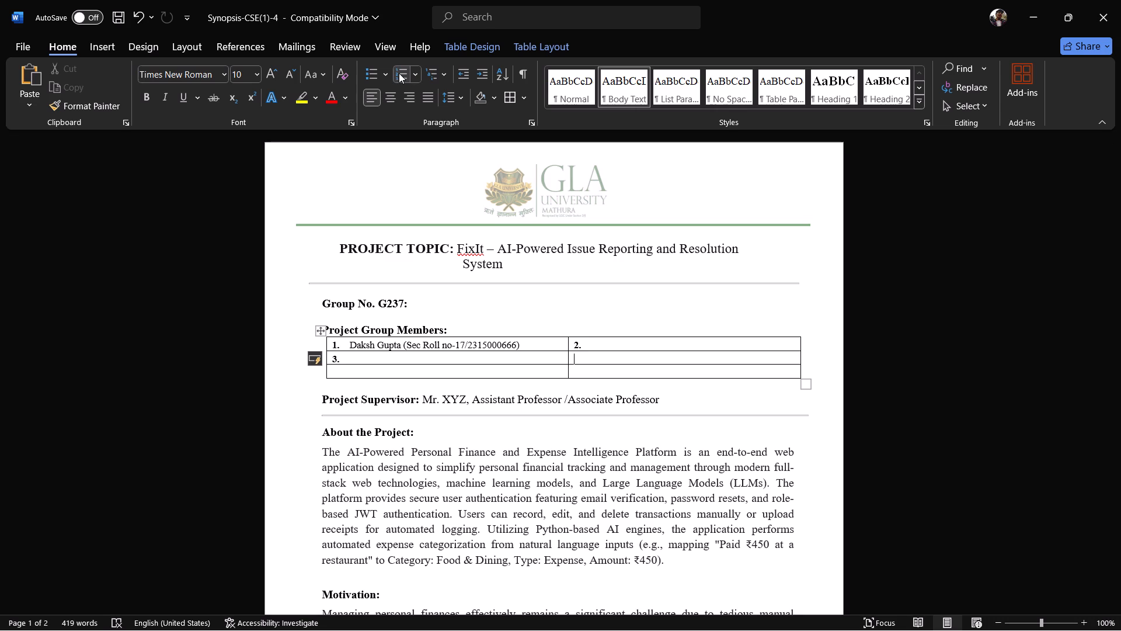
{"action": "left_click", "coordinate": [399, 73]}
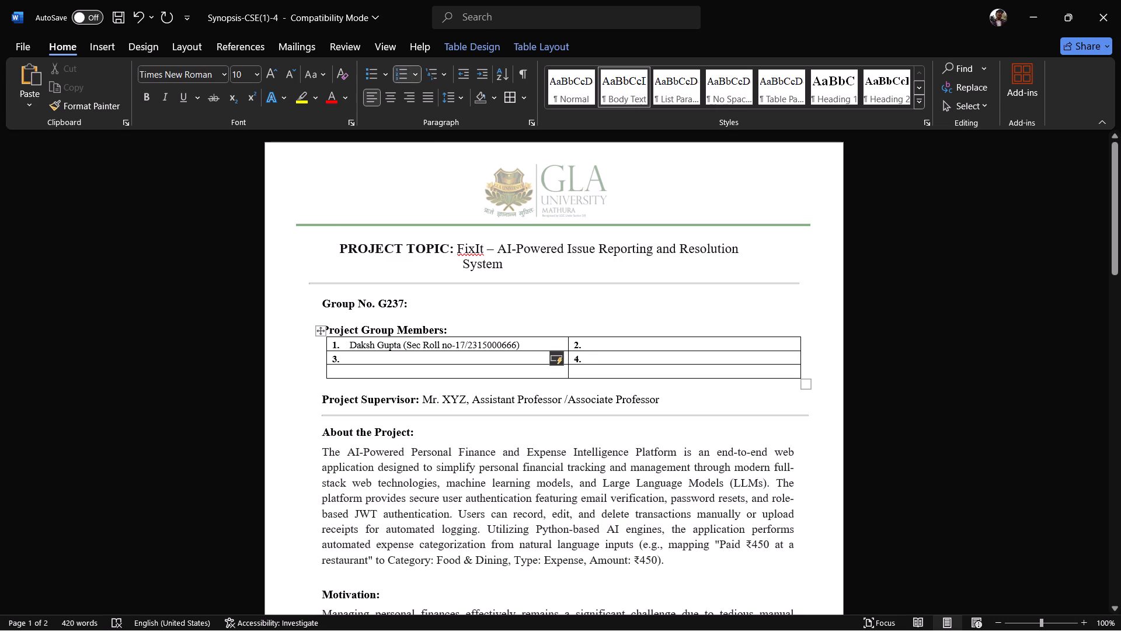
{"action": "left_click", "coordinate": [360, 373]}
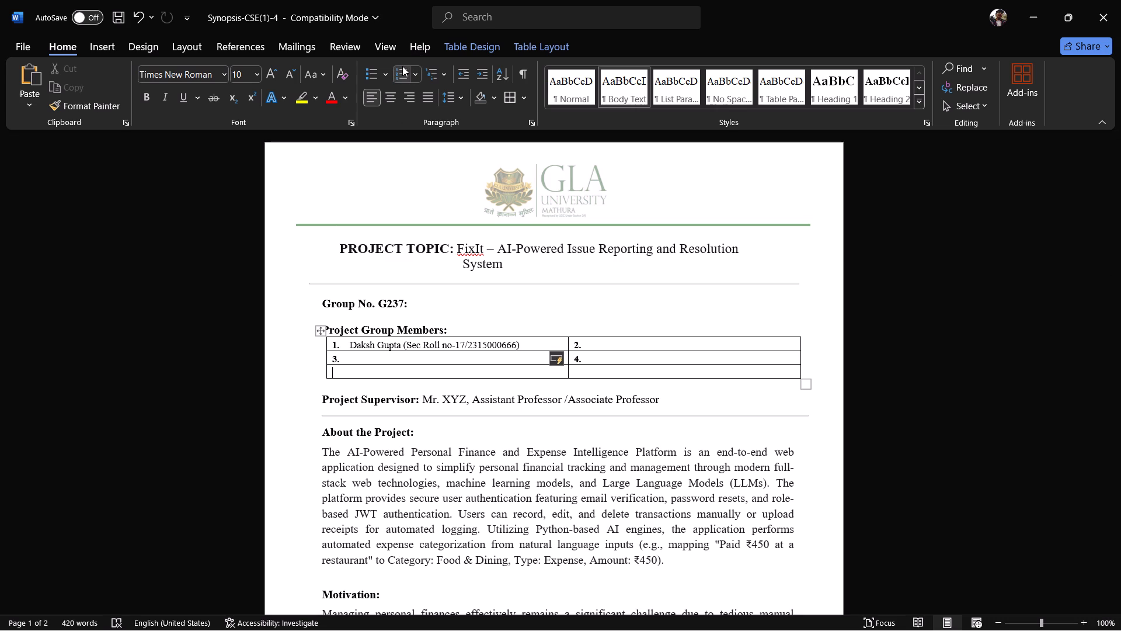
{"action": "left_click", "coordinate": [402, 66]}
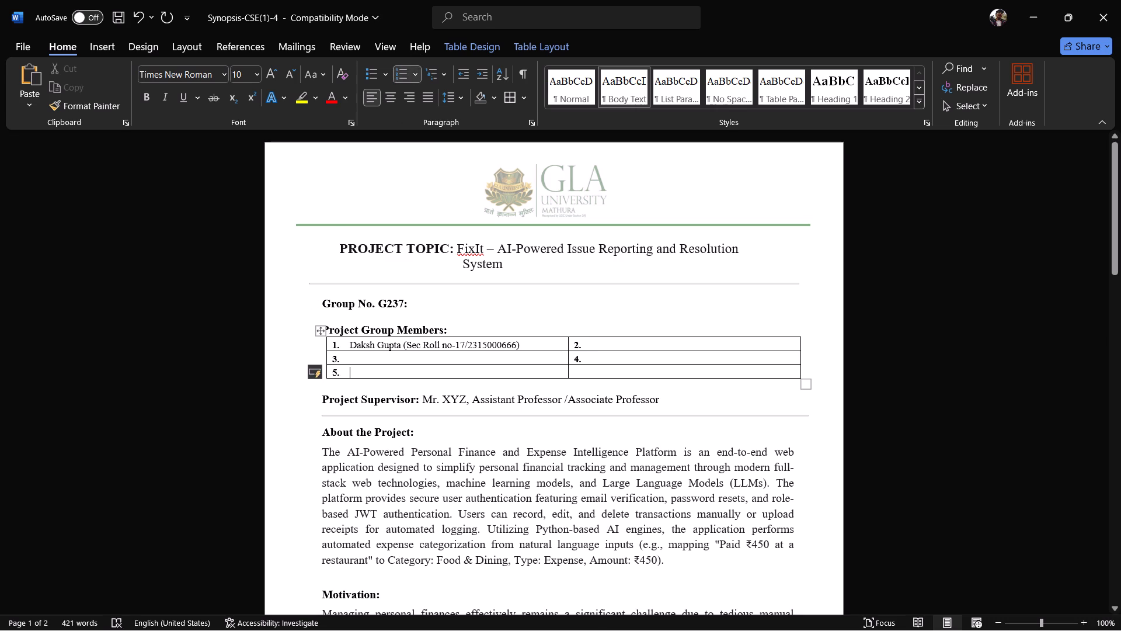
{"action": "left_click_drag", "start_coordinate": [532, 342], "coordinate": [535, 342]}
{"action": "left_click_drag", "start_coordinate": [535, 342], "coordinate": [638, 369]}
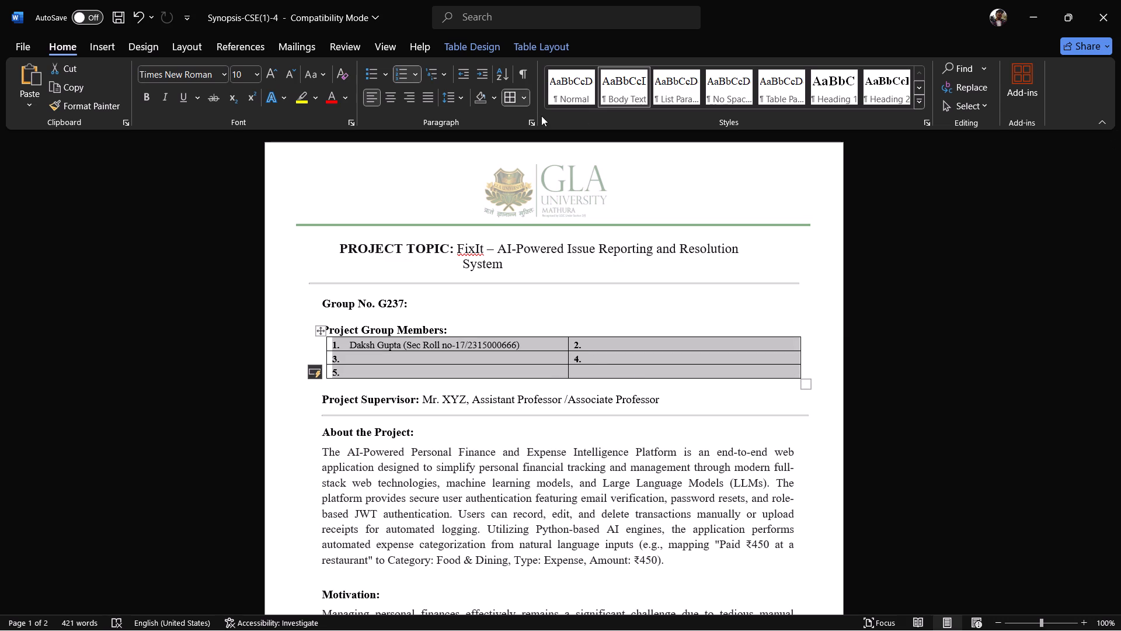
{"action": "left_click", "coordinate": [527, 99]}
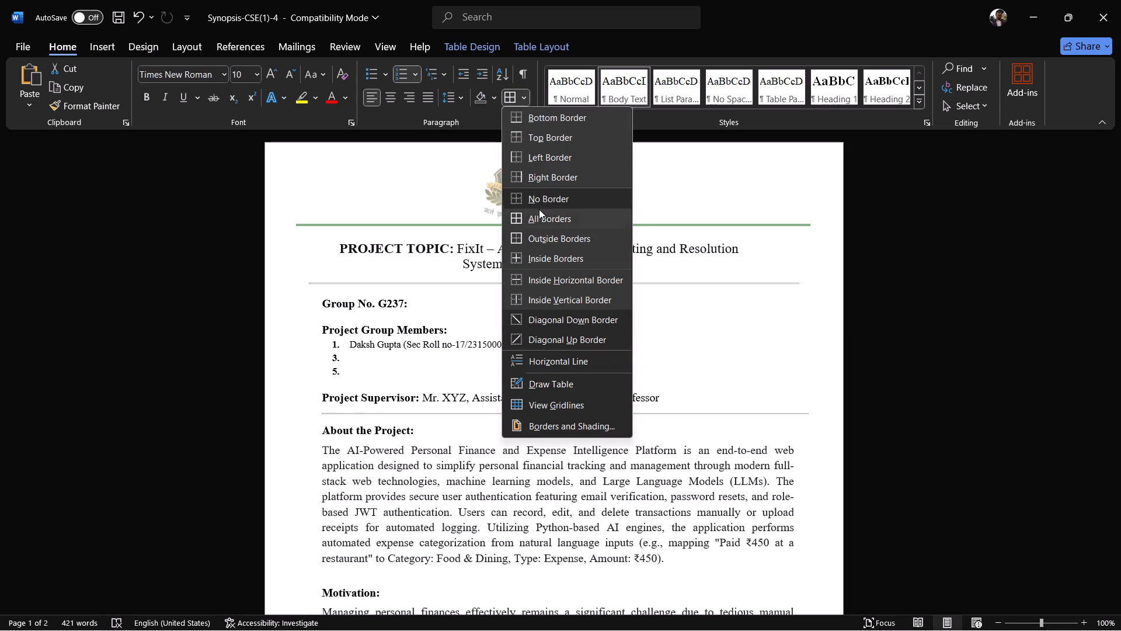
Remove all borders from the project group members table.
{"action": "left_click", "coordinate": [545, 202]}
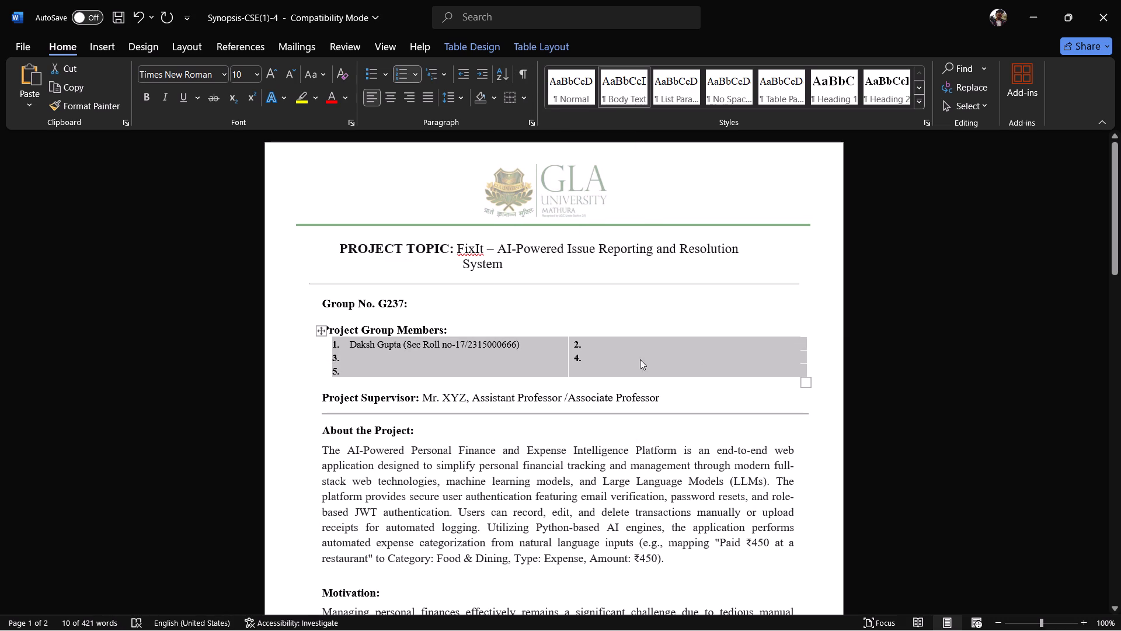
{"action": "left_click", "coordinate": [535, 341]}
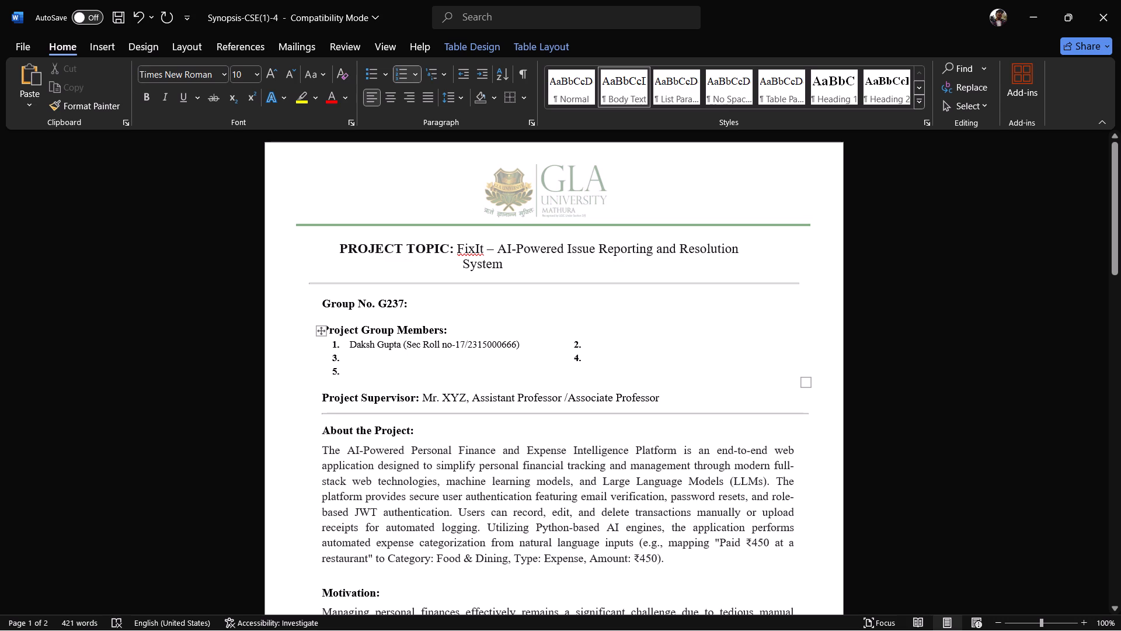
Replace the "XYZ" placeholder after "Mr." on the Project Supervisor line with the supervisor's full name.
{"action": "left_click", "coordinate": [464, 396]}
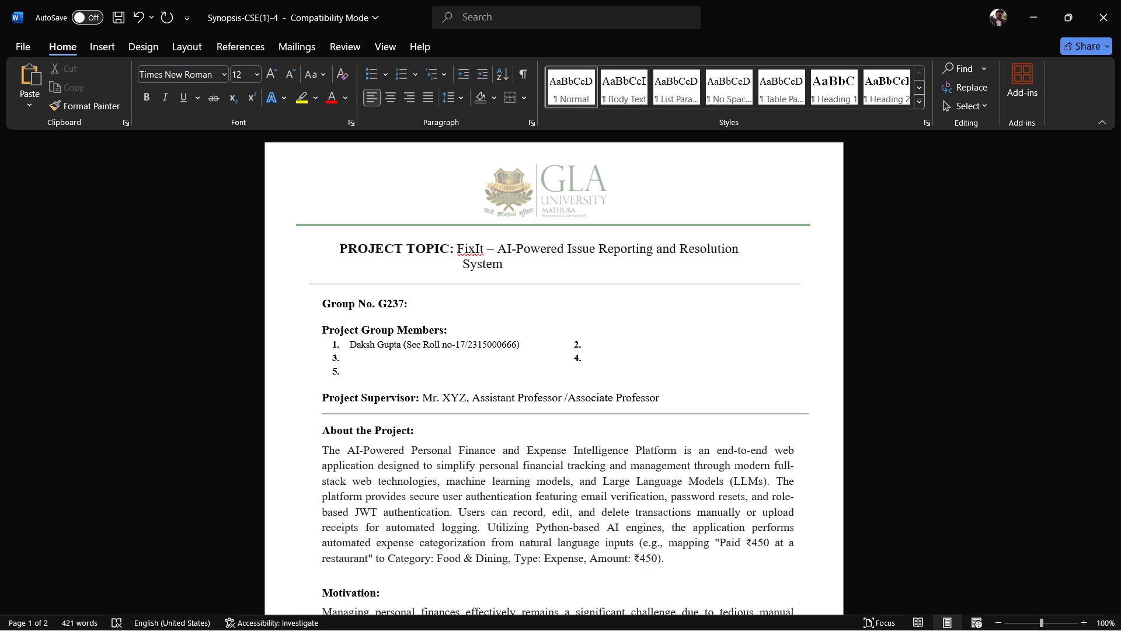
{"action": "key", "text": "BackSpace"}
{"action": "key", "text": "BackSpace"}
{"action": "key", "text": "BackSpace"}
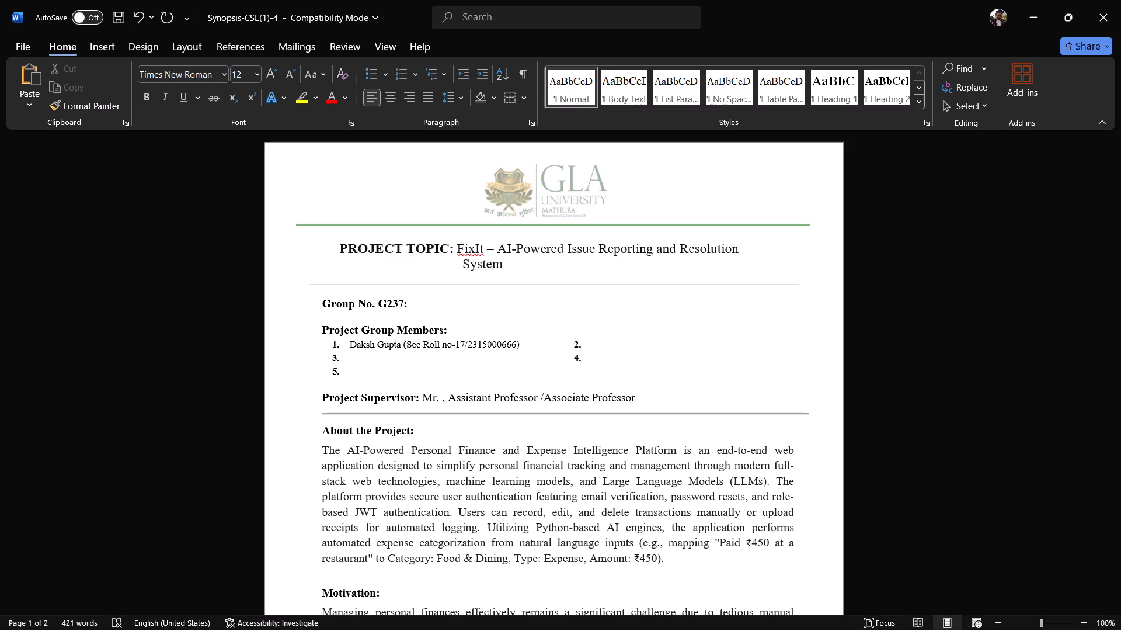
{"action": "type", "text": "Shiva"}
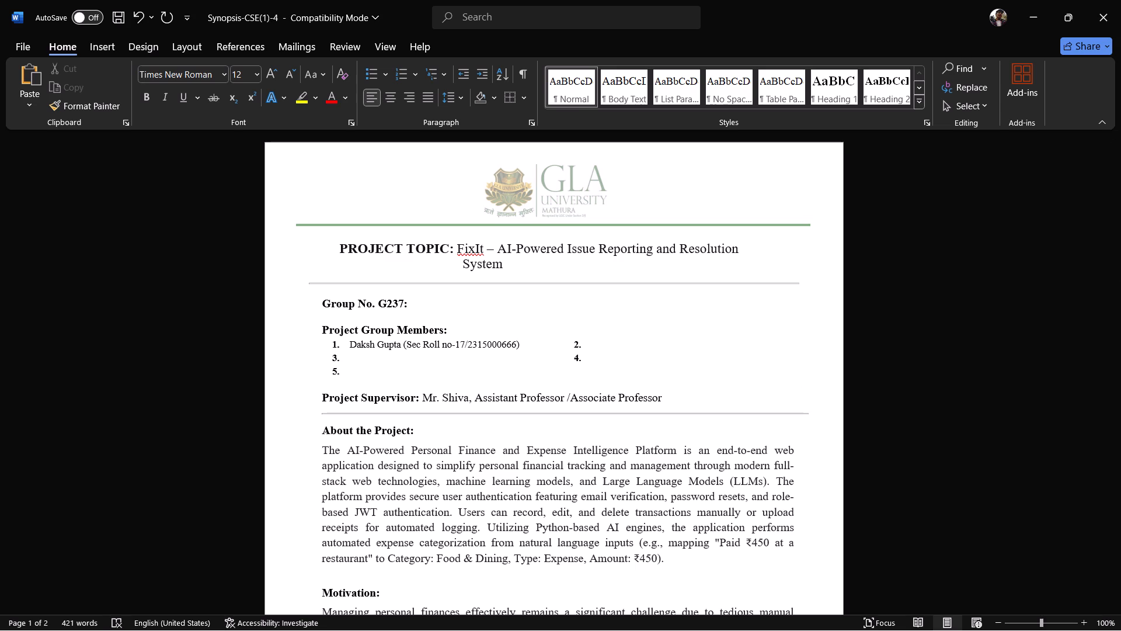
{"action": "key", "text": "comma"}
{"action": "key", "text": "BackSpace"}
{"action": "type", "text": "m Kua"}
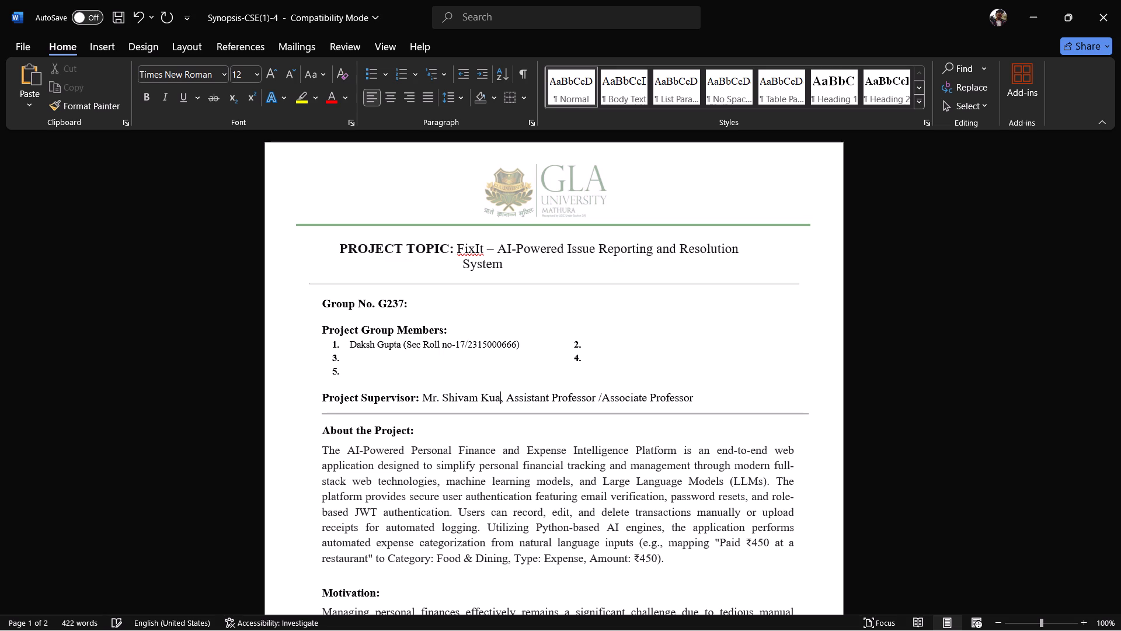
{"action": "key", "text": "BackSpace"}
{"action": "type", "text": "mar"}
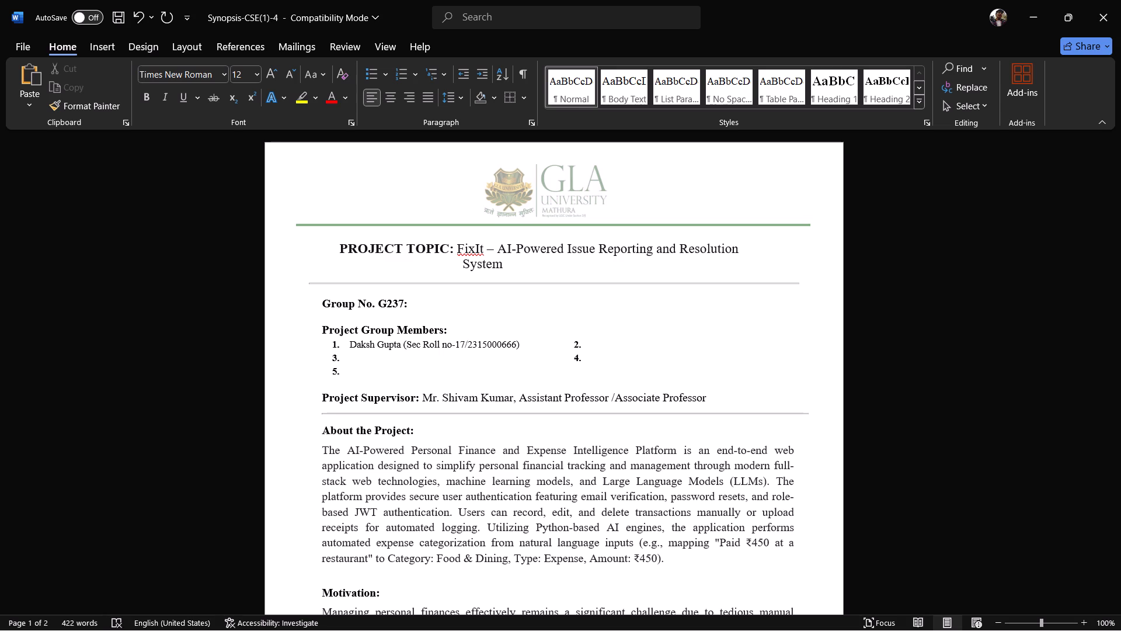
Begin the second member's name with the initial "D" beside number 2 in the members table.
{"action": "left_click", "coordinate": [596, 344]}
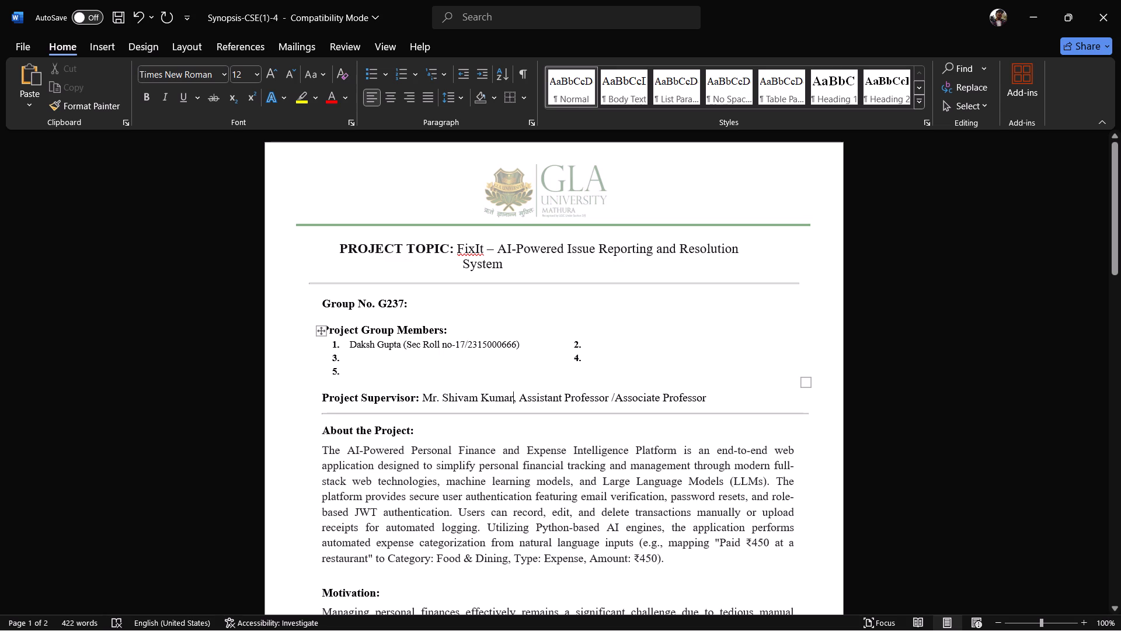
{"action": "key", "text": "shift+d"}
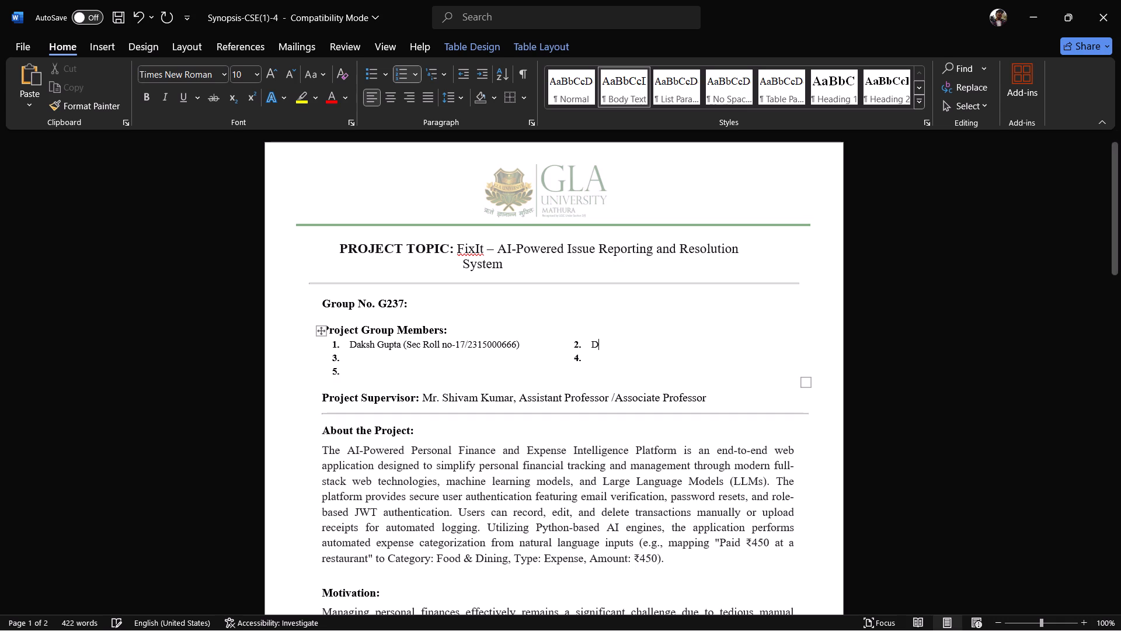
Apply all borders to every cell of the project group members table.
{"action": "left_click_drag", "start_coordinate": [460, 344], "coordinate": [565, 363]}
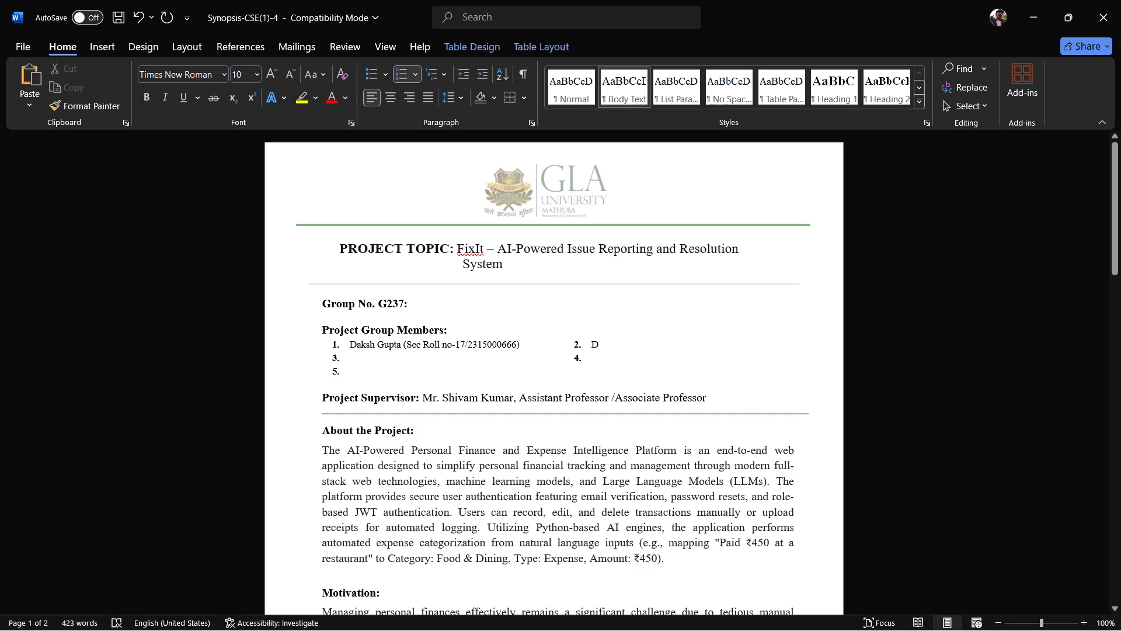
{"action": "left_click_drag", "start_coordinate": [565, 363], "coordinate": [669, 372]}
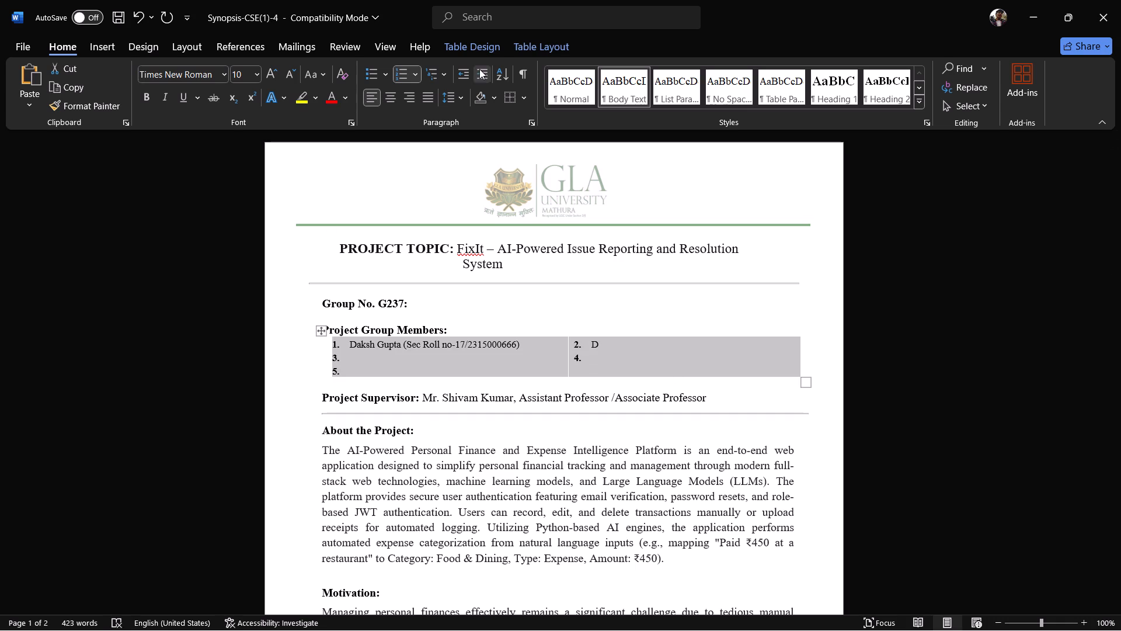
{"action": "left_click", "coordinate": [526, 92]}
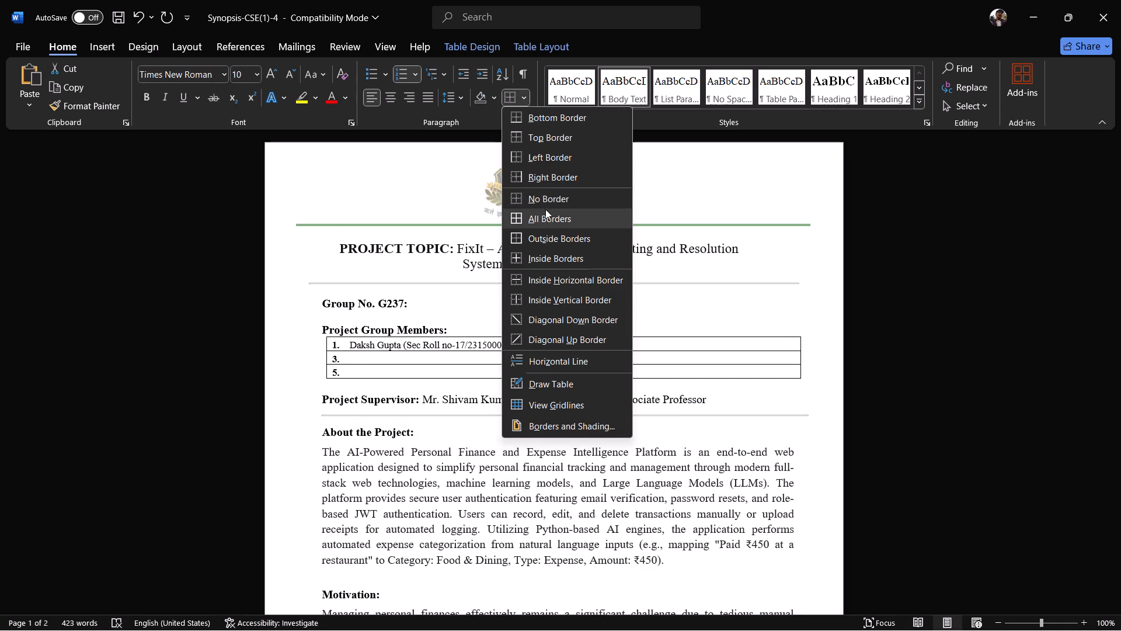
{"action": "left_click", "coordinate": [547, 216]}
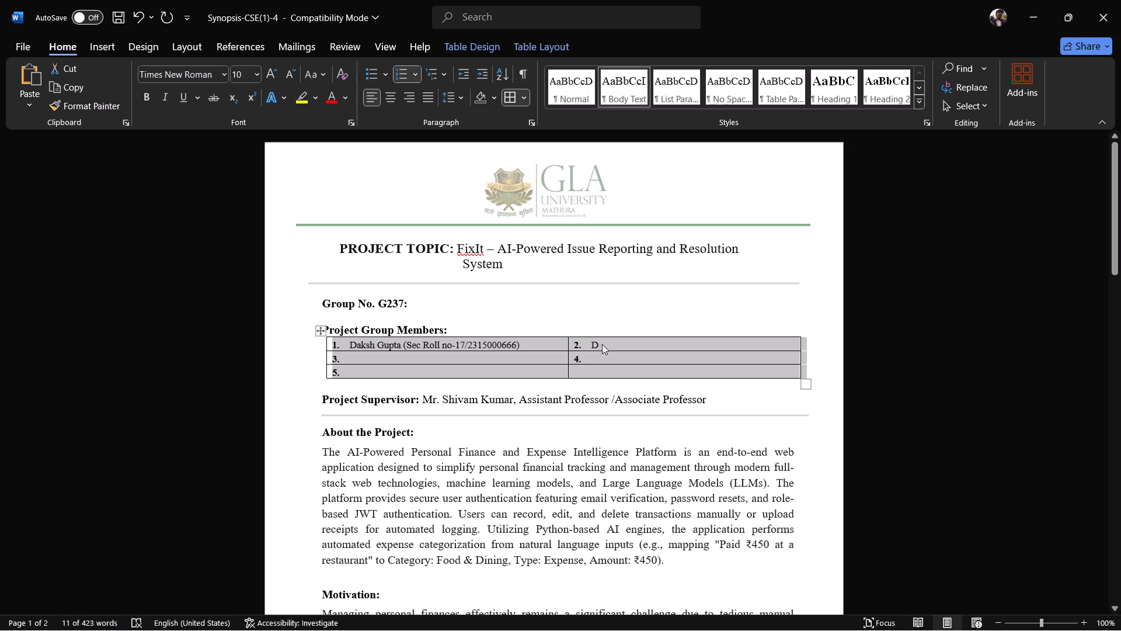
Continue the second member's name from the initial "D" beside number 2, completing the first name.
{"action": "left_click", "coordinate": [602, 344]}
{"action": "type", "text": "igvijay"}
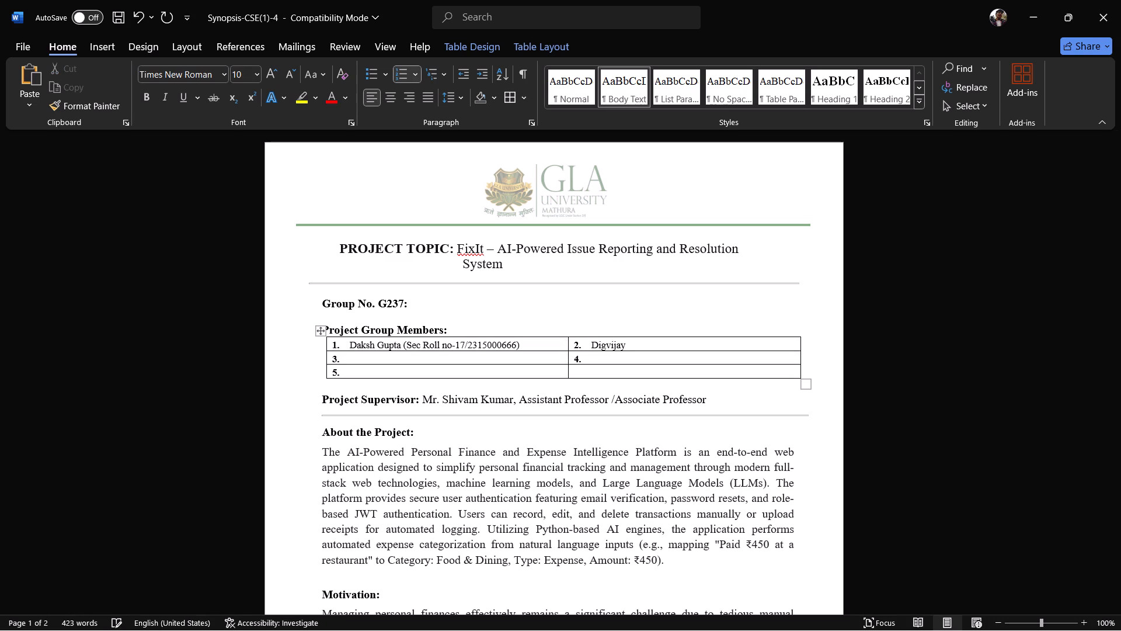
Complete the second member's full name beside number 2, followed by a space and an empty pair of parentheses.
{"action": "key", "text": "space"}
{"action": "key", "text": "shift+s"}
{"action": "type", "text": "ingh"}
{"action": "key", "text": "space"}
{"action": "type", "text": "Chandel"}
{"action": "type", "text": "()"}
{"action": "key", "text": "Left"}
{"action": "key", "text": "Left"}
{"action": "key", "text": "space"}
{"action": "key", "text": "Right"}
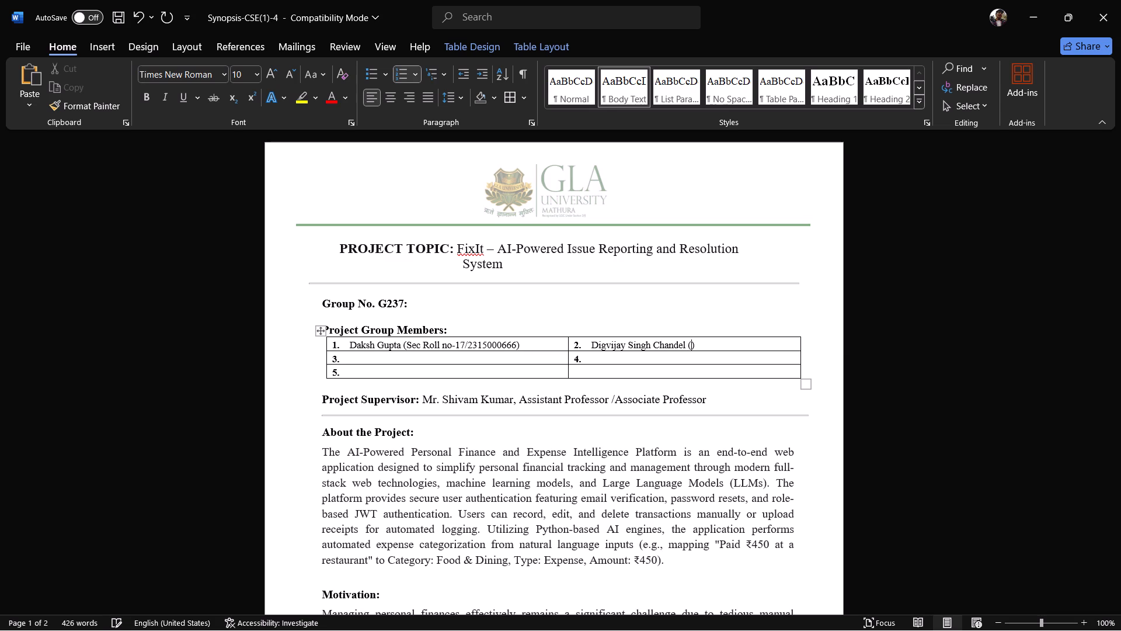
Add the label "Sec Roll no-" inside the parentheses after the second member's name.
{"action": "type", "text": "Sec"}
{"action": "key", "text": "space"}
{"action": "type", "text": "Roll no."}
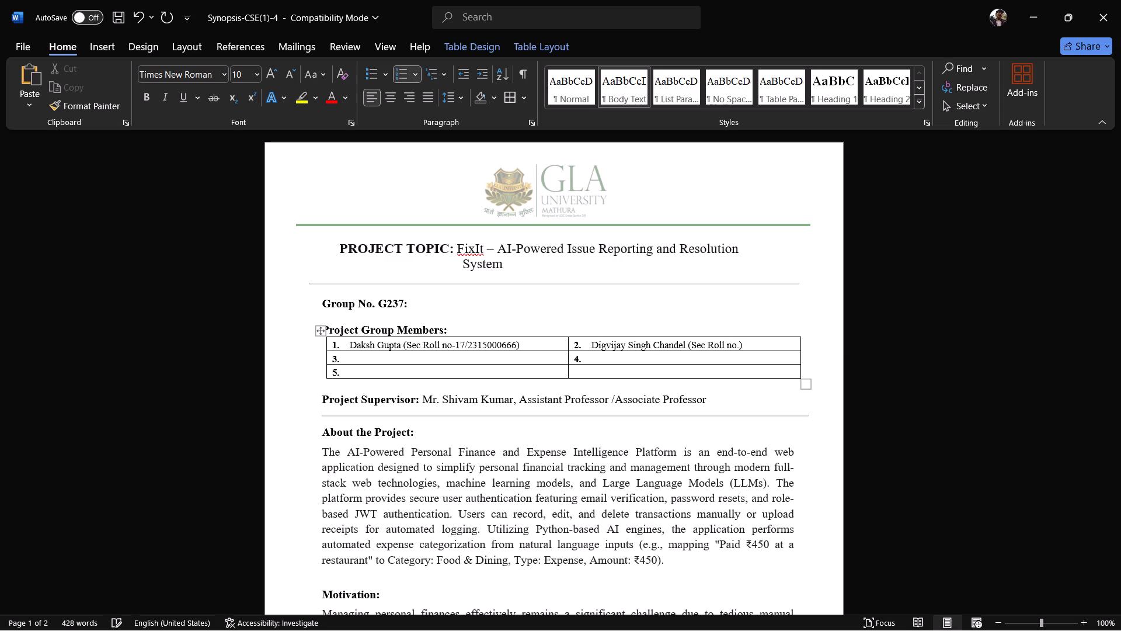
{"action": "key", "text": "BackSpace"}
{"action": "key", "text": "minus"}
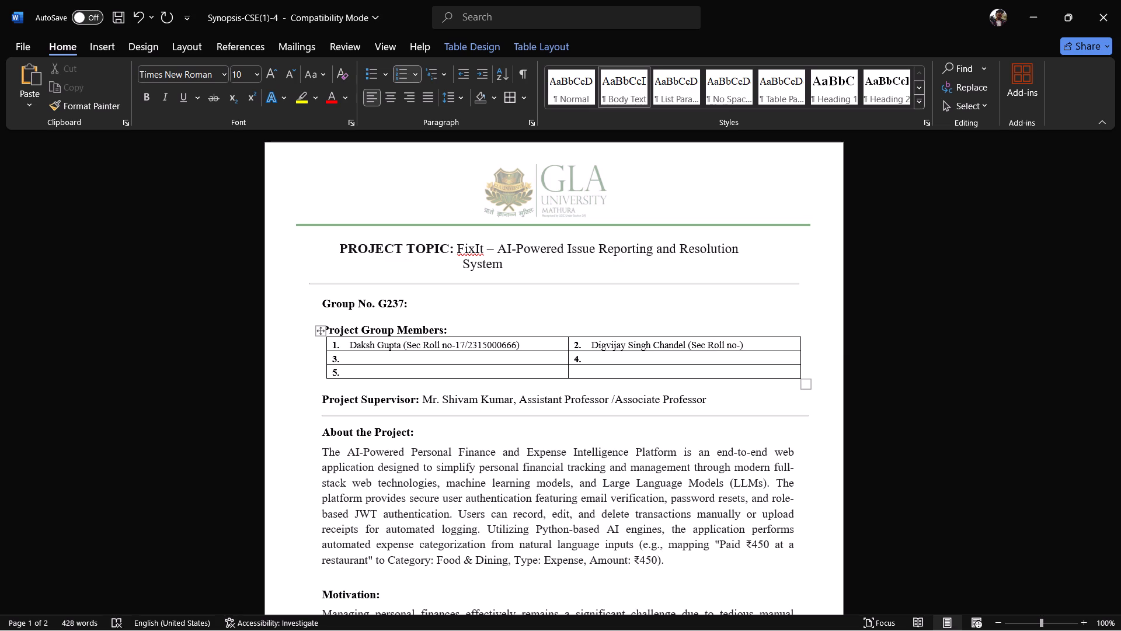
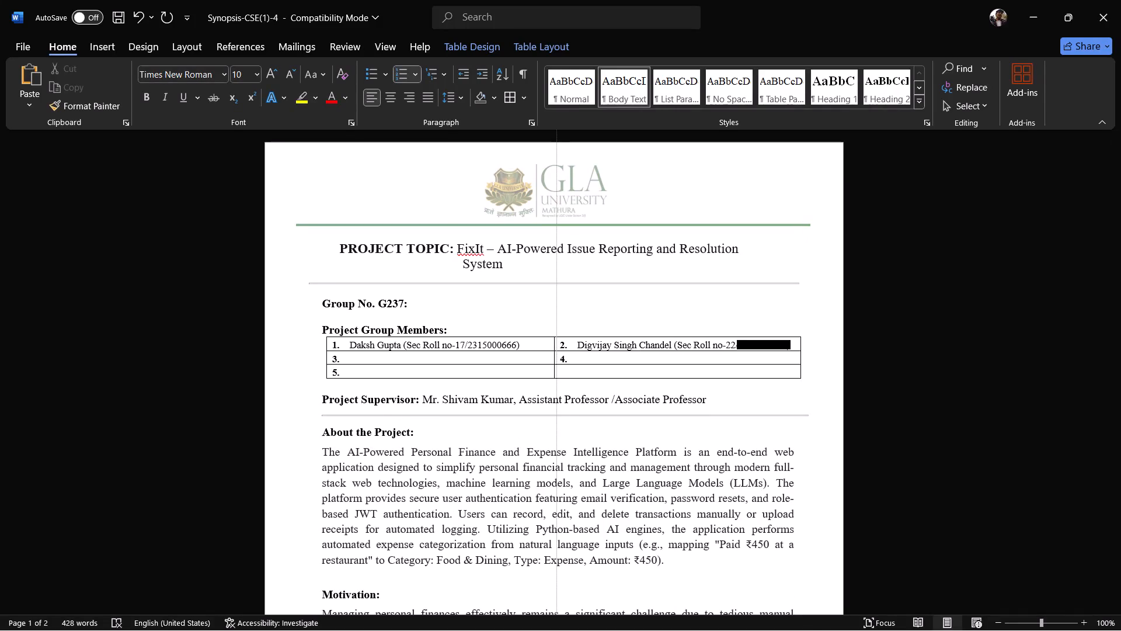
Enter the third member's full name beside number 3 in the members table, followed by a space and an empty pair of parentheses.
{"action": "left_click_drag", "start_coordinate": [555, 348], "coordinate": [556, 348]}
{"action": "left_click", "coordinate": [505, 359]}
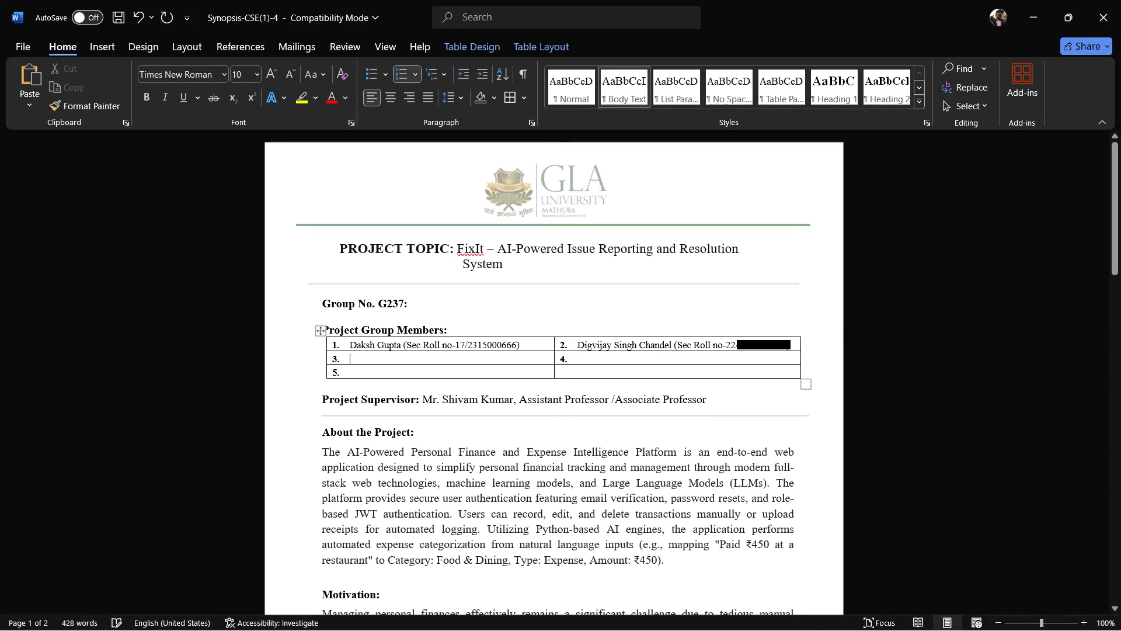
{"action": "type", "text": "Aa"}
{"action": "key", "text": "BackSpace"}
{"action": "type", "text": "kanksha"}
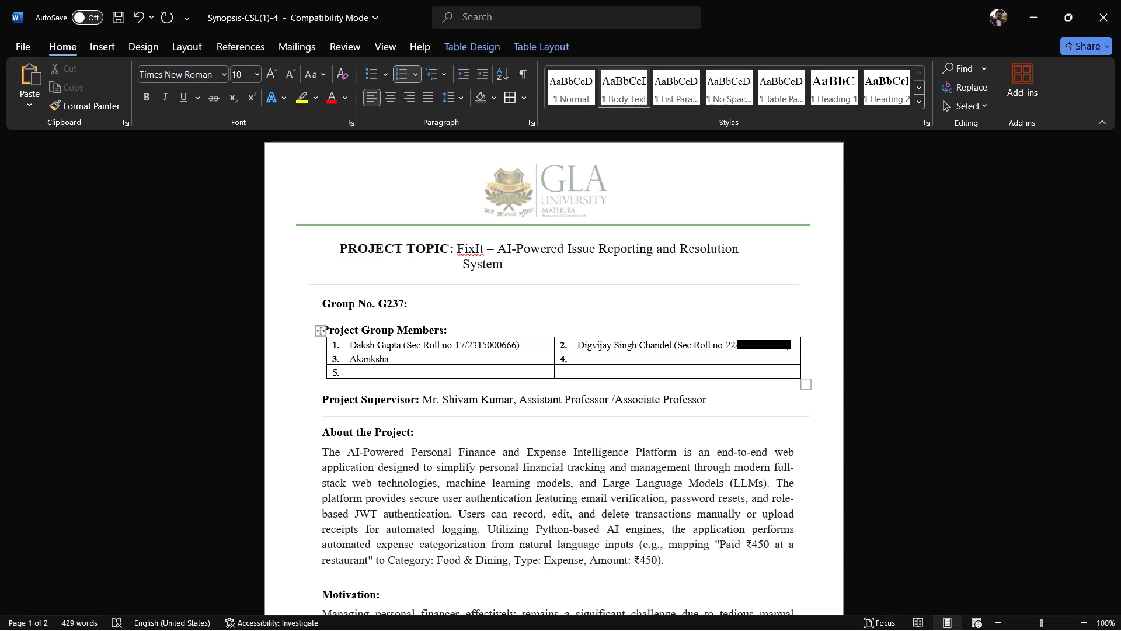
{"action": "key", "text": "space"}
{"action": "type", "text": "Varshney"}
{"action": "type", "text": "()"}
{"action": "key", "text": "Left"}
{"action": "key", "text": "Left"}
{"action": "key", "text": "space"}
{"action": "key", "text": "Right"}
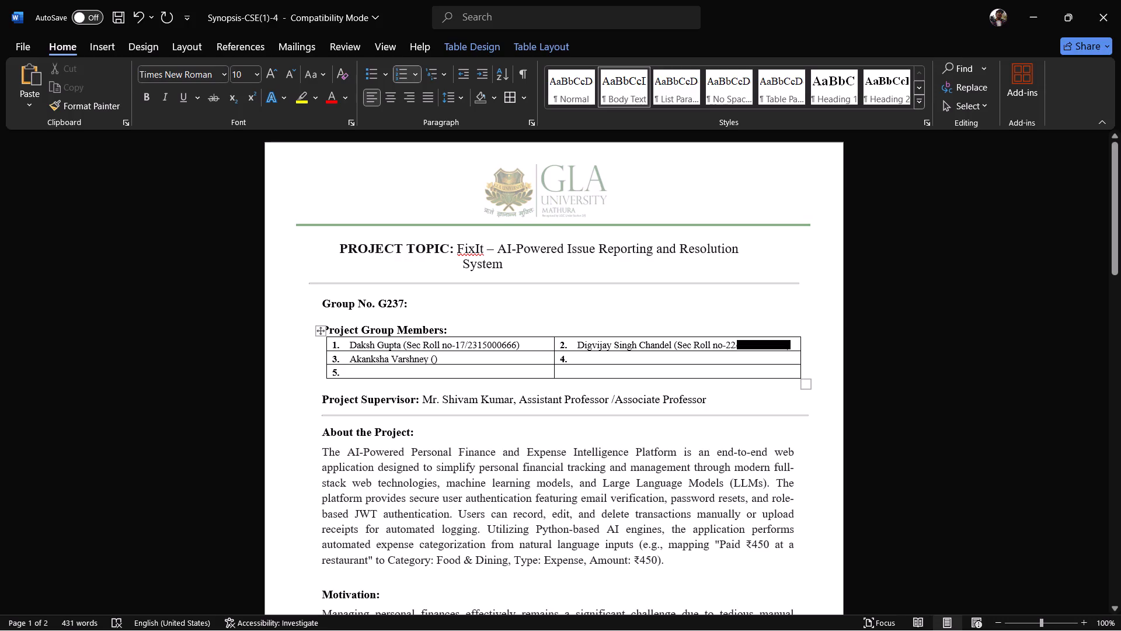
Copy the label "Sec Roll no-" from the first member's entry into the parentheses after the third member's name.
{"action": "left_click_drag", "start_coordinate": [408, 342], "coordinate": [448, 346]}
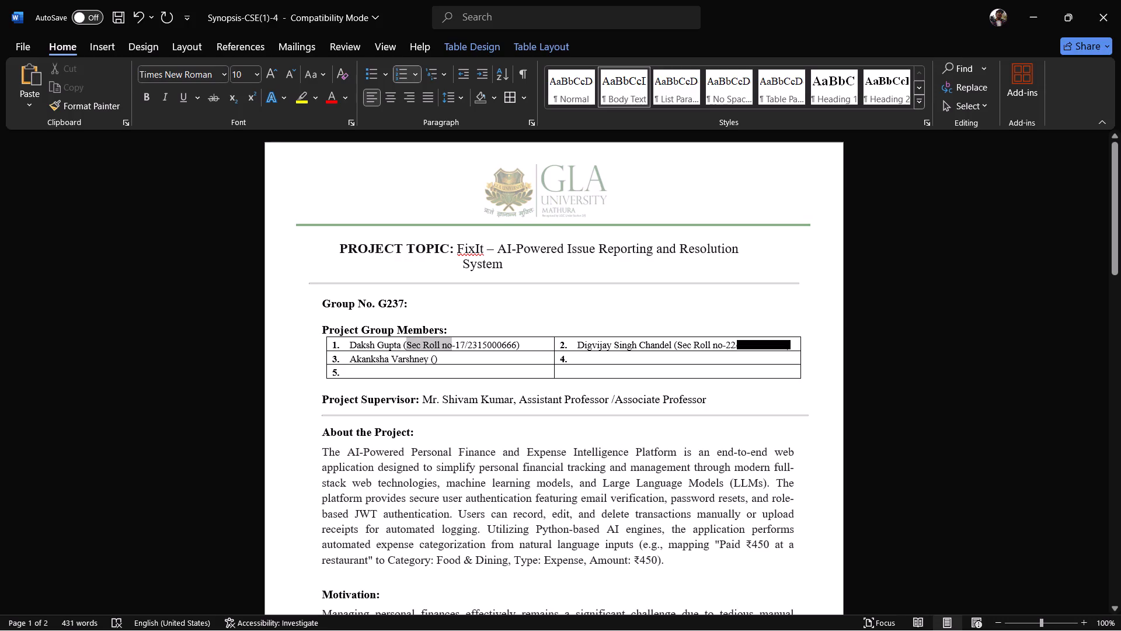
{"action": "left_click_drag", "start_coordinate": [448, 346], "coordinate": [455, 346]}
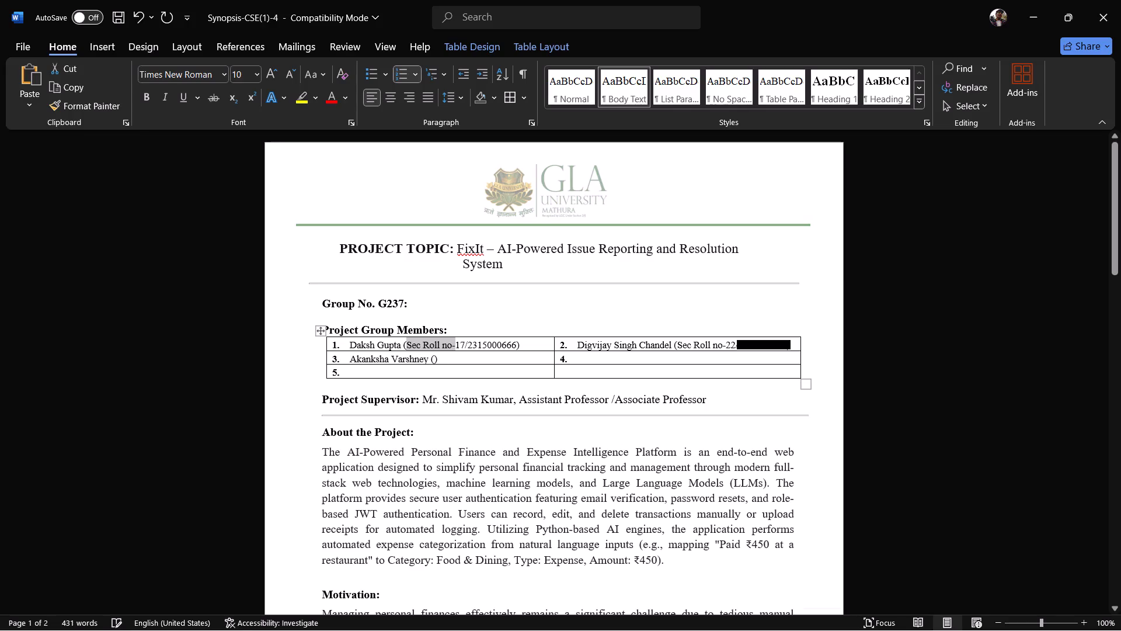
{"action": "key", "text": "ctrl+c"}
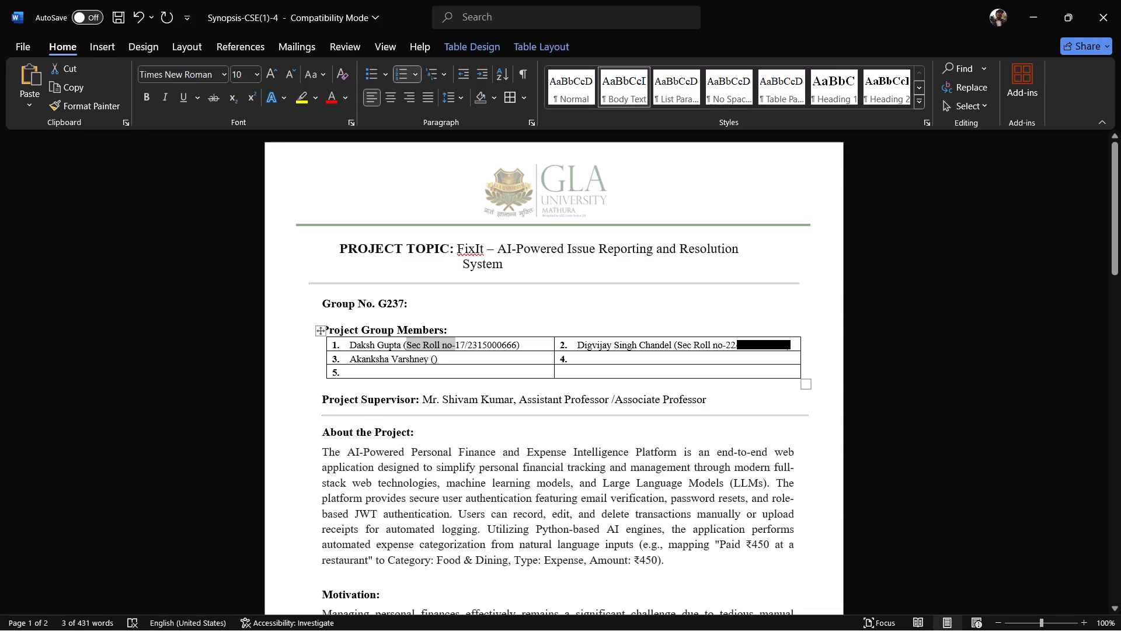
{"action": "left_click", "coordinate": [433, 359]}
{"action": "key", "text": "ctrl+v"}
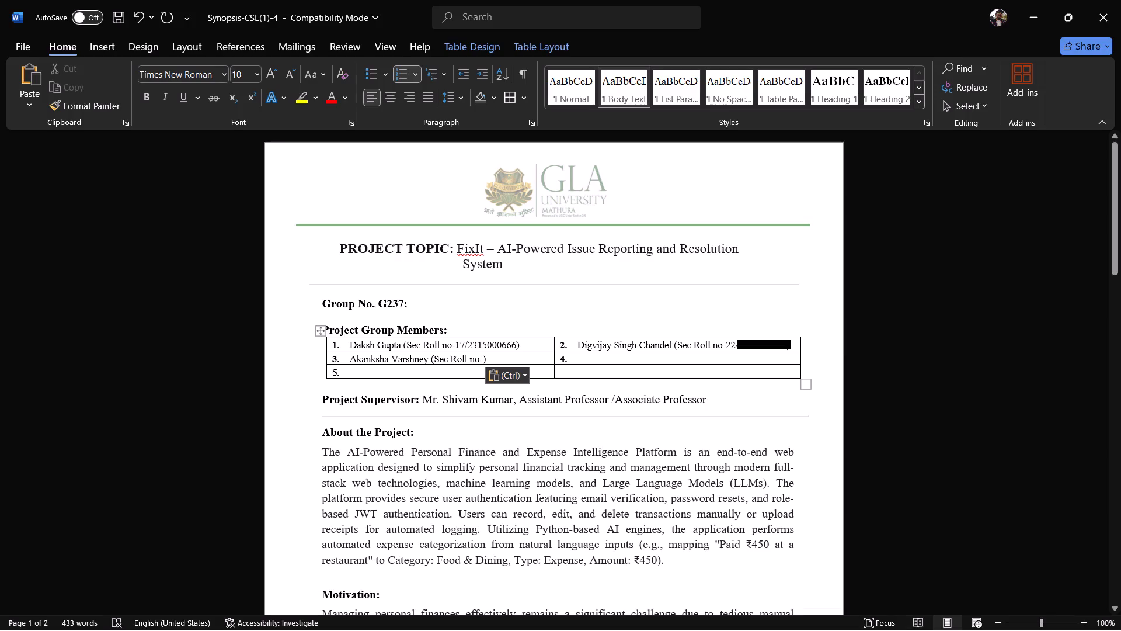
Enter the third member's section roll number and university roll number after the label, separated by a slash.
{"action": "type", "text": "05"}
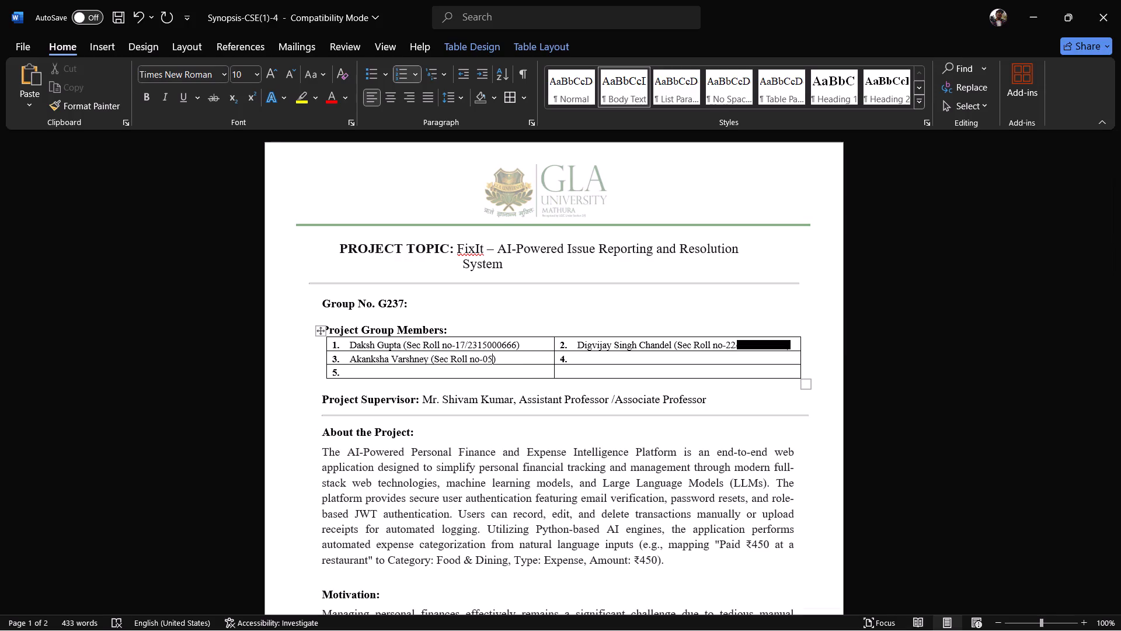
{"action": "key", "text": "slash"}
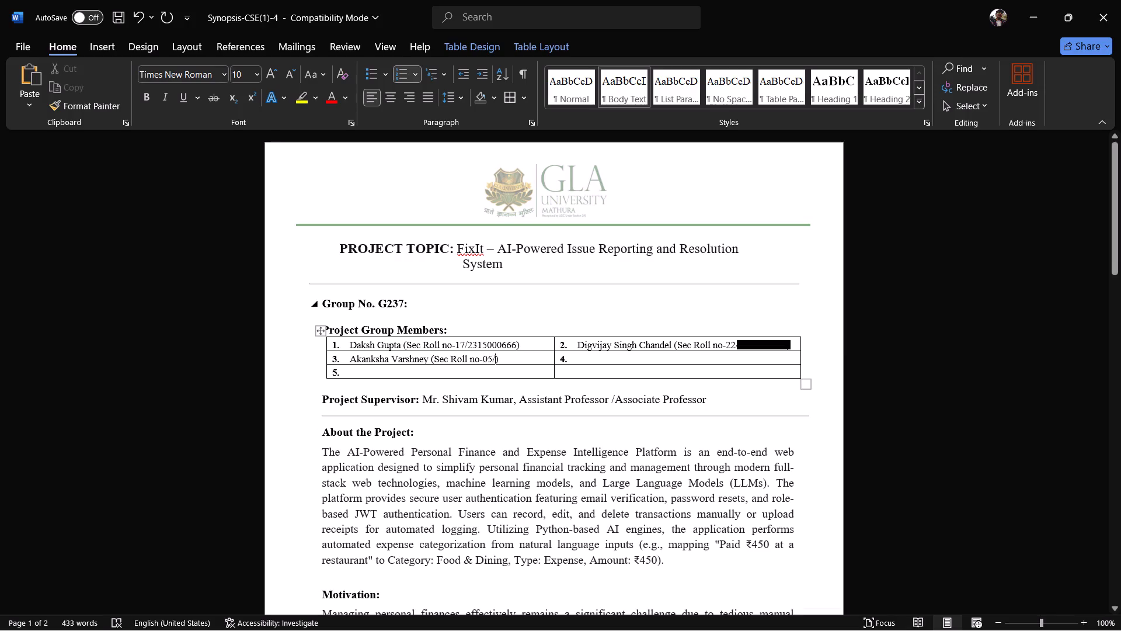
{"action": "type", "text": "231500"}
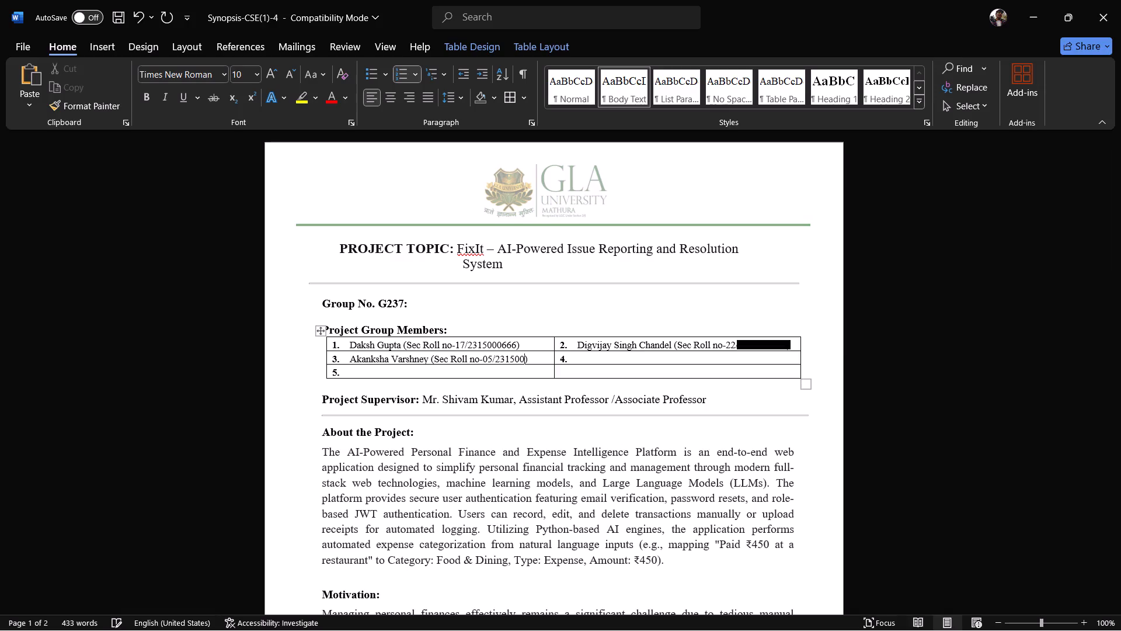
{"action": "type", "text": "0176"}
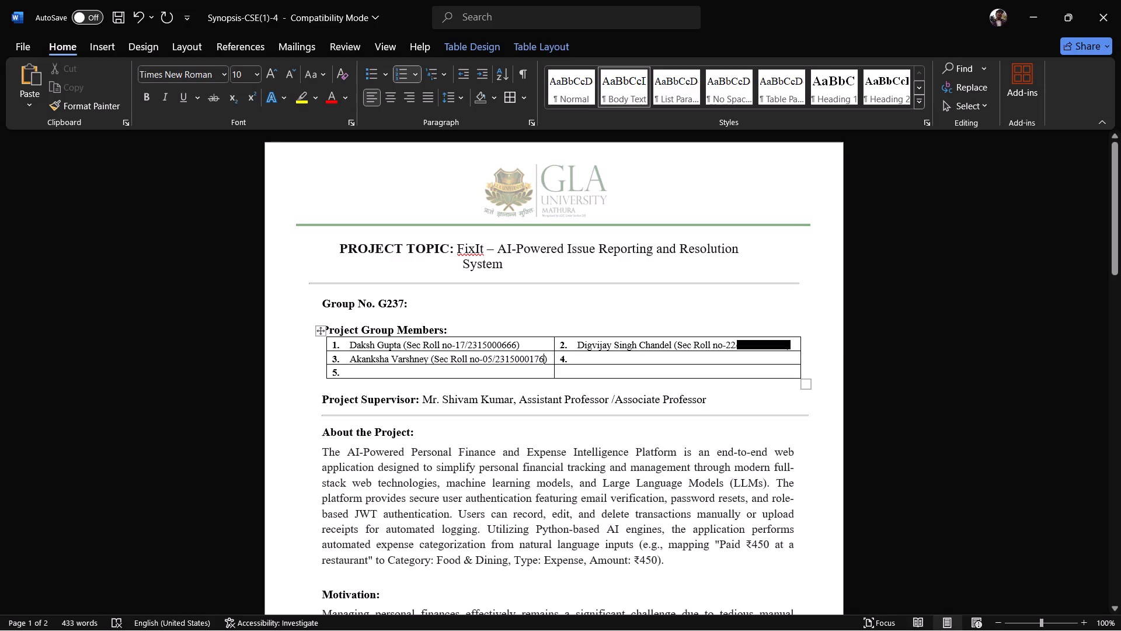
Enter the fourth member's full name beside number 4, followed by a space and an empty pair of parentheses.
{"action": "left_click", "coordinate": [586, 358]}
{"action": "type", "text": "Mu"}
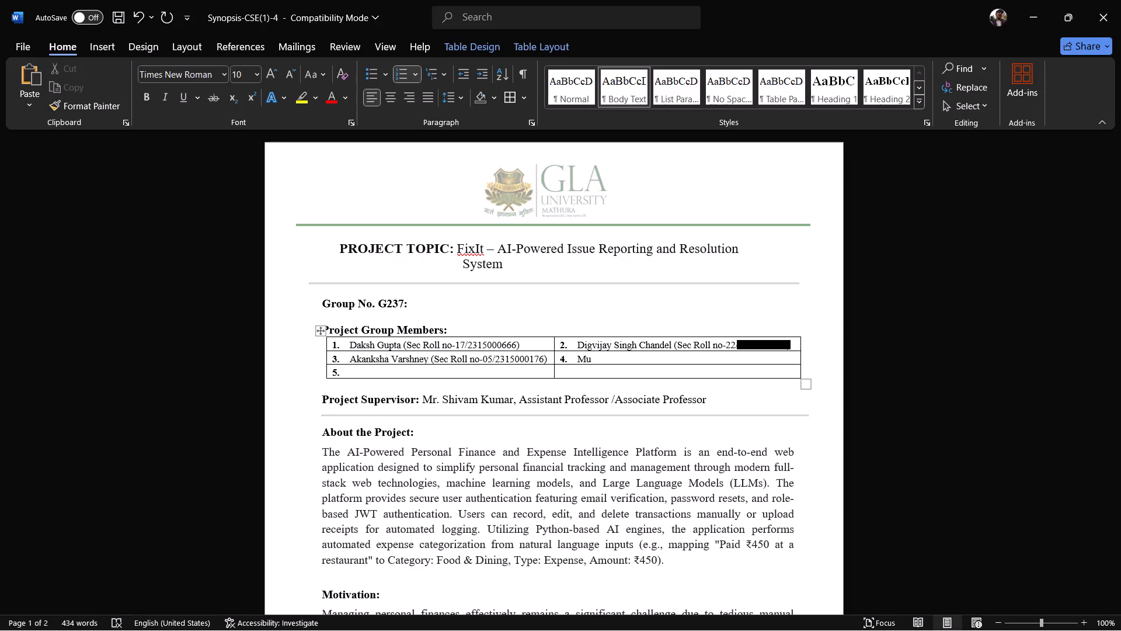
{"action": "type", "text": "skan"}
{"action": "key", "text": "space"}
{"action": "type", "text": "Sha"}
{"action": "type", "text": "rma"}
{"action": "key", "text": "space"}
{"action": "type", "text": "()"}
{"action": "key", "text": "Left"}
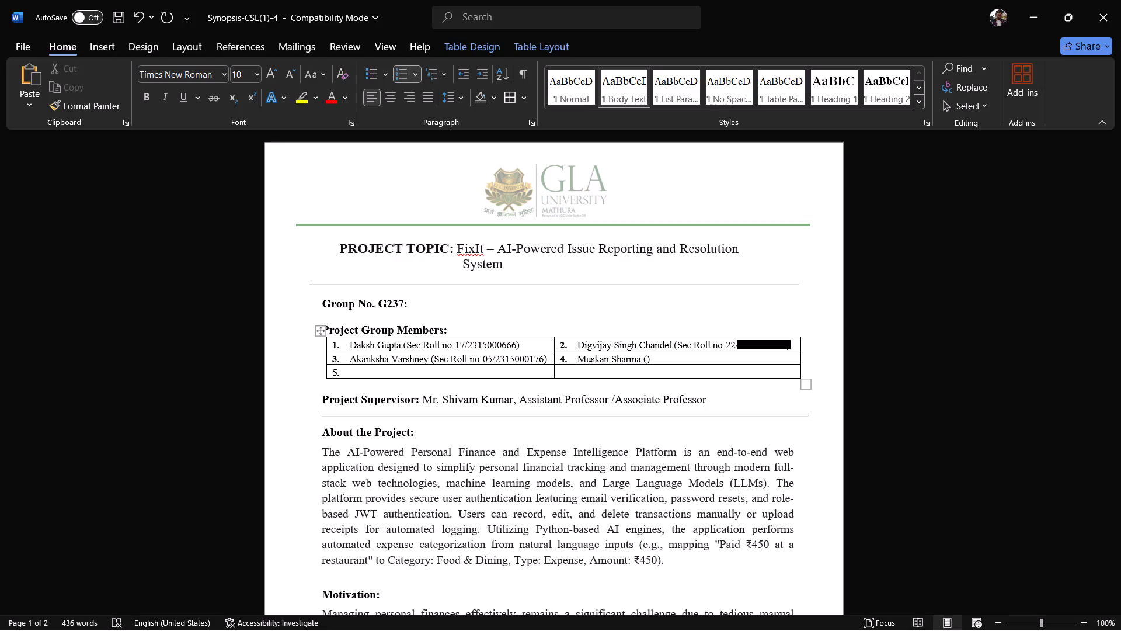
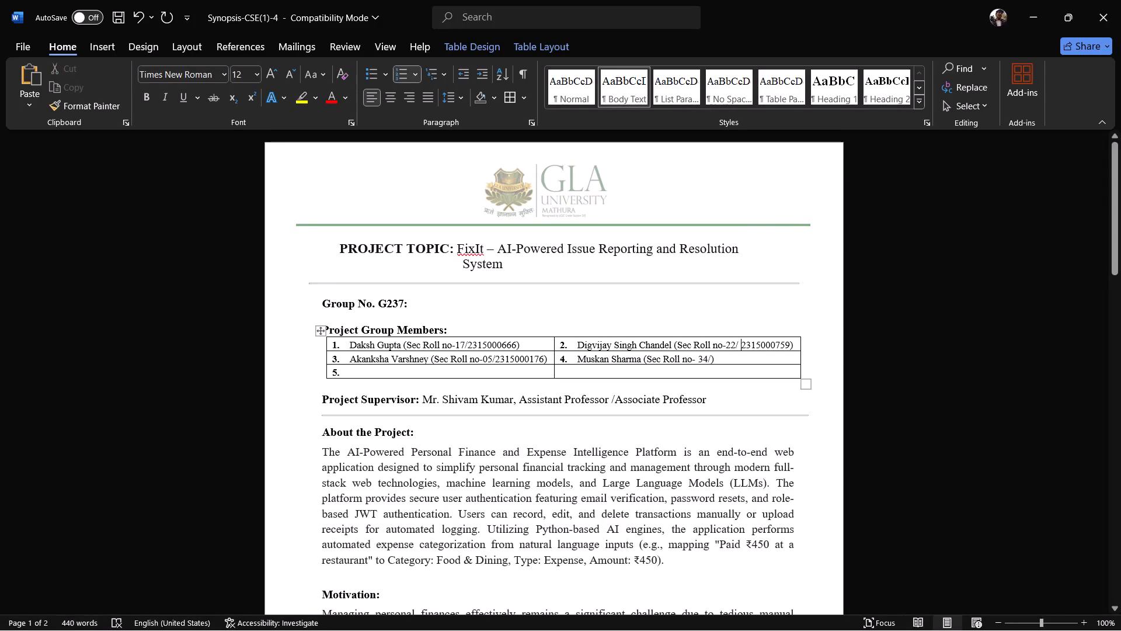
Remove the extra space after the slash between the two roll numbers in the second member's entry.
{"action": "key", "text": "BackSpace"}
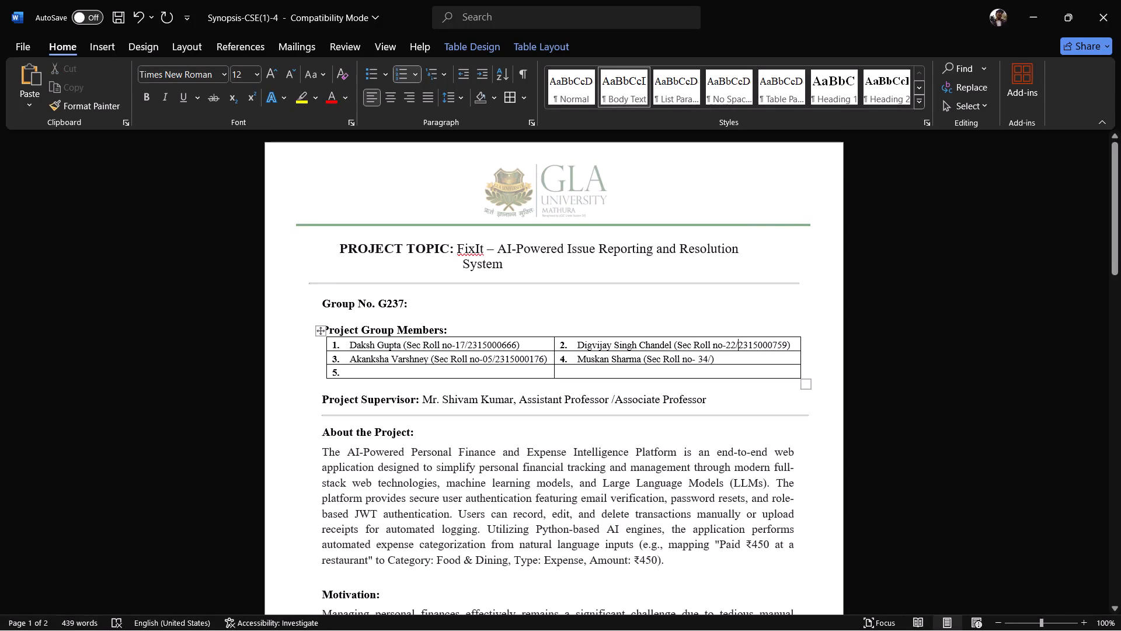
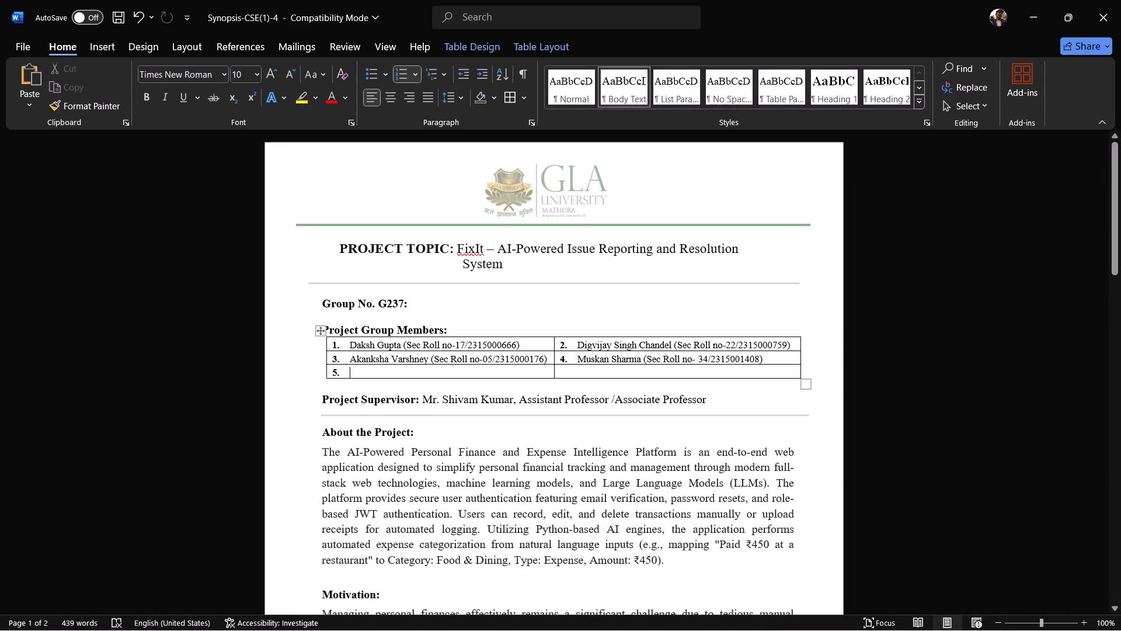
Enter the fifth member's full name beside number 5, followed by parentheses containing the copied label "Sec Roll no".
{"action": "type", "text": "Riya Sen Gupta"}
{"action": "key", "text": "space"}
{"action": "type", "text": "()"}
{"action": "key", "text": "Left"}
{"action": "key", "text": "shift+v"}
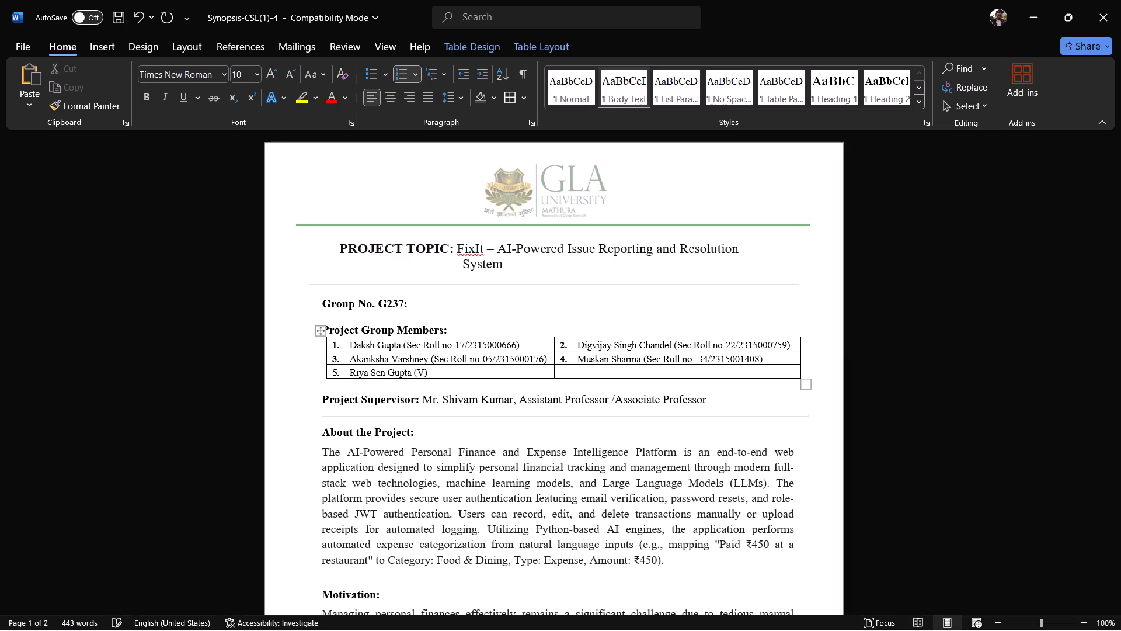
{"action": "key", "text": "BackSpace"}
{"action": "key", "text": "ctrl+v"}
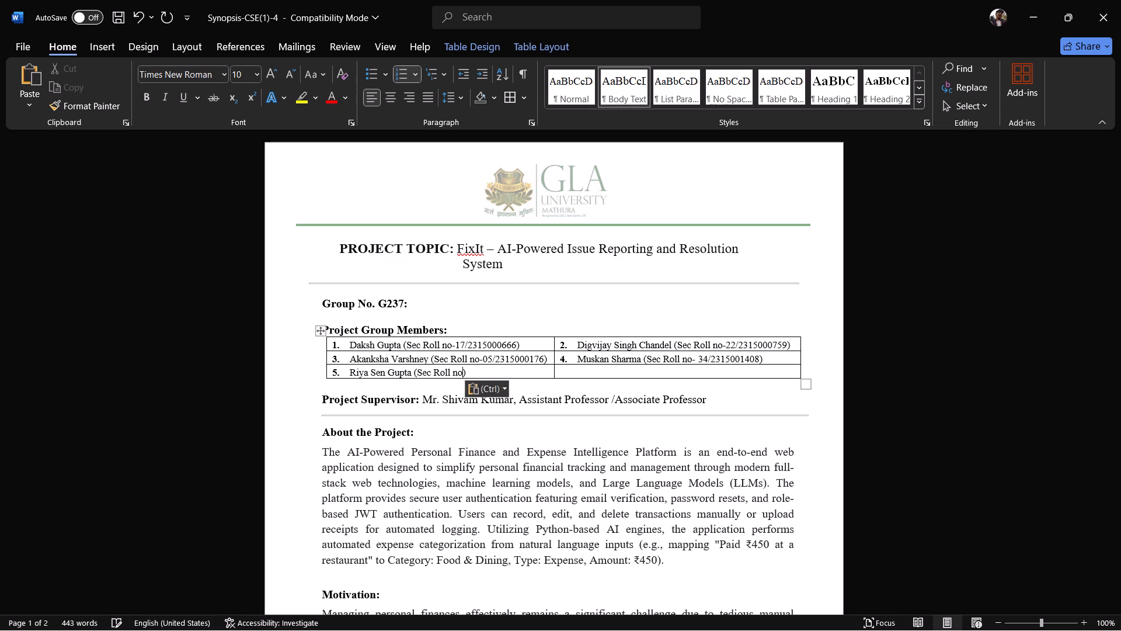
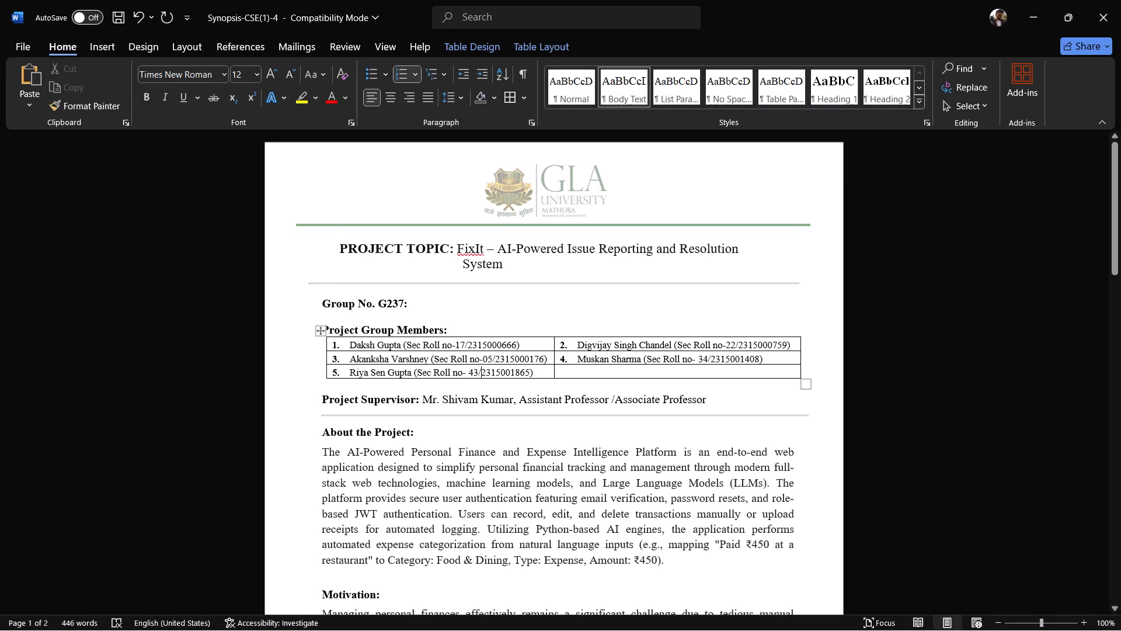
Remove all borders from the whole two-column table of project group members by applying No Border.
{"action": "left_click_drag", "start_coordinate": [396, 345], "coordinate": [529, 363]}
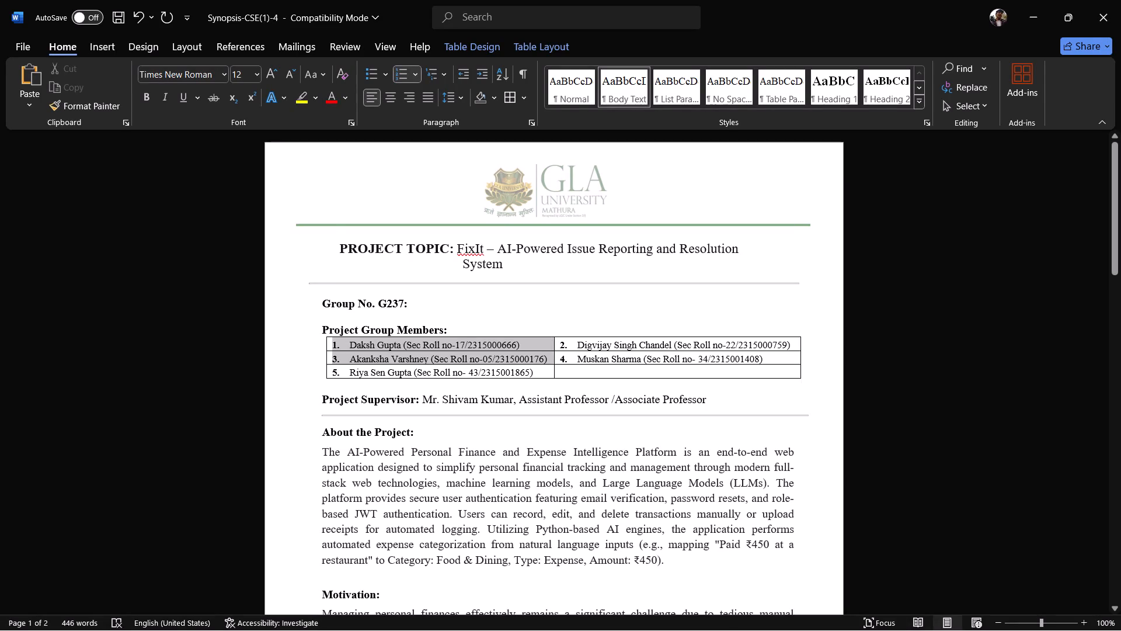
{"action": "left_click_drag", "start_coordinate": [529, 363], "coordinate": [590, 366]}
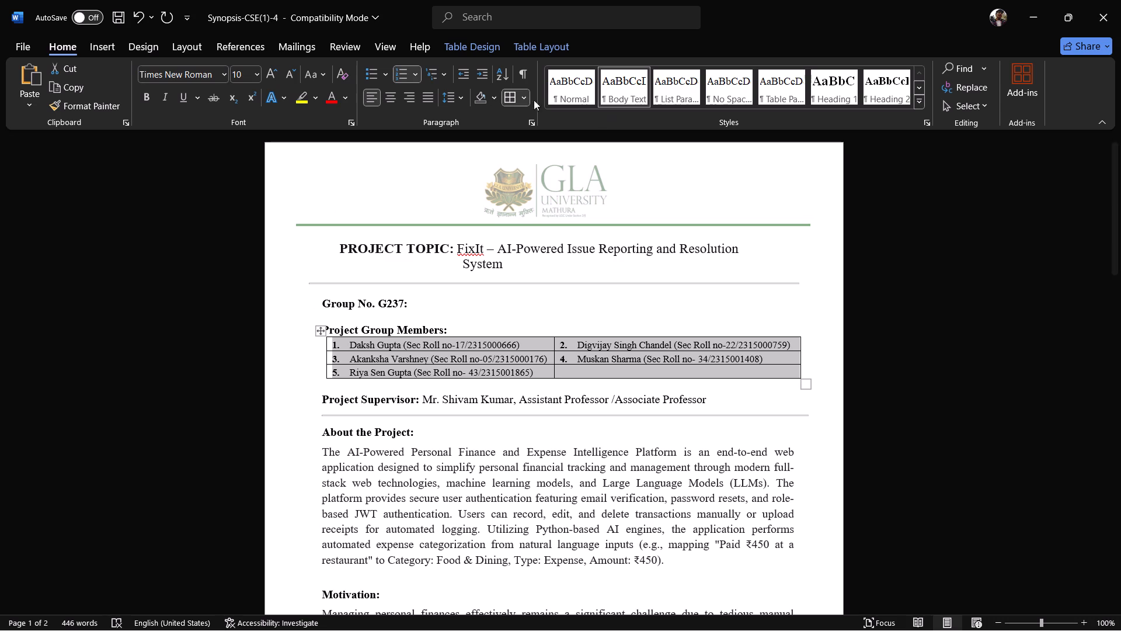
{"action": "left_click", "coordinate": [523, 99]}
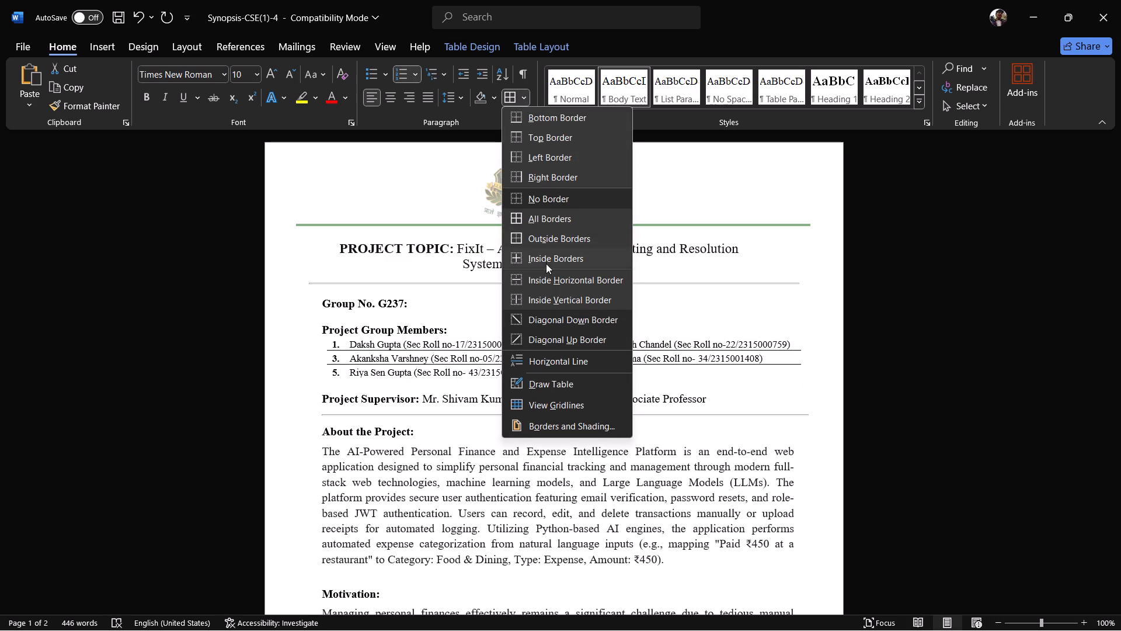
{"action": "left_click", "coordinate": [562, 200]}
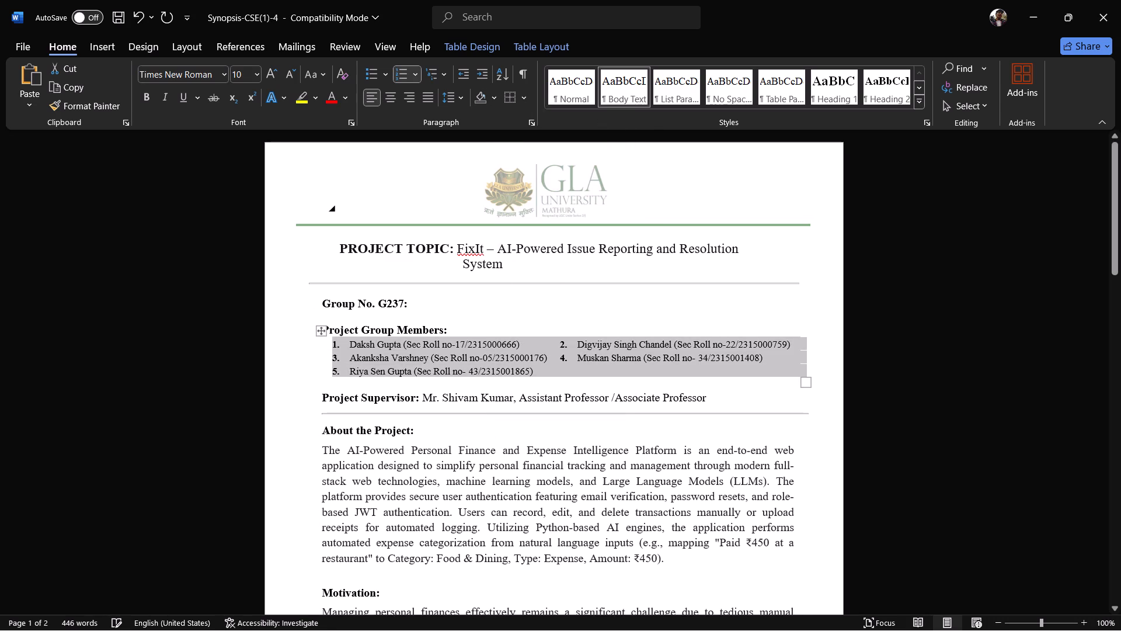
{"action": "left_click", "coordinate": [944, 348]}
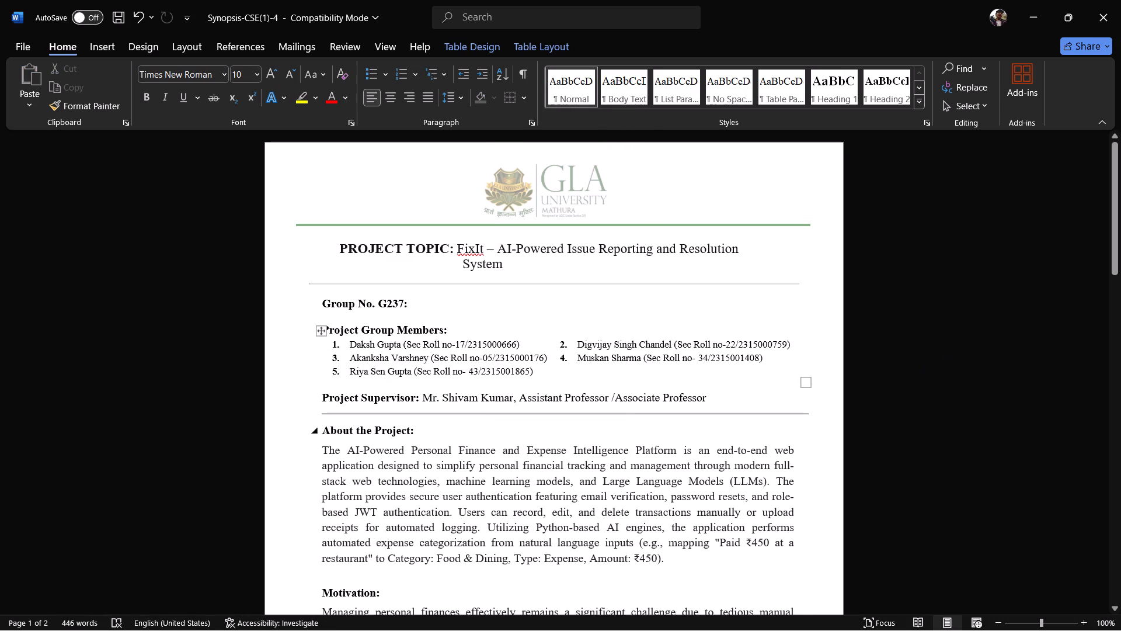
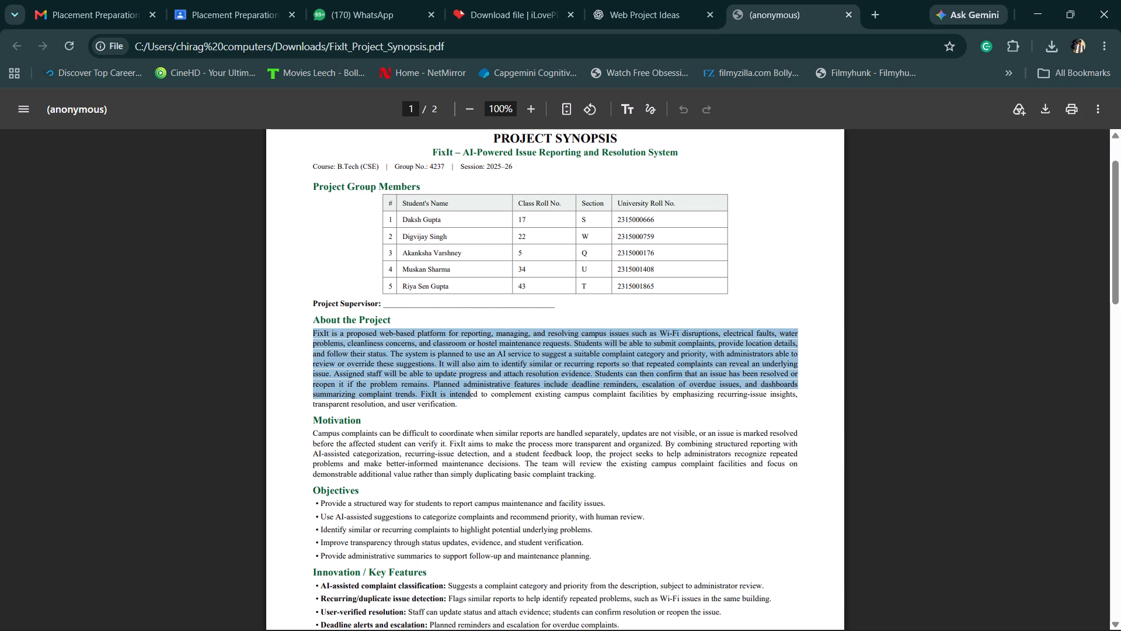
{"action": "left_click_drag", "start_coordinate": [469, 407], "coordinate": [464, 407]}
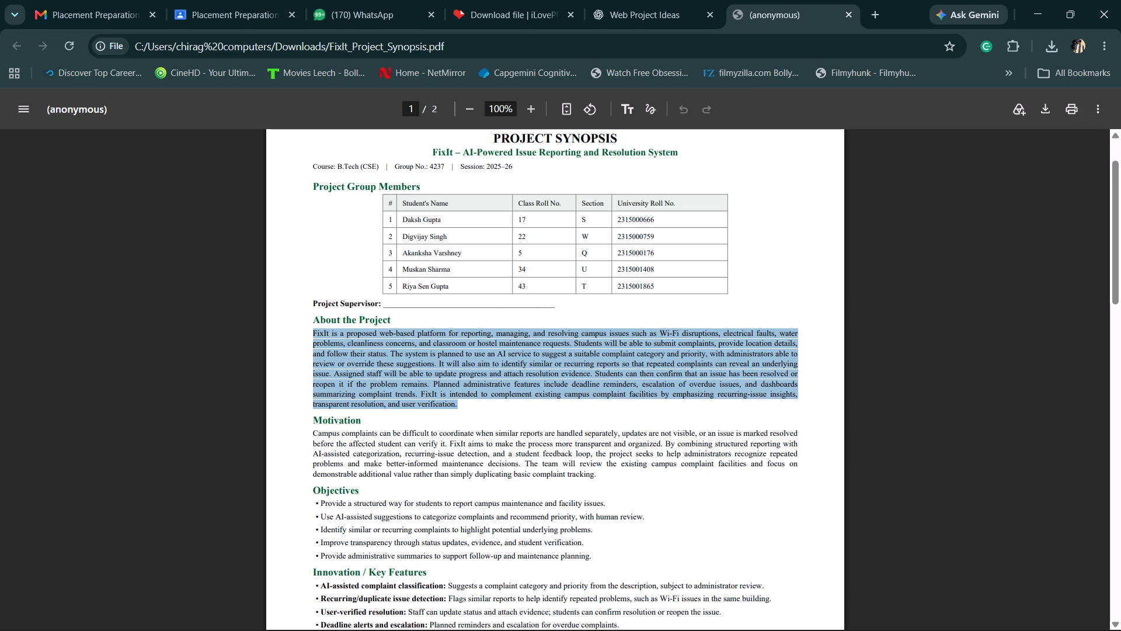
{"action": "key", "text": "ctrl+c"}
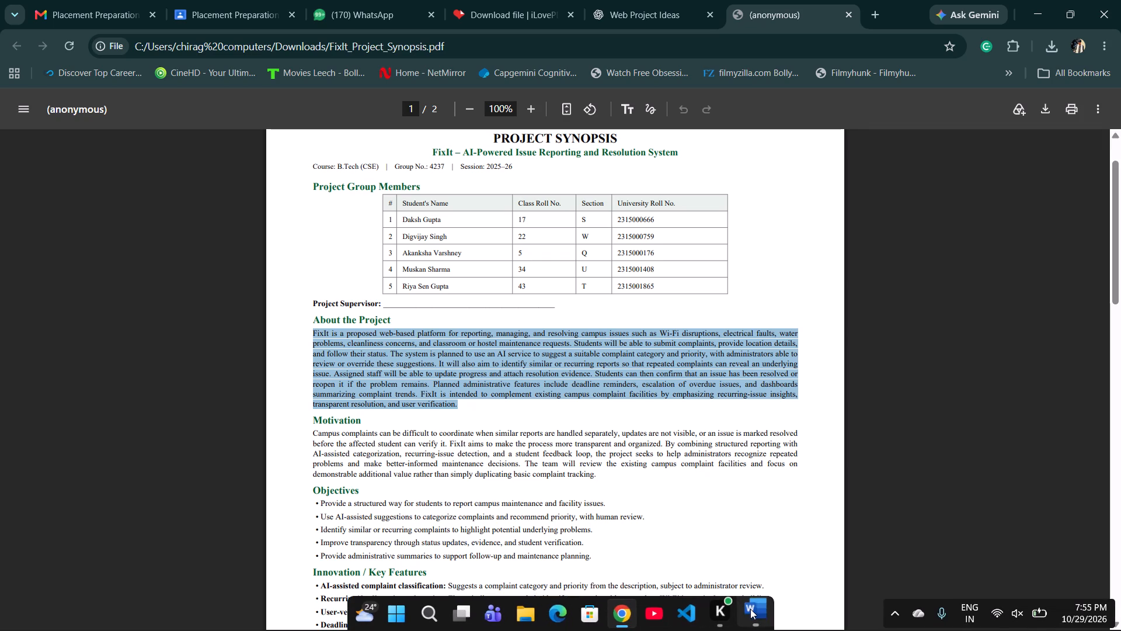
{"action": "left_click", "coordinate": [750, 609]}
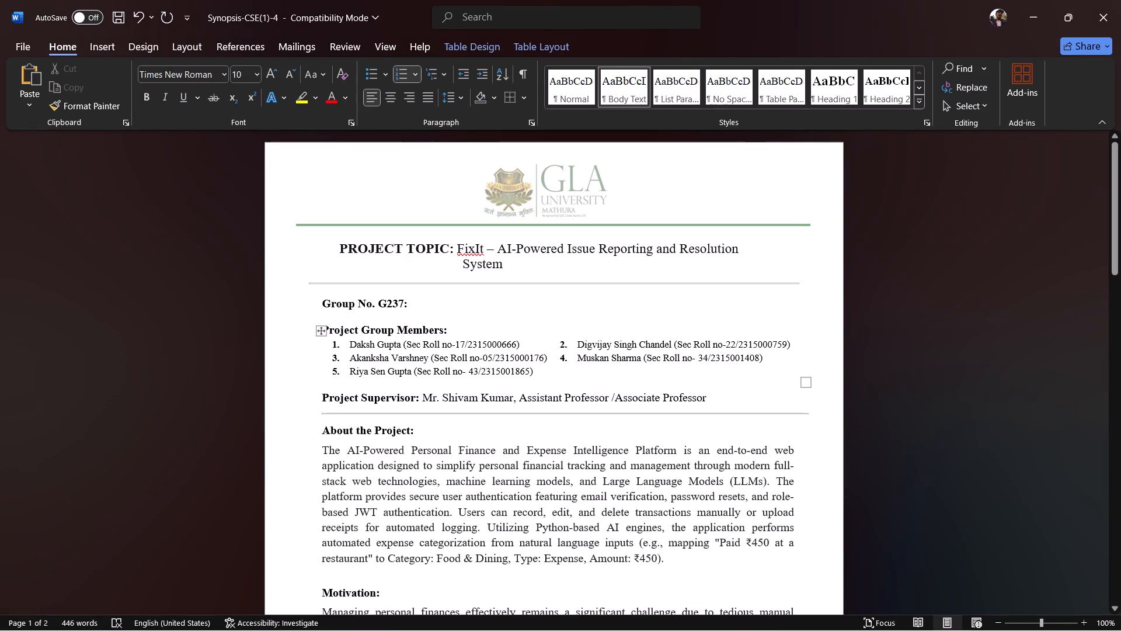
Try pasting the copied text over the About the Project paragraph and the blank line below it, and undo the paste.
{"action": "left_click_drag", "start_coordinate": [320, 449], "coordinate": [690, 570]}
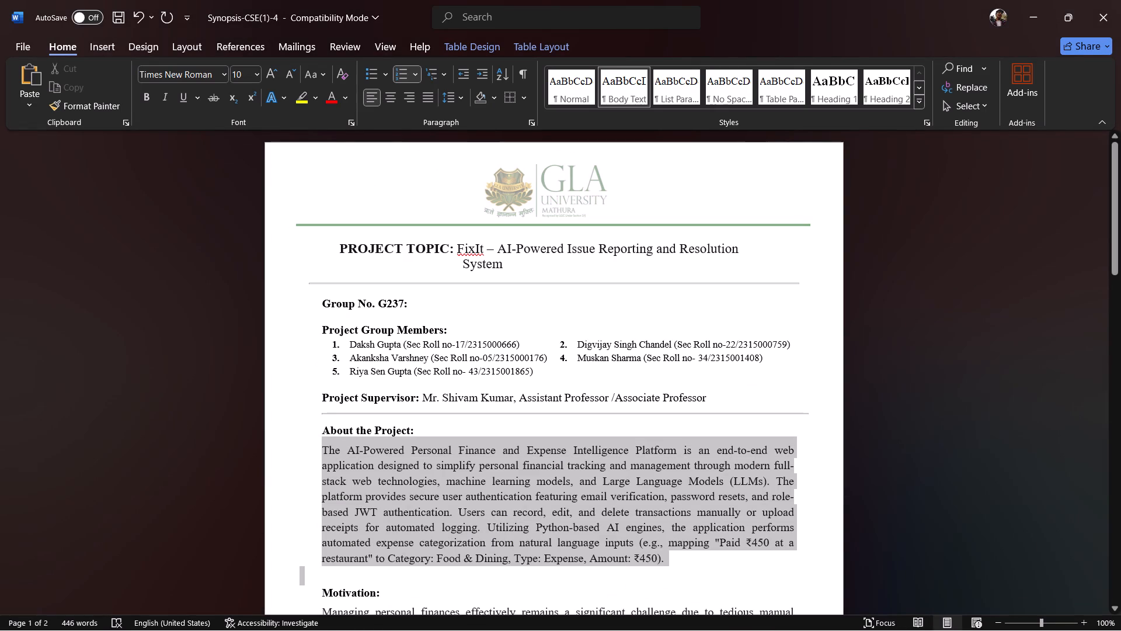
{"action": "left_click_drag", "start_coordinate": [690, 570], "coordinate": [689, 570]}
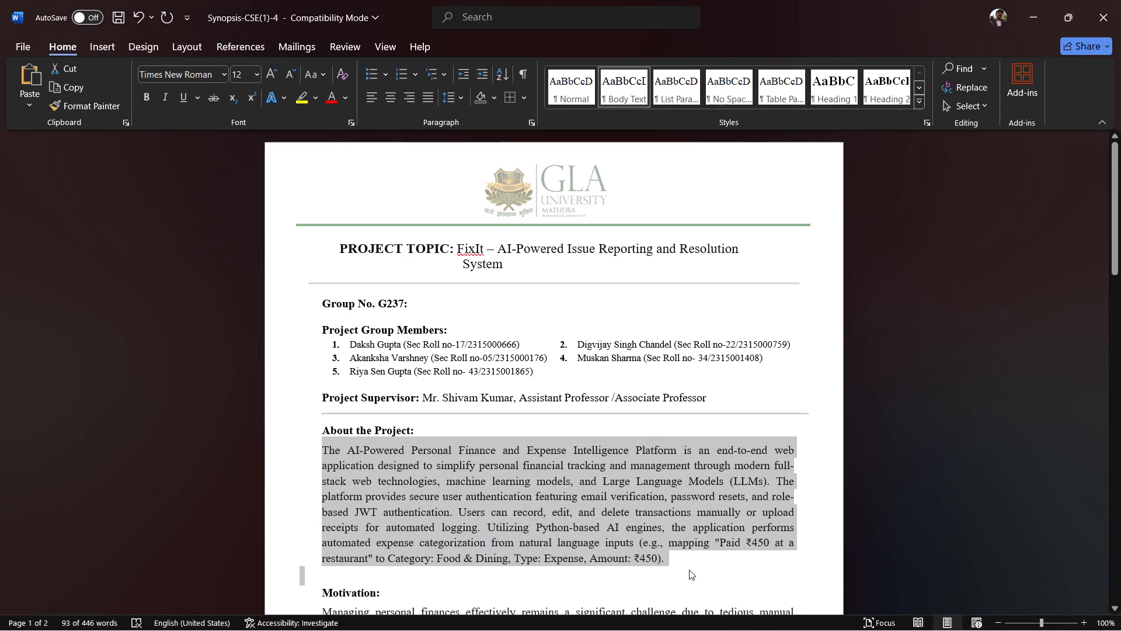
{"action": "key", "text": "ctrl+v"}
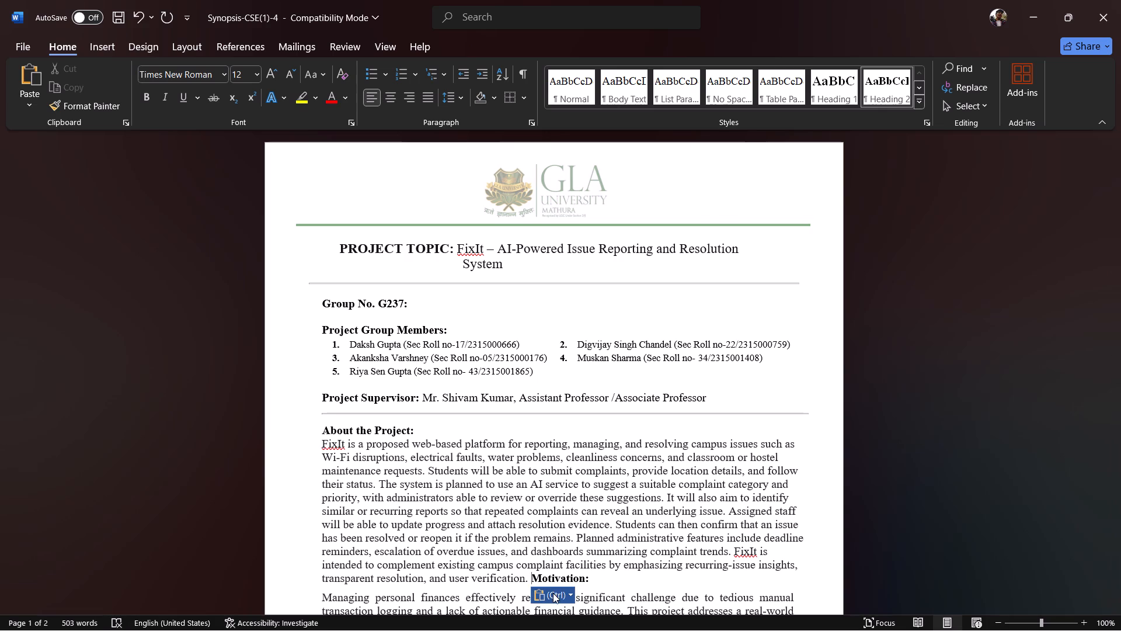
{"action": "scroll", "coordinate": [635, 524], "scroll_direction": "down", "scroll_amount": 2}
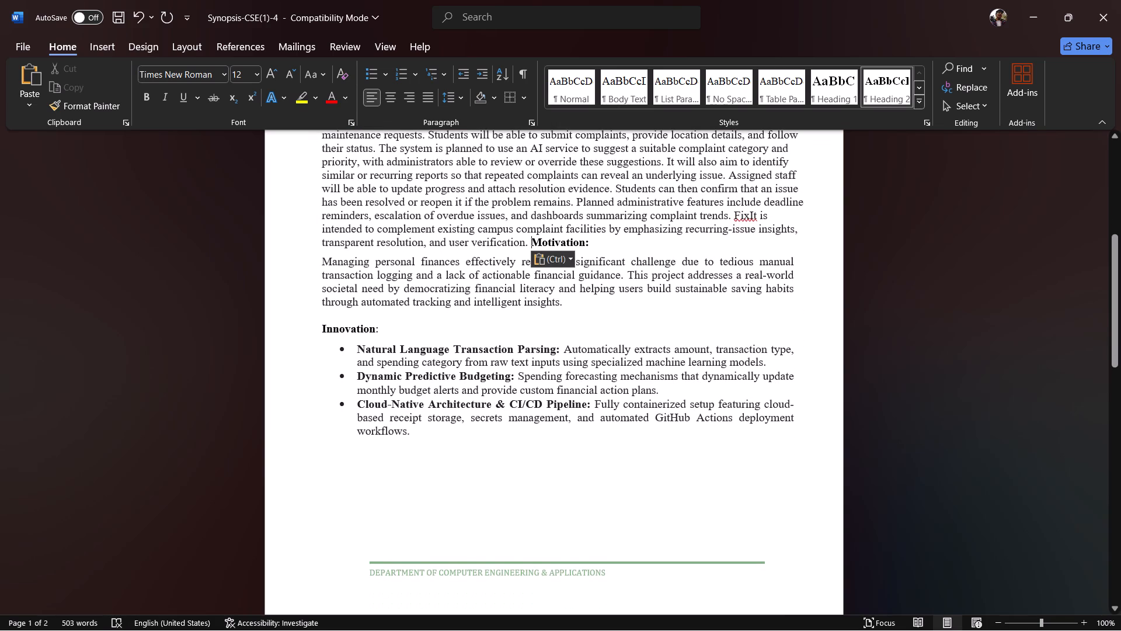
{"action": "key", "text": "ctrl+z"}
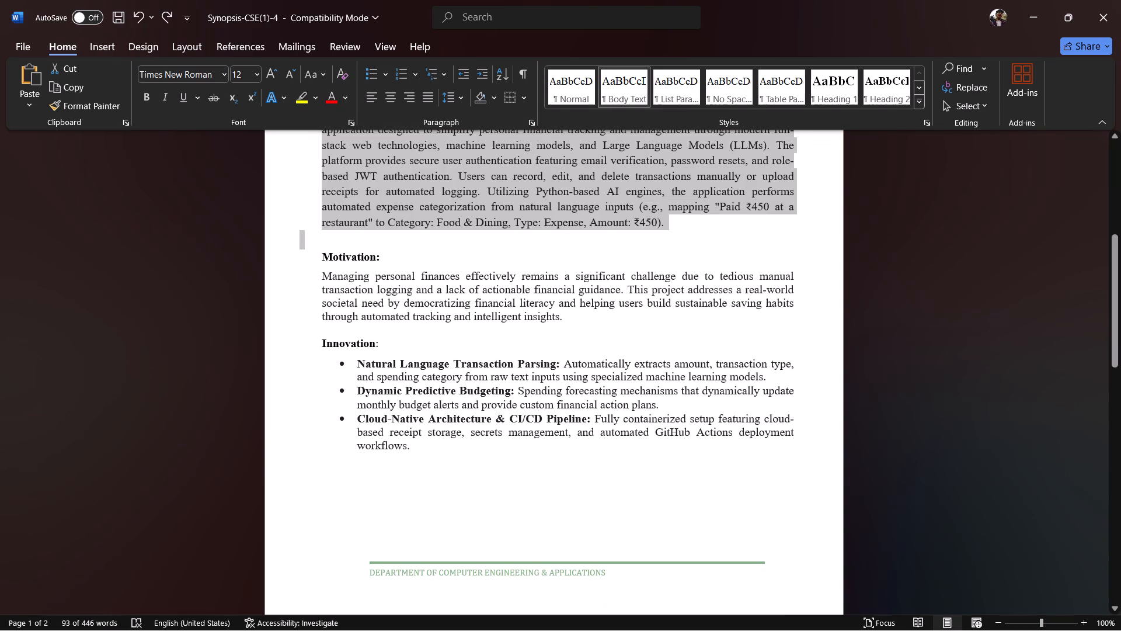
Replace only the old About the Project paragraph about the finance platform with the copied FixIt description.
{"action": "left_click", "coordinate": [527, 227]}
{"action": "left_click_drag", "start_coordinate": [667, 219], "coordinate": [584, 221]}
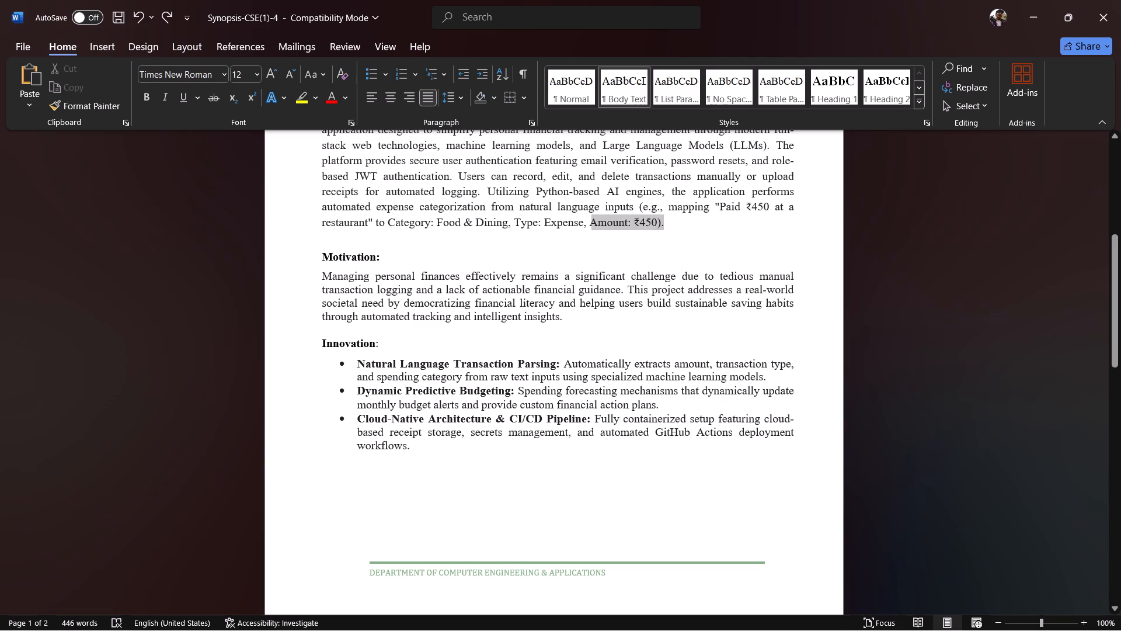
{"action": "left_click_drag", "start_coordinate": [584, 221], "coordinate": [327, 161]}
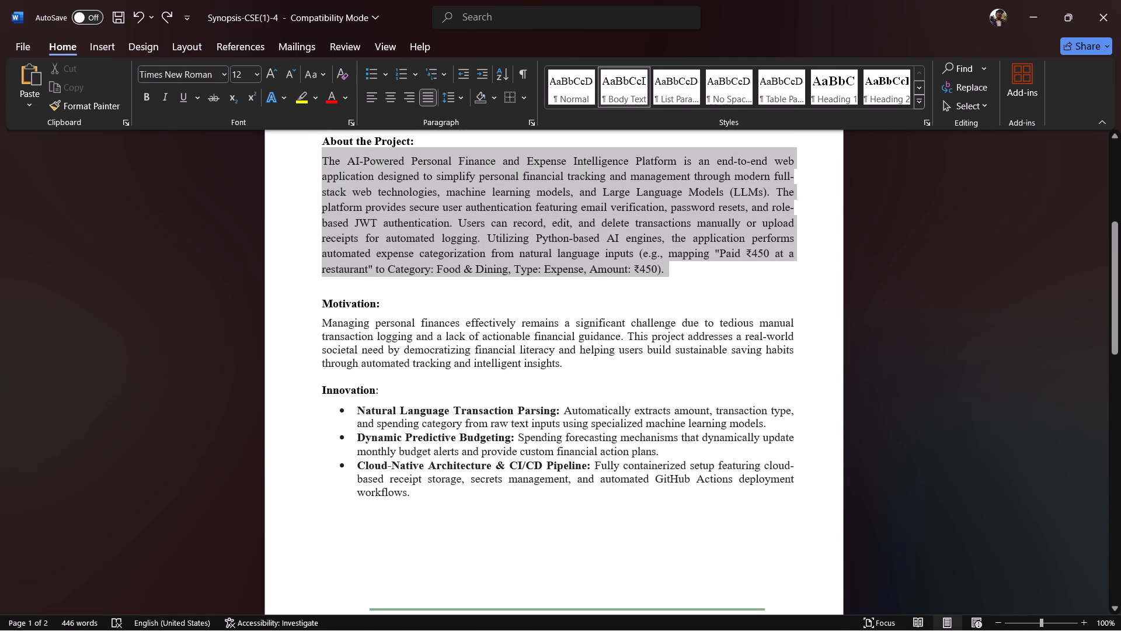
{"action": "left_click_drag", "start_coordinate": [327, 161], "coordinate": [326, 161]}
{"action": "key", "text": "ctrl+v"}
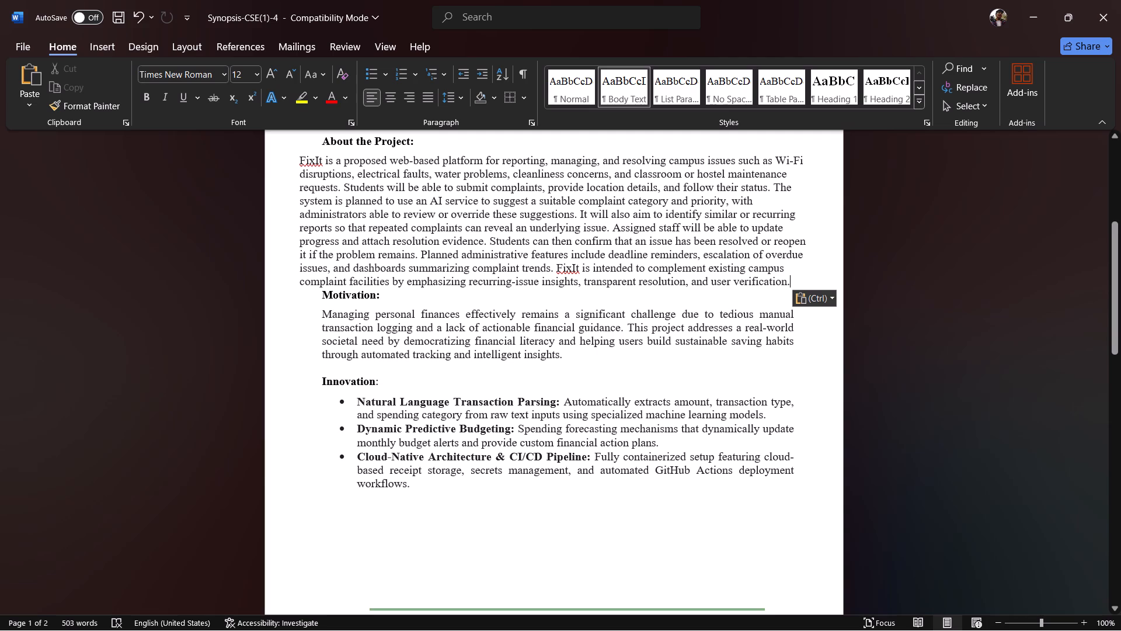
Justify the pasted FixIt paragraph under About the Project, leaving the Motivation heading out of the selection.
{"action": "left_click_drag", "start_coordinate": [300, 160], "coordinate": [791, 289]}
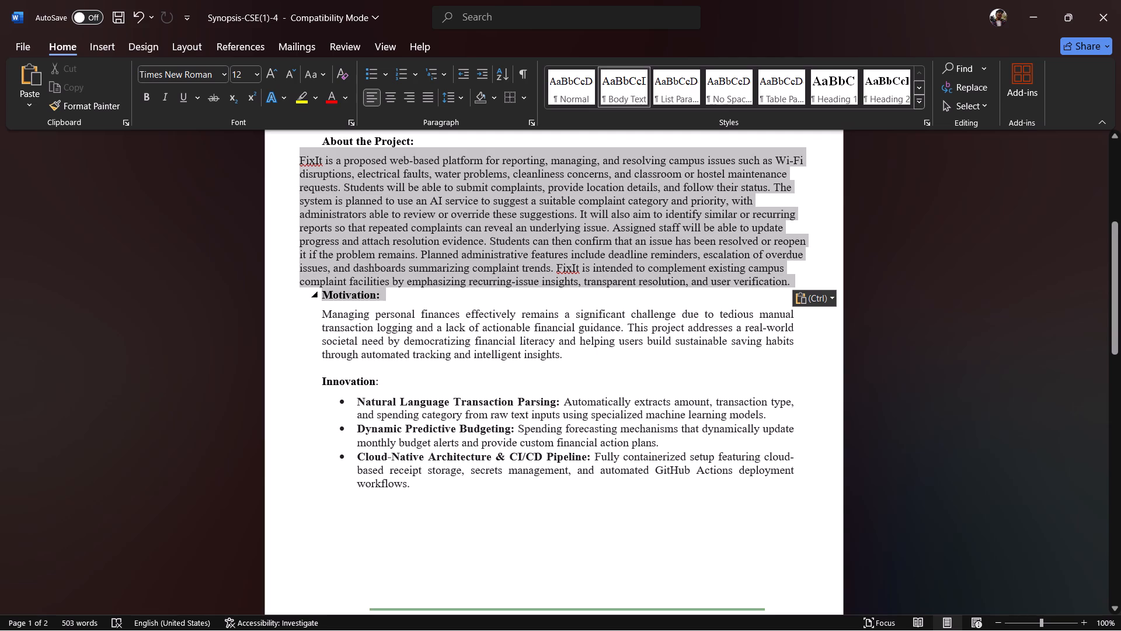
{"action": "left_click_drag", "start_coordinate": [791, 289], "coordinate": [795, 282]}
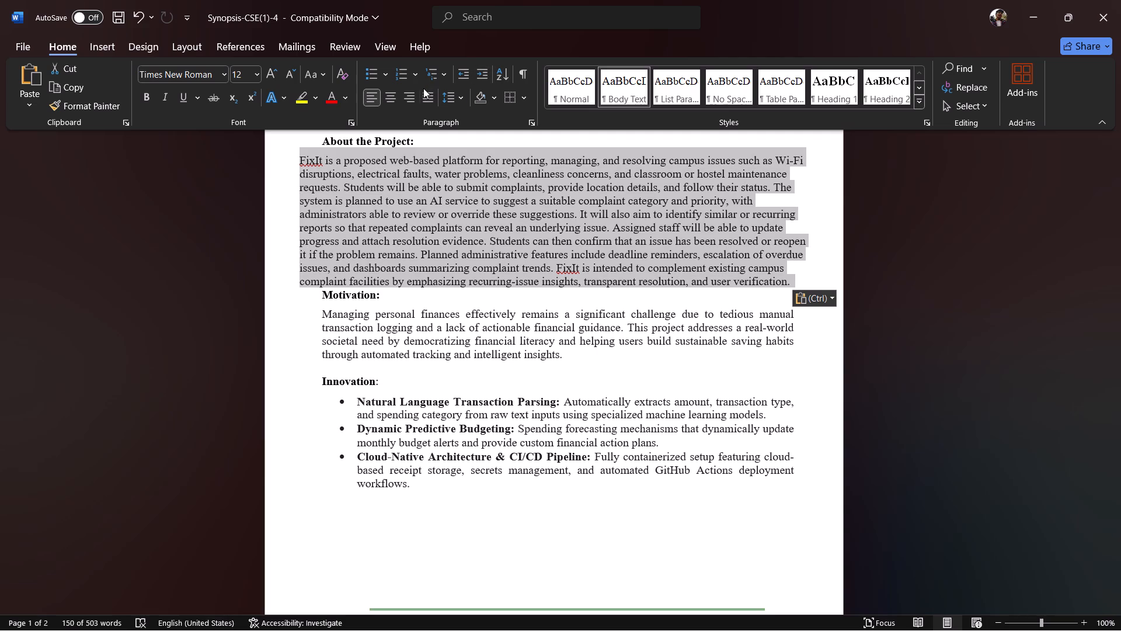
{"action": "left_click", "coordinate": [427, 91]}
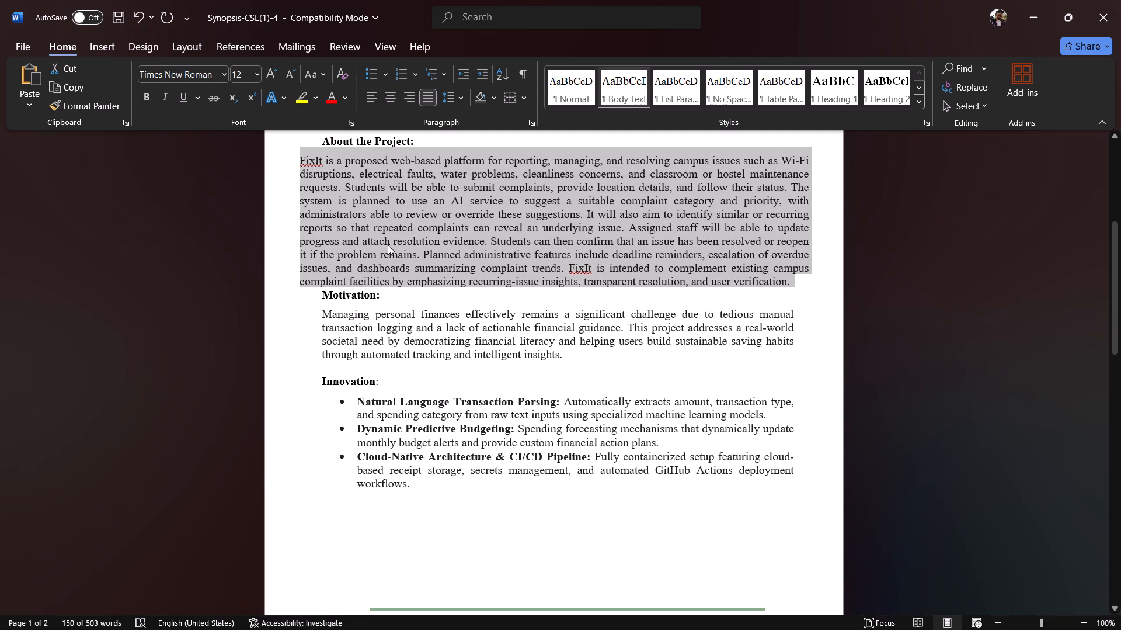
{"action": "left_click", "coordinate": [394, 93]}
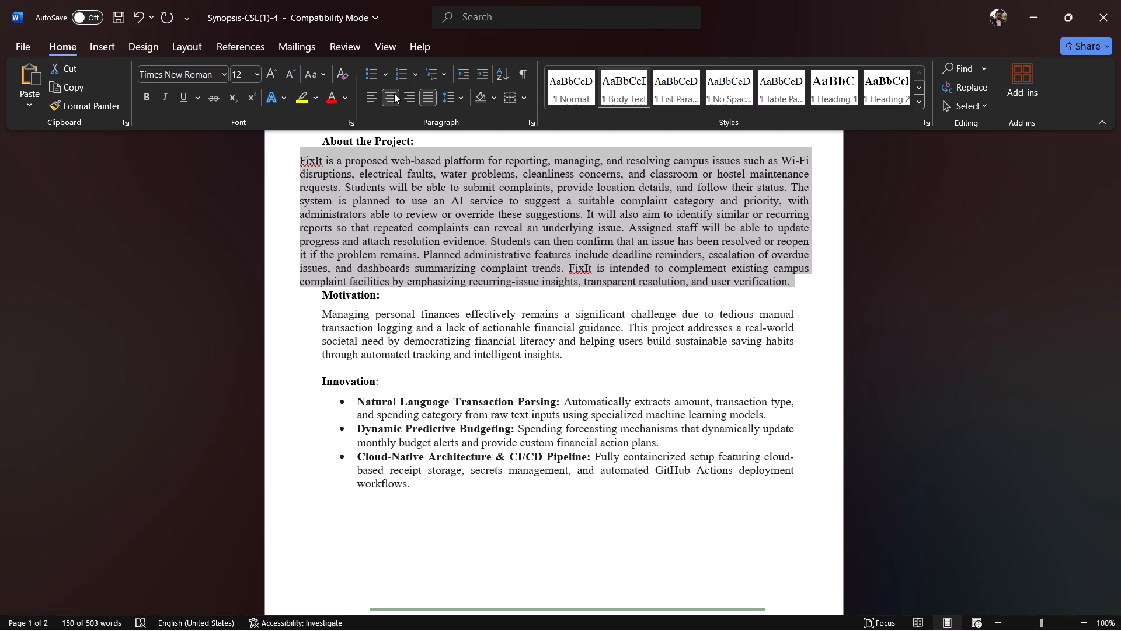
{"action": "left_click", "coordinate": [424, 92]}
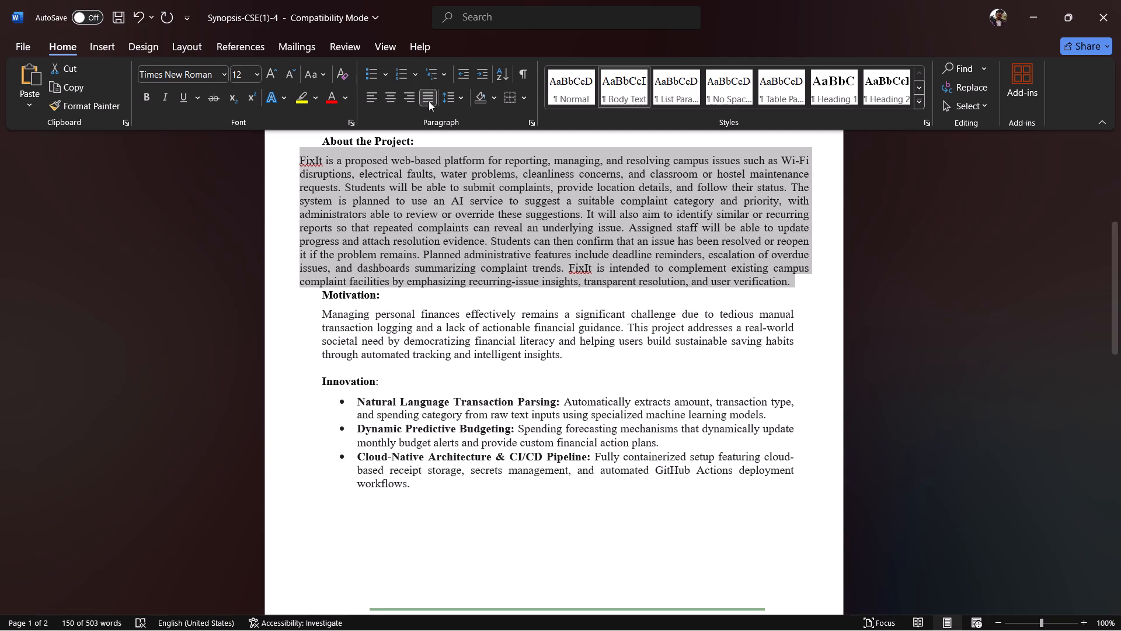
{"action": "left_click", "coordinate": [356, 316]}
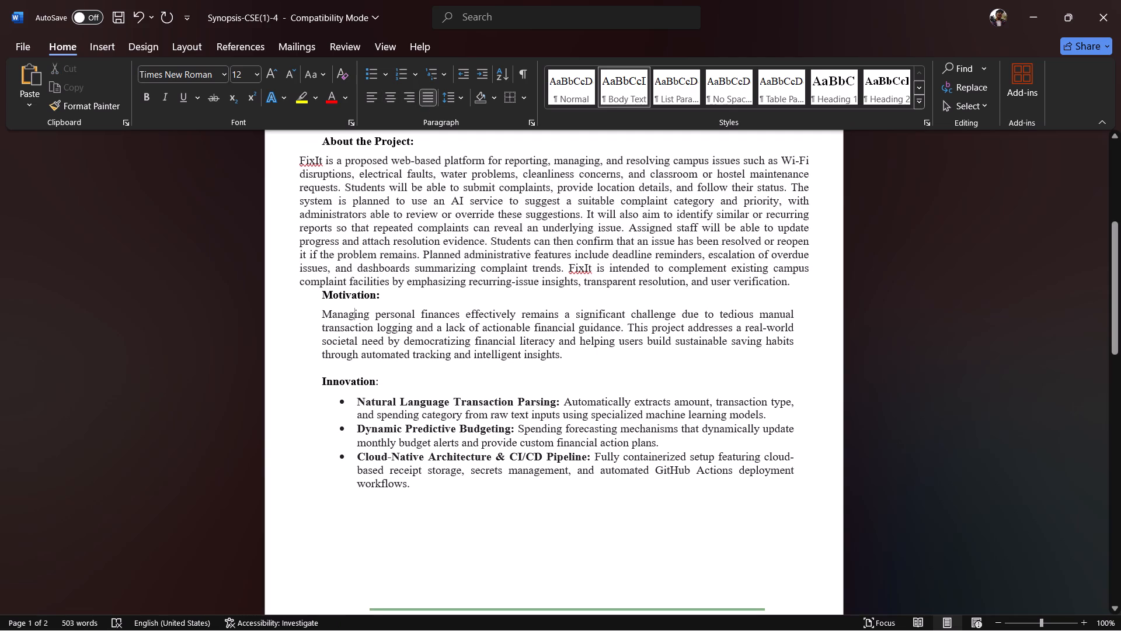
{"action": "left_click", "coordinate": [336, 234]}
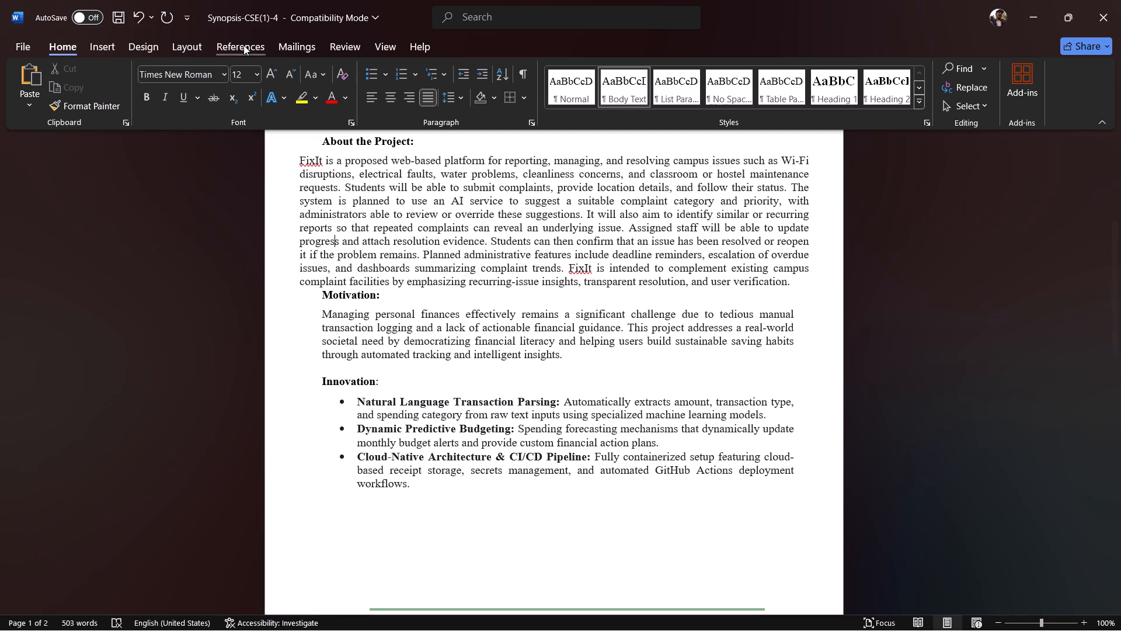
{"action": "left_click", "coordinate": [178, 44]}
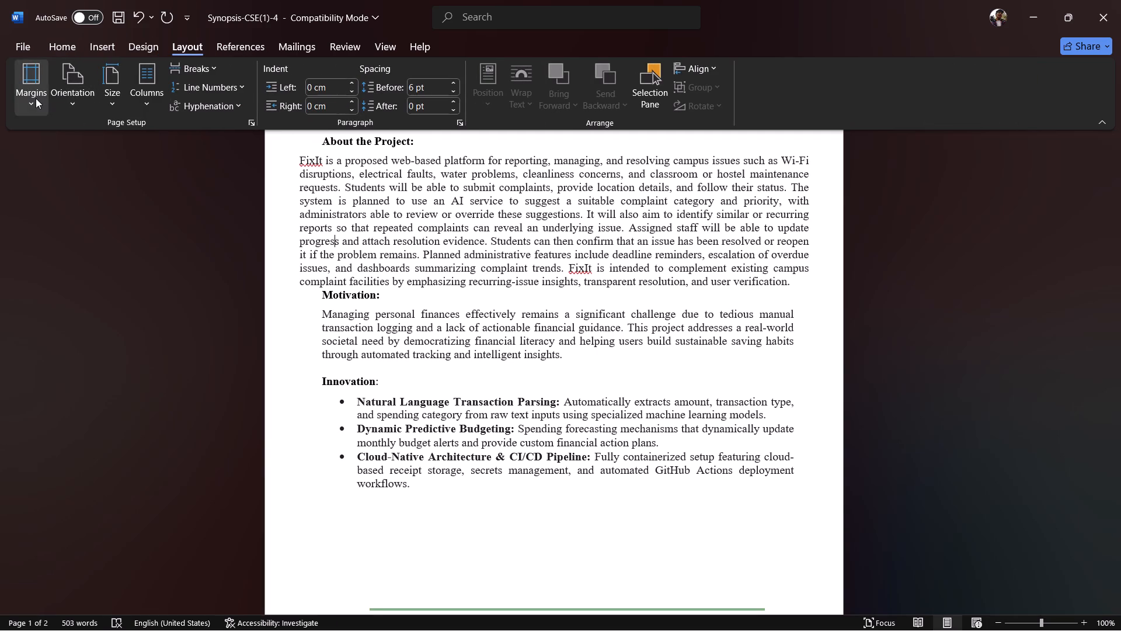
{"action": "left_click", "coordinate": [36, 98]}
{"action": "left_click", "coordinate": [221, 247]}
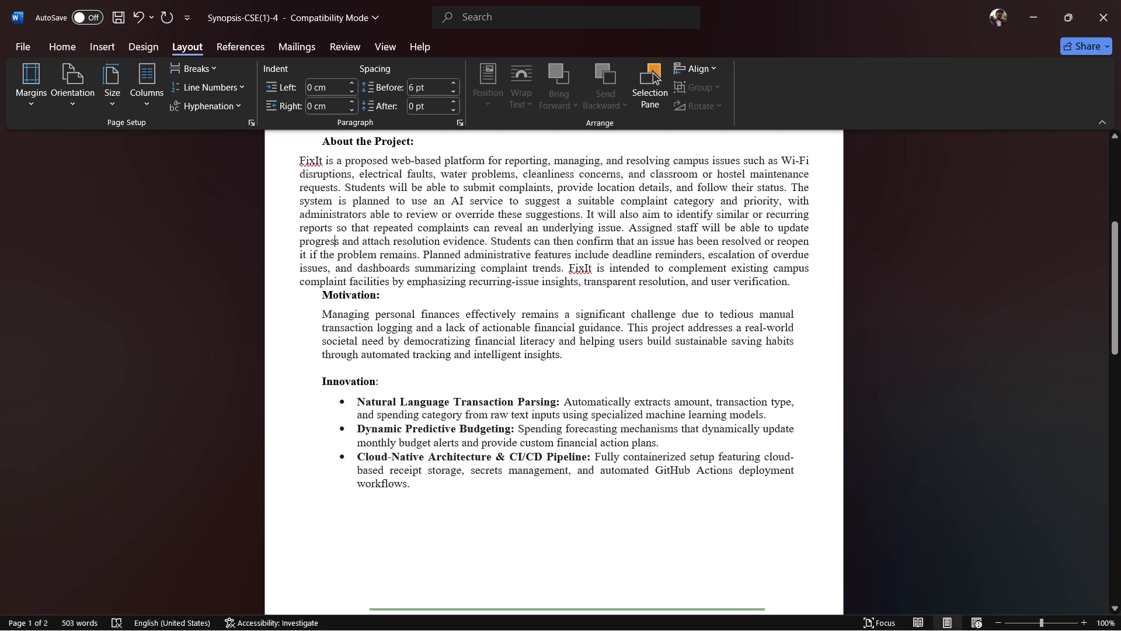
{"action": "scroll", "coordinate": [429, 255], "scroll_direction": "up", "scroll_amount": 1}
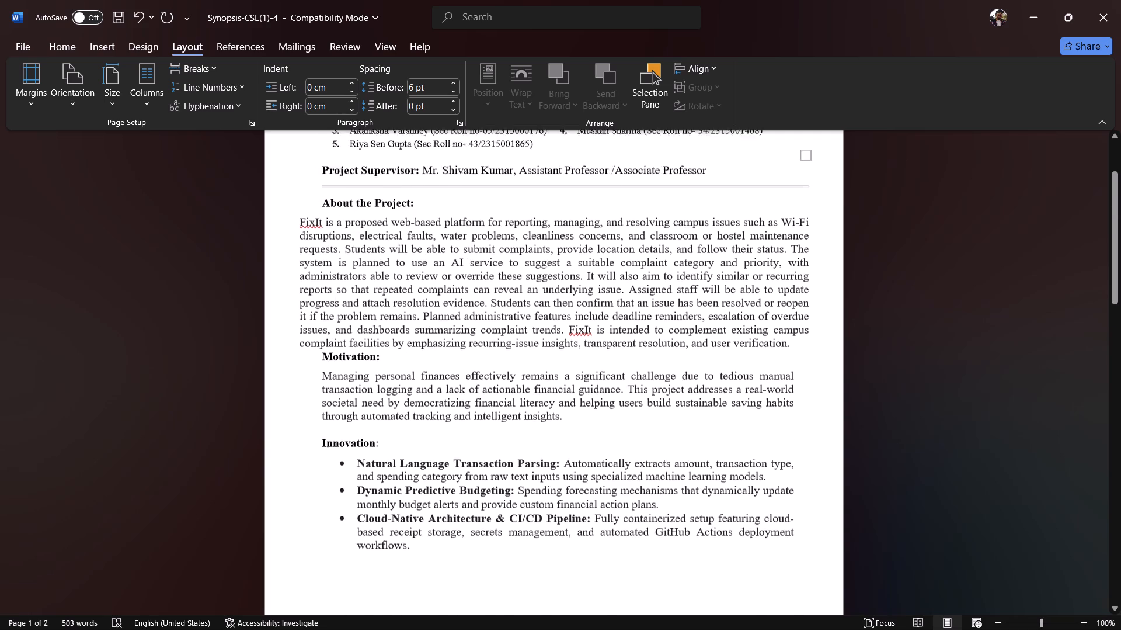
Insert a blank line between the end of the FixIt paragraph and the Motivation heading.
{"action": "scroll", "coordinate": [429, 255], "scroll_direction": "up", "scroll_amount": 1}
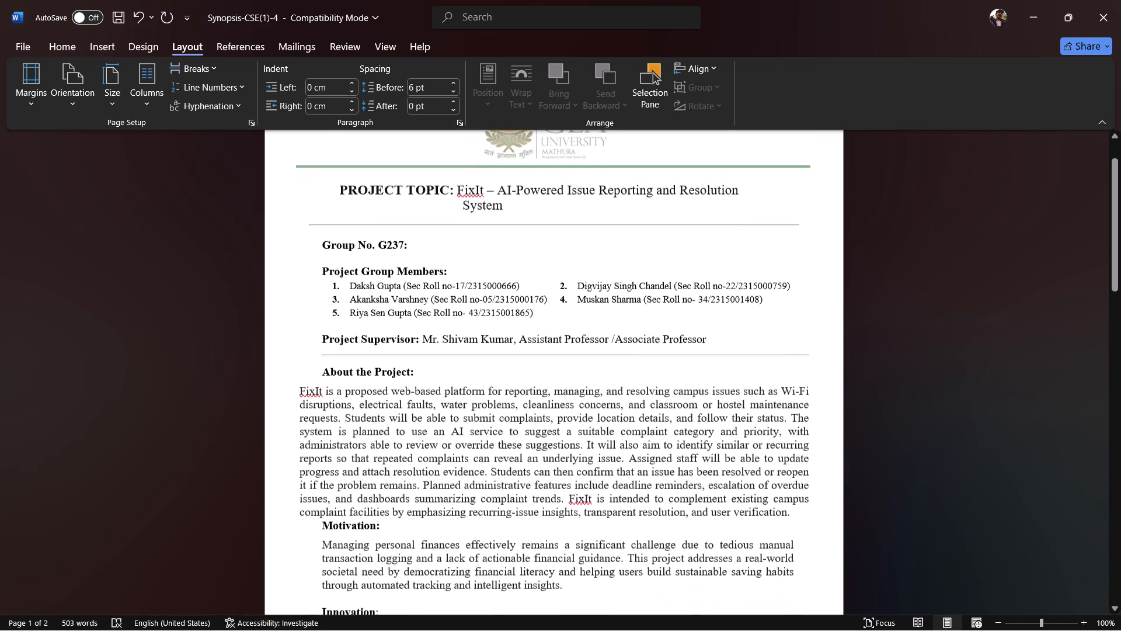
{"action": "scroll", "coordinate": [443, 460], "scroll_direction": "down", "scroll_amount": 1}
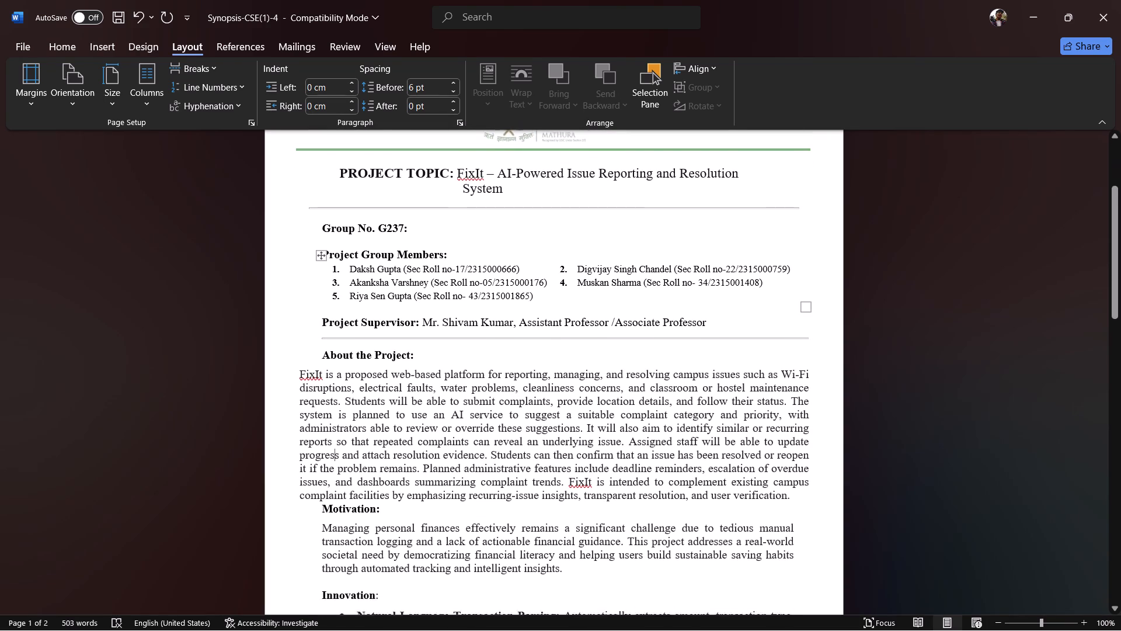
{"action": "scroll", "coordinate": [443, 460], "scroll_direction": "down", "scroll_amount": 1}
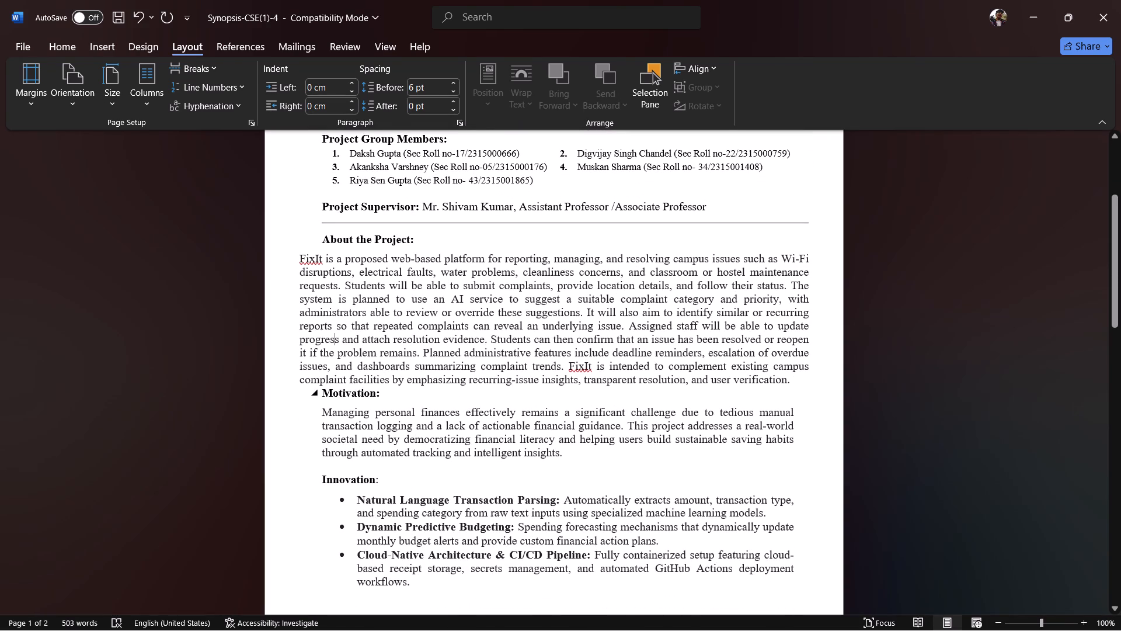
{"action": "left_click", "coordinate": [791, 381]}
{"action": "key", "text": "Return"}
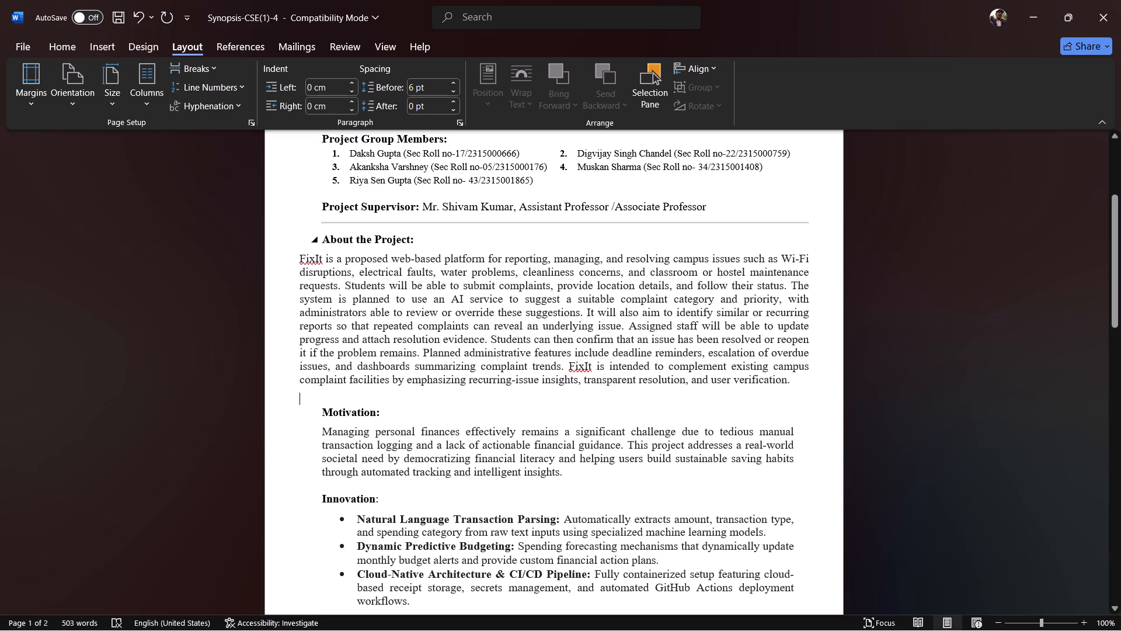
Remove the left indent of the About the Project heading so it aligns with the FixIt paragraph.
{"action": "left_click", "coordinate": [322, 238]}
{"action": "key", "text": "BackSpace"}
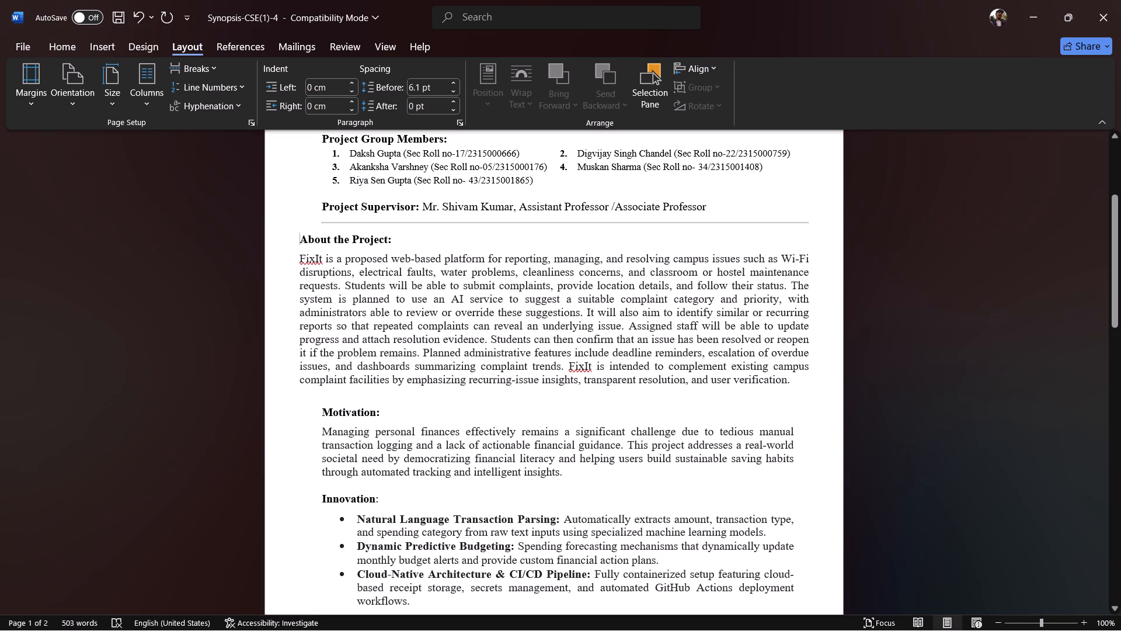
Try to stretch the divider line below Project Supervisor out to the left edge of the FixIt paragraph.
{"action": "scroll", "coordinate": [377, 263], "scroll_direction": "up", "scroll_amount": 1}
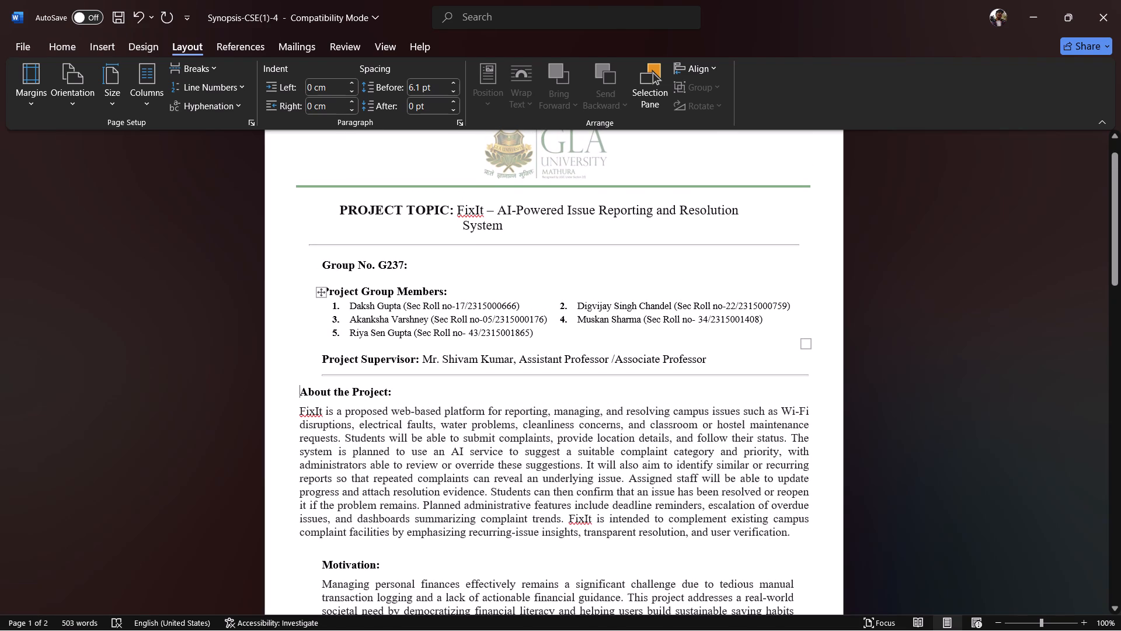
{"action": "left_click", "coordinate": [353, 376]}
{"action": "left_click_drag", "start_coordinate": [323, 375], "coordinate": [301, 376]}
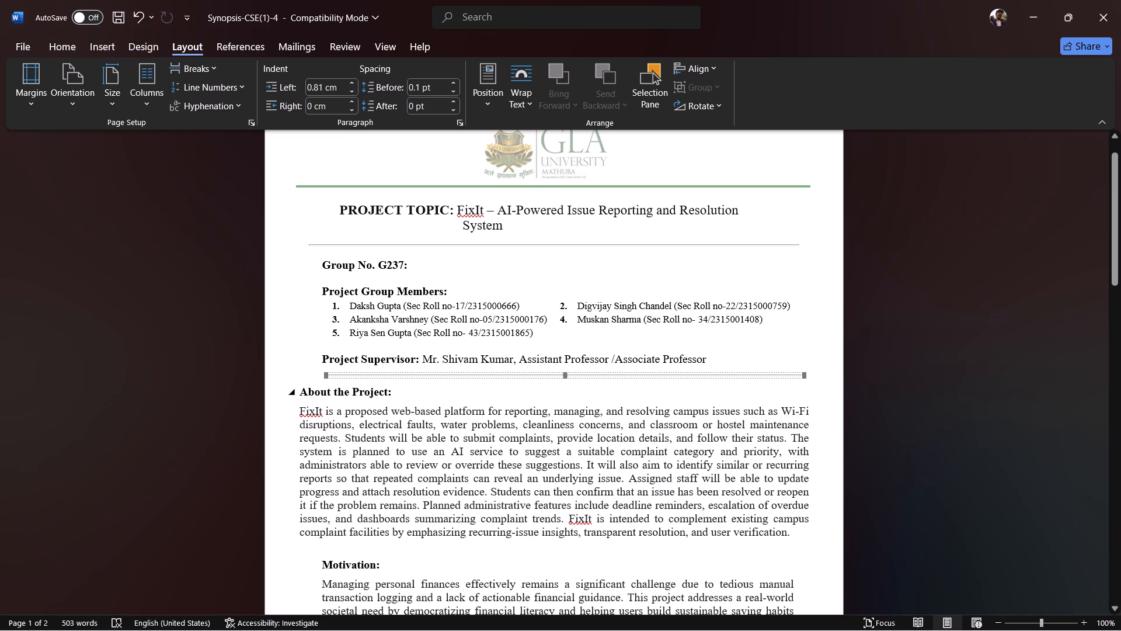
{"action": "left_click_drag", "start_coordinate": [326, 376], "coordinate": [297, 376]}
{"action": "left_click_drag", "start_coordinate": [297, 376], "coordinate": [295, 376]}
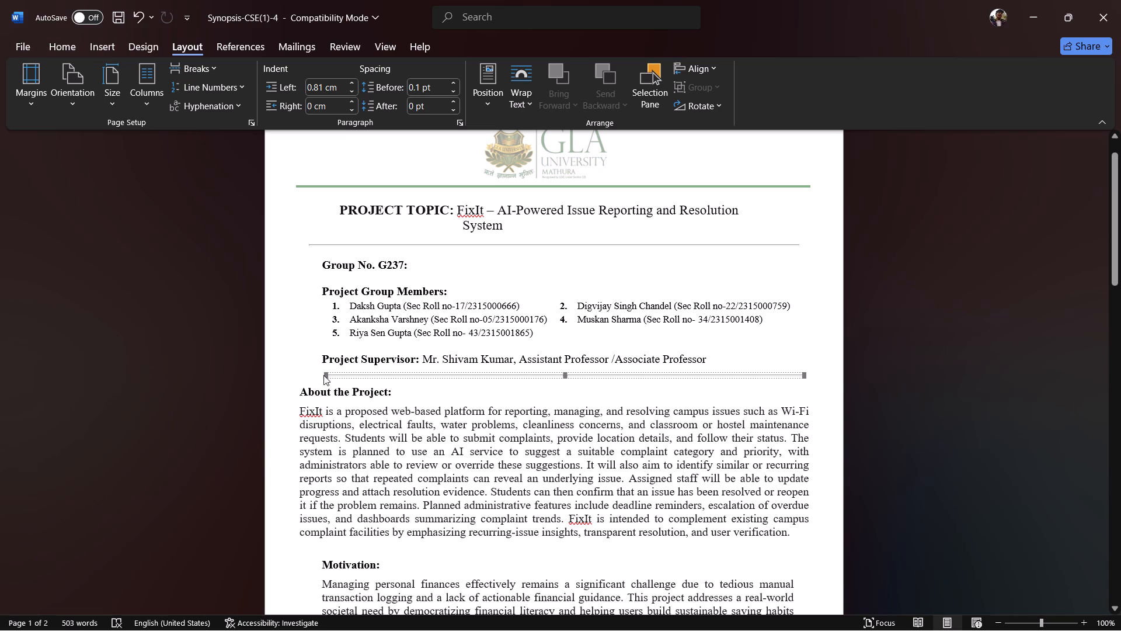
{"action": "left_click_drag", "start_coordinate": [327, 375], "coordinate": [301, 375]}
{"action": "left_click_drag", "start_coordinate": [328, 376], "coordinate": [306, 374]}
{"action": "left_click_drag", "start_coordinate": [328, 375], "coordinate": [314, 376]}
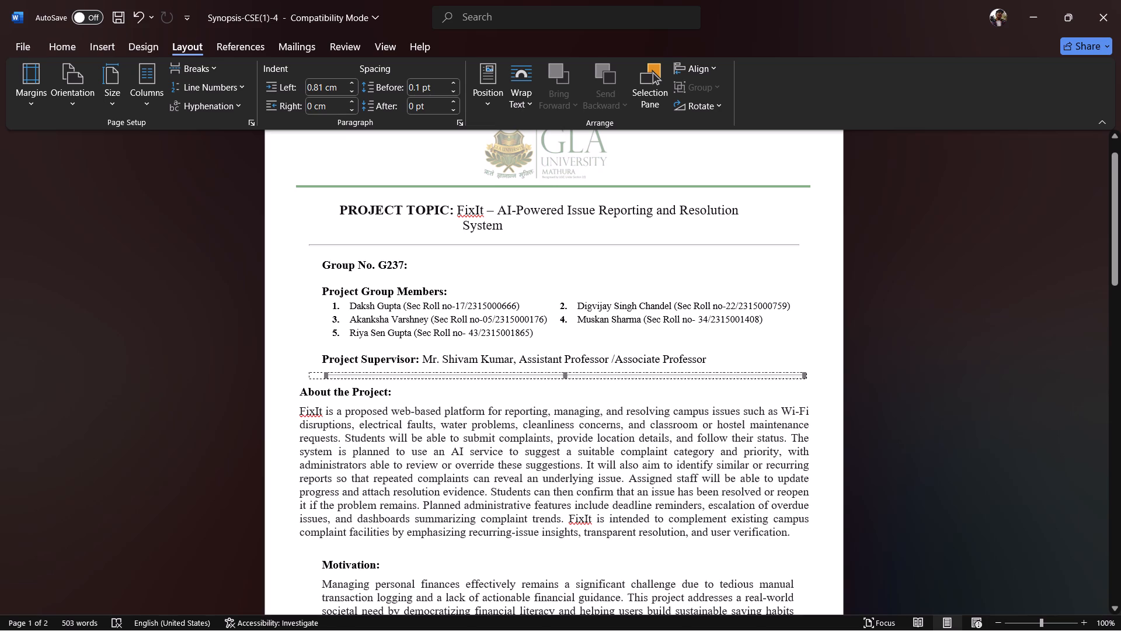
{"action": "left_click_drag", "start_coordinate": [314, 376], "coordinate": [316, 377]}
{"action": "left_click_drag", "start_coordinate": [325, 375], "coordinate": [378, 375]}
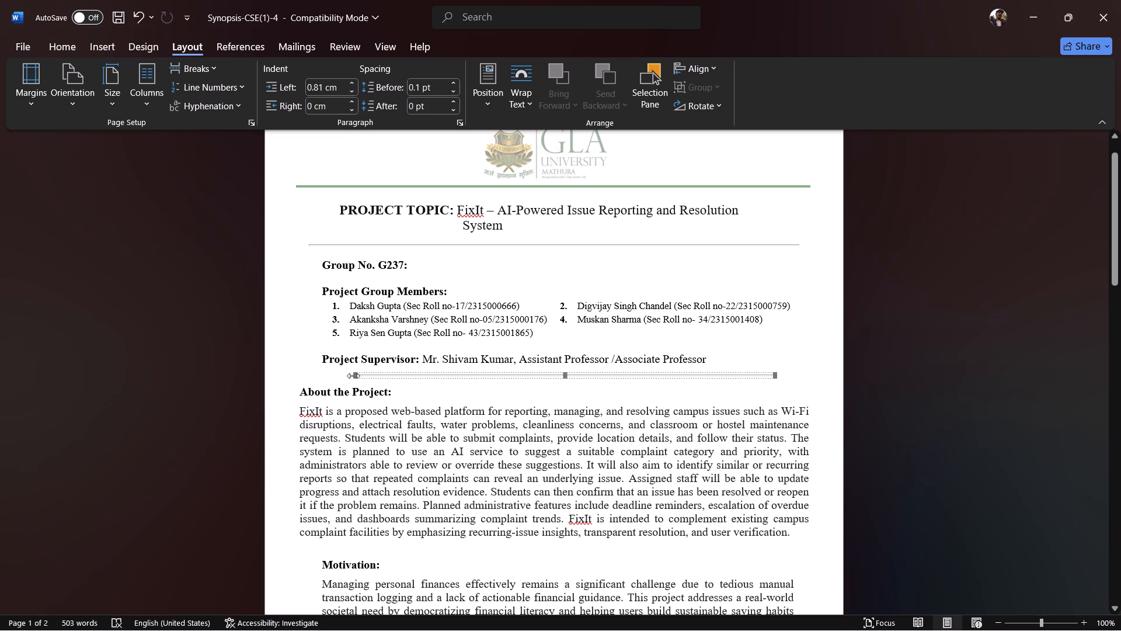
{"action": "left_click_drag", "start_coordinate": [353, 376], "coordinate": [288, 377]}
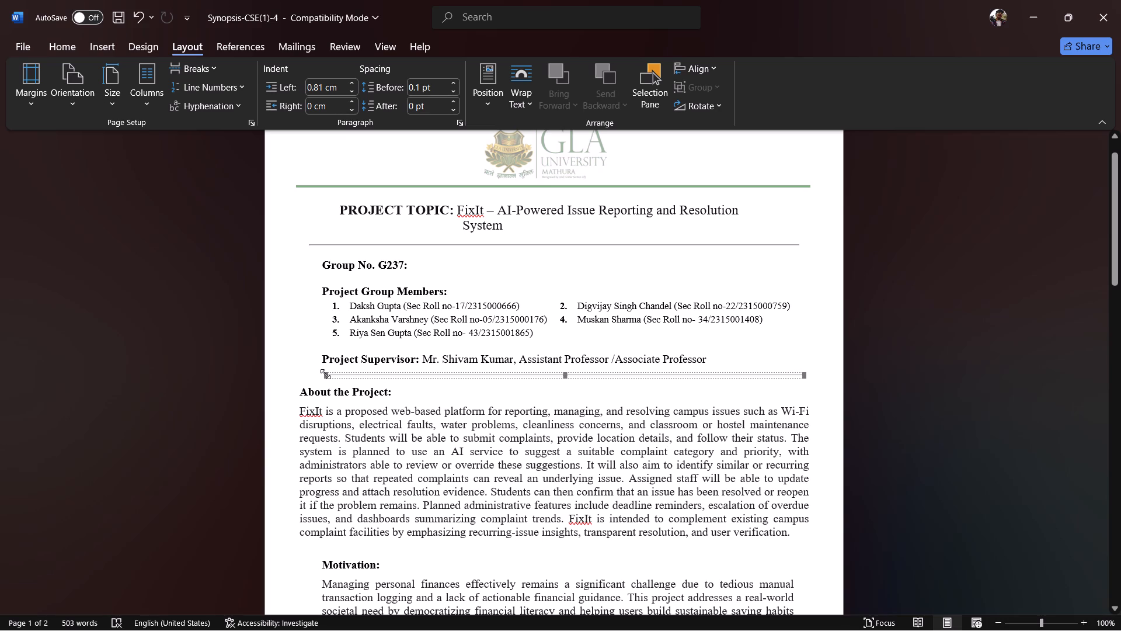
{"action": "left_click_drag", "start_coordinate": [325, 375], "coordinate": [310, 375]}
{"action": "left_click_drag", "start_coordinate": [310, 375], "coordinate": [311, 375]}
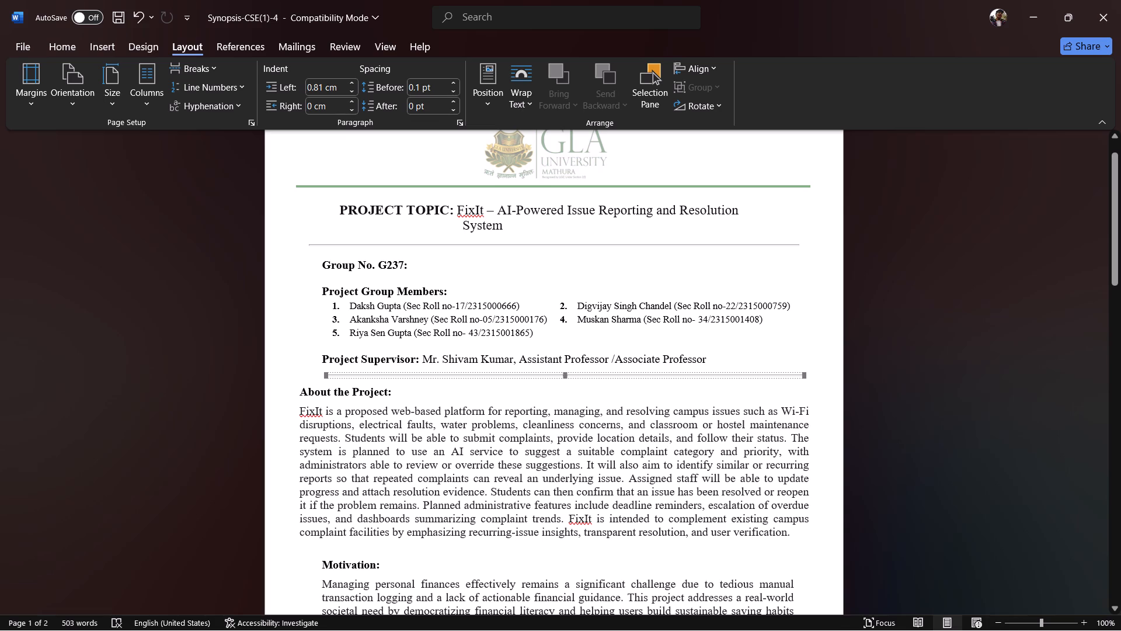
Widen the grey divider line below the Project Topic so it spans nearly the full text width.
{"action": "double_click", "coordinate": [315, 244]}
{"action": "left_click", "coordinate": [658, 183]}
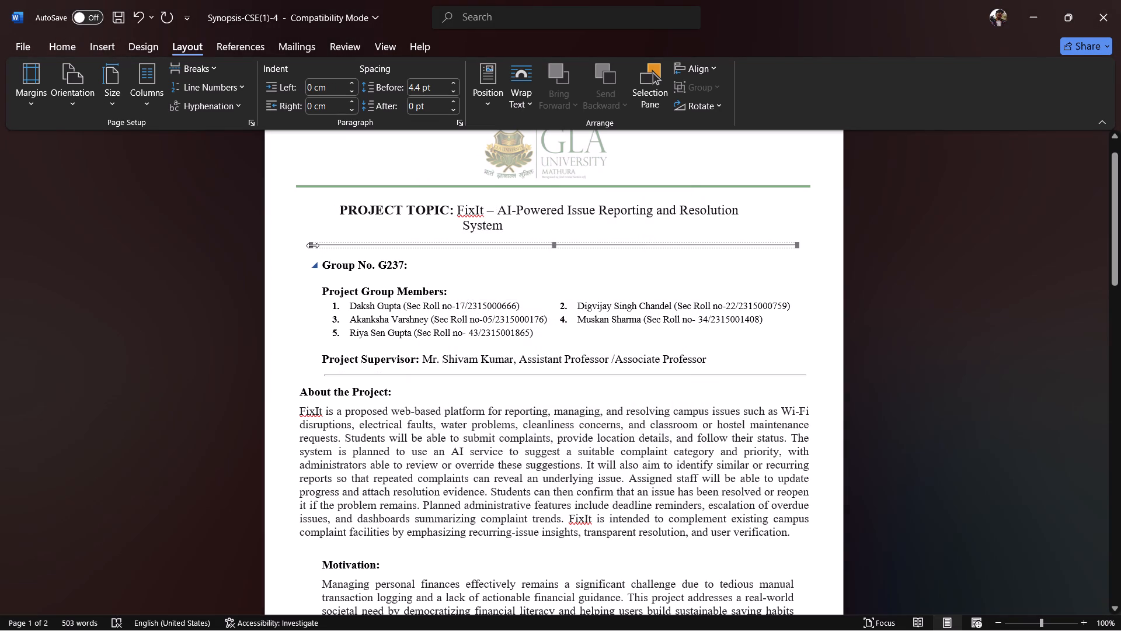
{"action": "left_click_drag", "start_coordinate": [312, 245], "coordinate": [296, 247]}
{"action": "left_click_drag", "start_coordinate": [296, 247], "coordinate": [298, 247]}
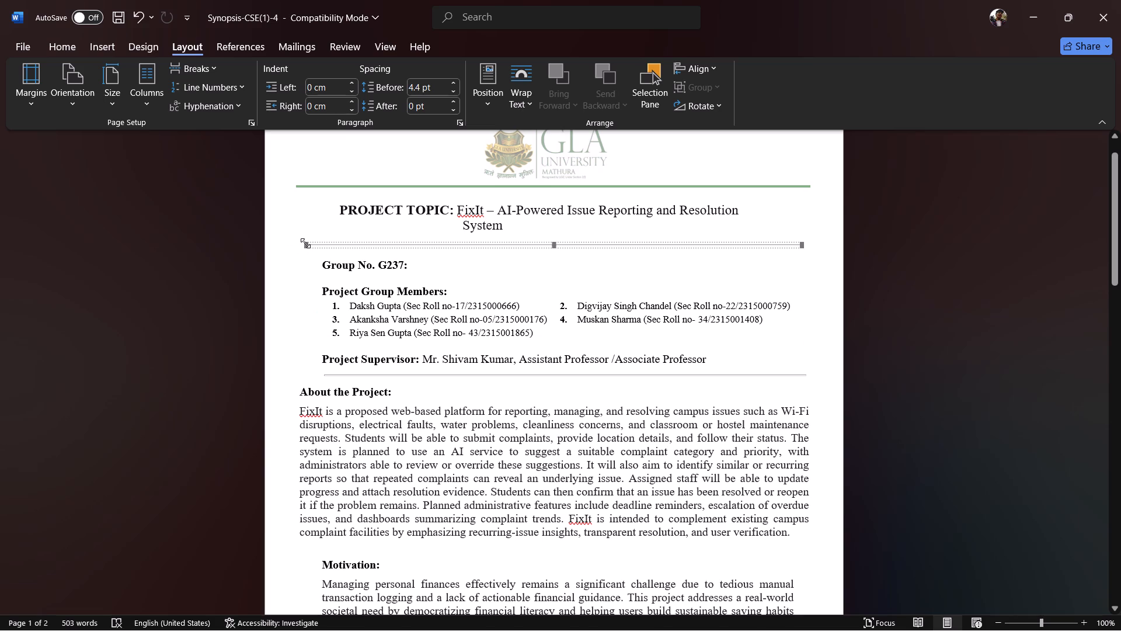
{"action": "left_click_drag", "start_coordinate": [305, 245], "coordinate": [298, 244]}
{"action": "left_click_drag", "start_coordinate": [298, 244], "coordinate": [295, 245]}
{"action": "left_click_drag", "start_coordinate": [304, 245], "coordinate": [297, 245]}
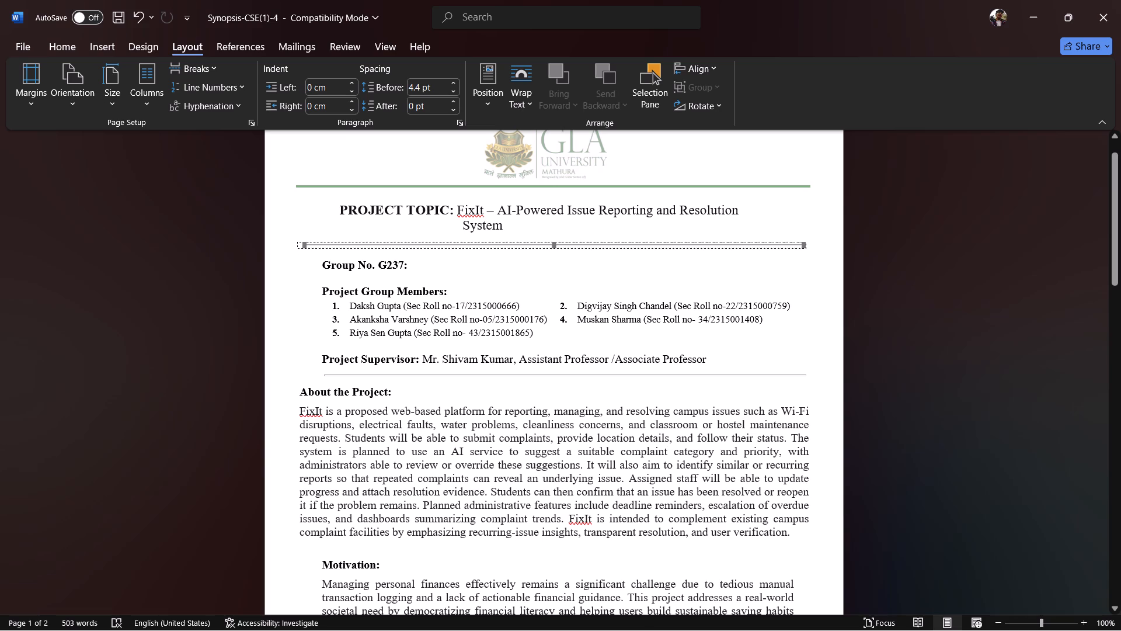
{"action": "left_click_drag", "start_coordinate": [297, 245], "coordinate": [295, 245]}
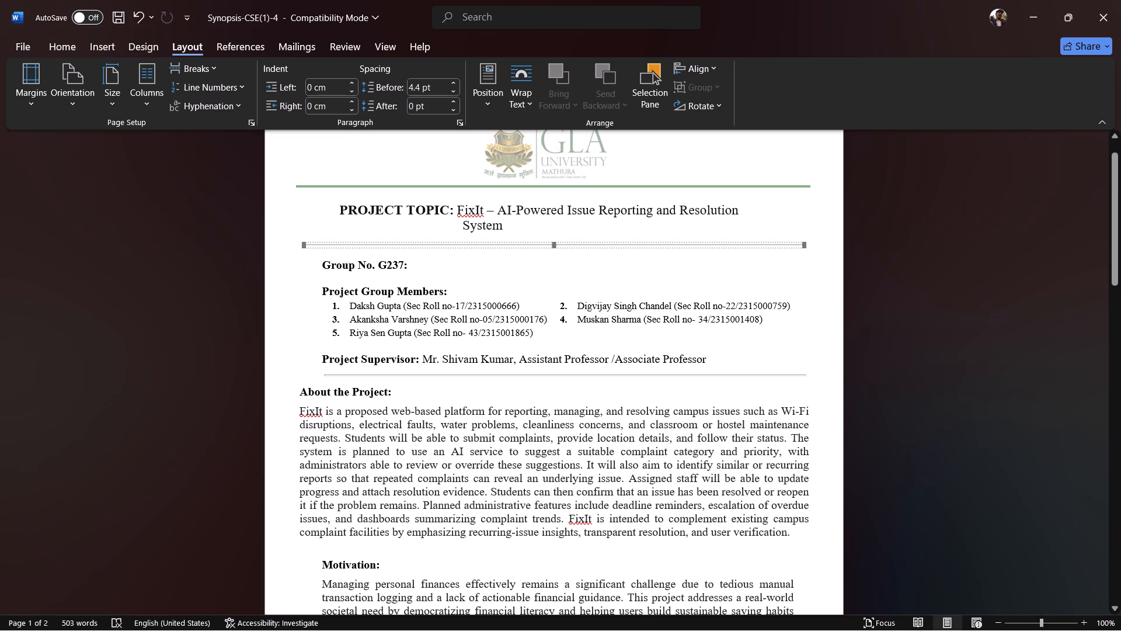
Replace the divider below Project Supervisor with a new horizontal line, removing the left indent of its paragraph.
{"action": "left_click", "coordinate": [344, 374]}
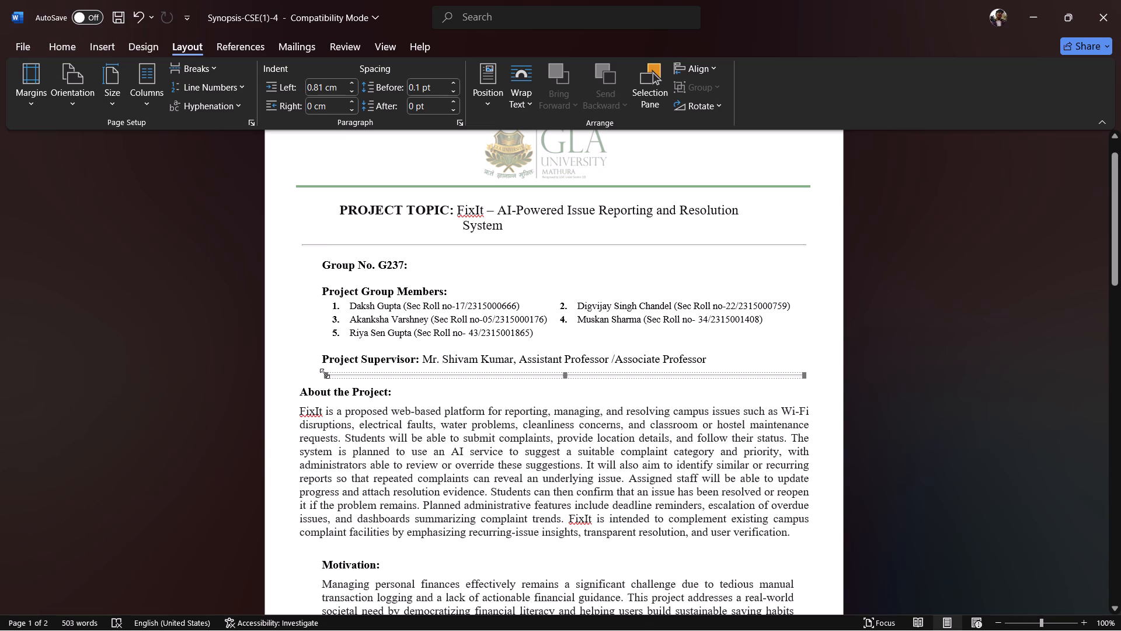
{"action": "left_click_drag", "start_coordinate": [325, 376], "coordinate": [310, 376]}
{"action": "key", "text": "Delete"}
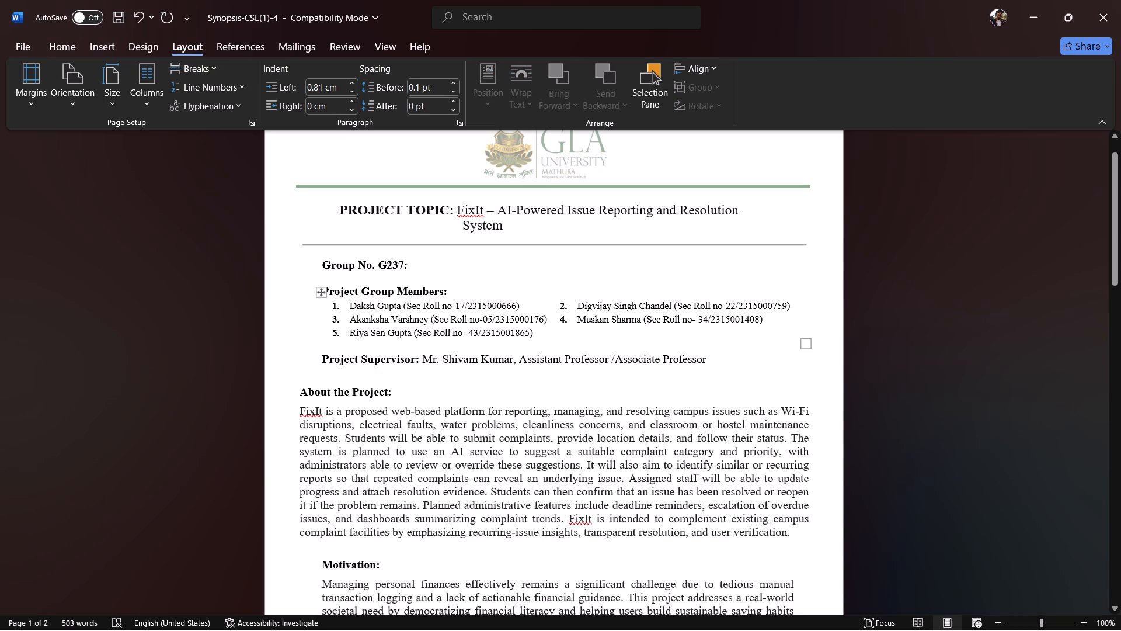
{"action": "key", "text": "BackSpace"}
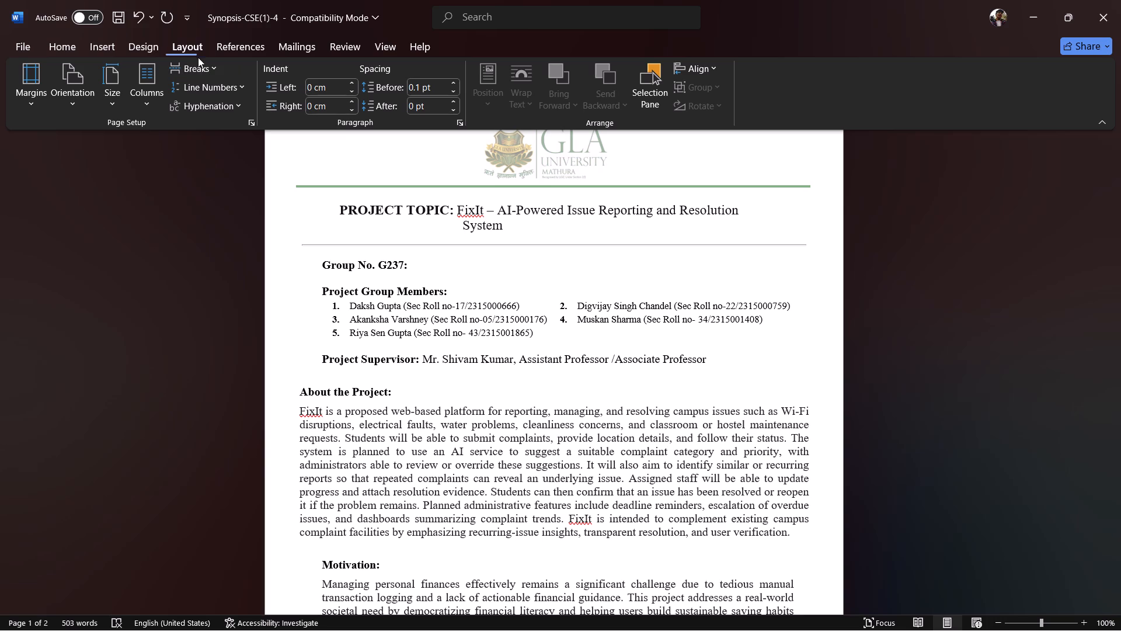
{"action": "left_click", "coordinate": [68, 53]}
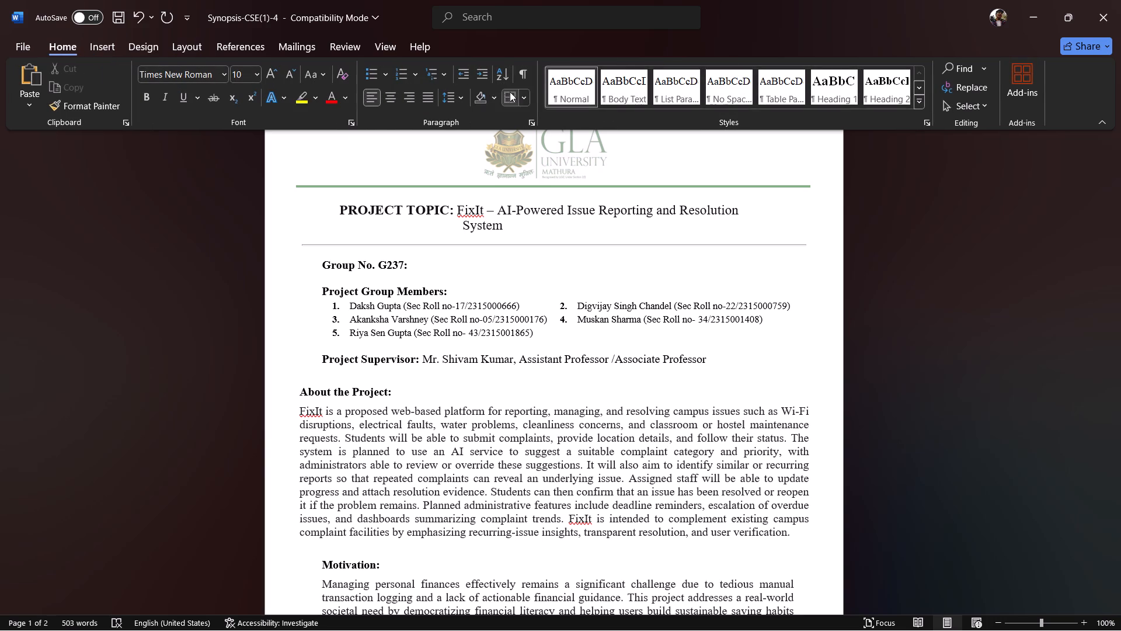
{"action": "left_click", "coordinate": [522, 96]}
{"action": "left_click", "coordinate": [567, 365]}
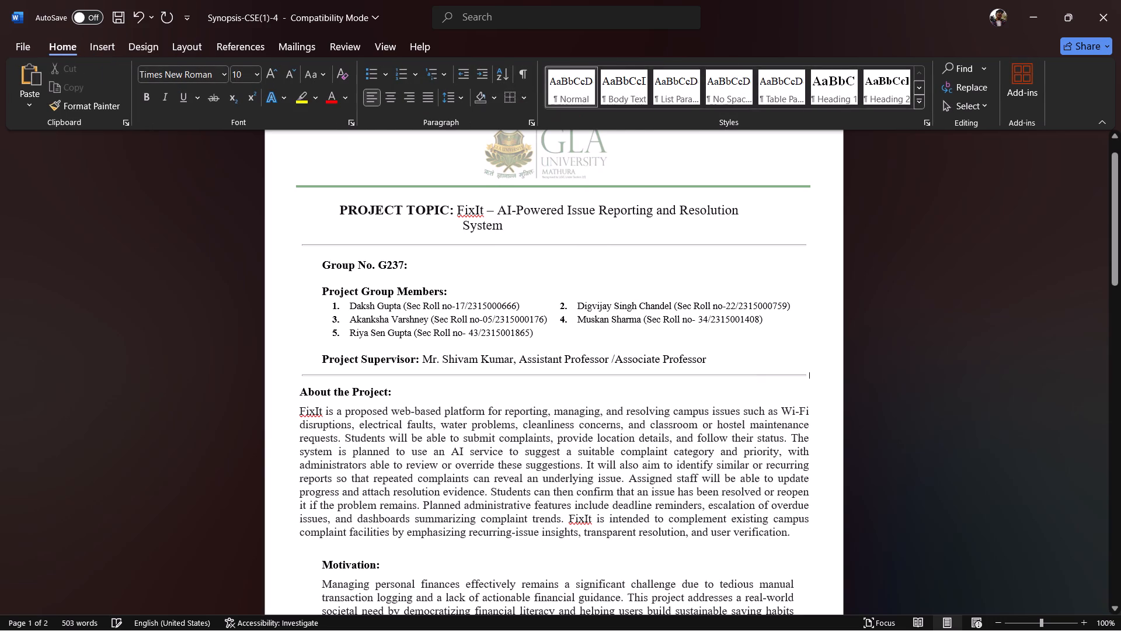
{"action": "left_click", "coordinate": [328, 375]}
Remove the left indent of the Group No. heading so it aligns with the About the Project heading.
{"action": "left_click", "coordinate": [298, 339]}
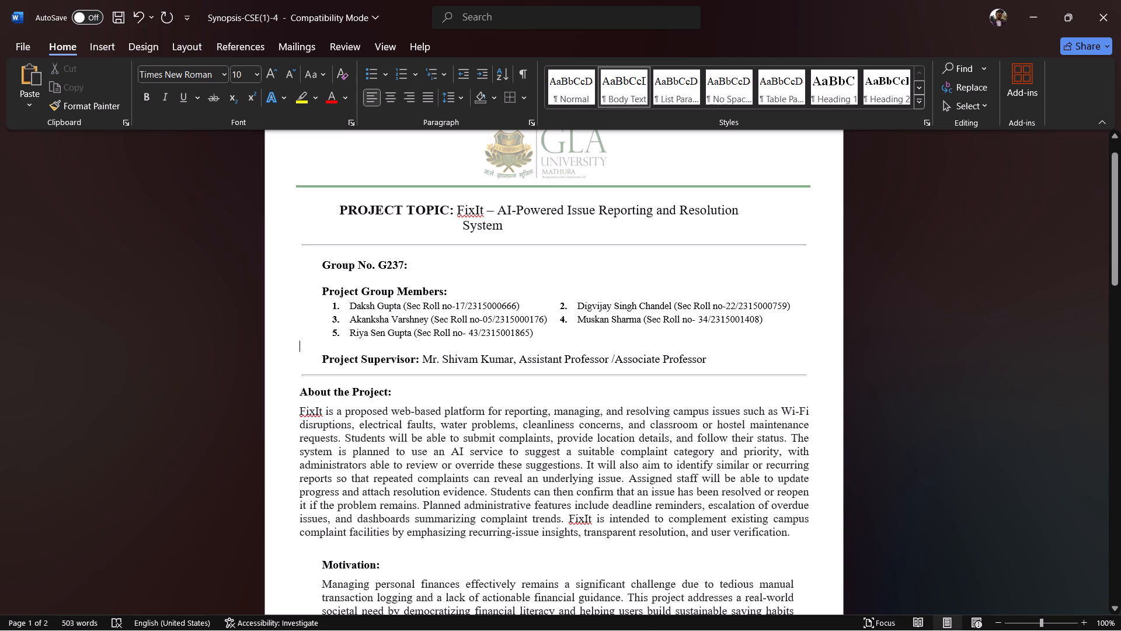
{"action": "left_click", "coordinate": [323, 266]}
{"action": "key", "text": "BackSpace"}
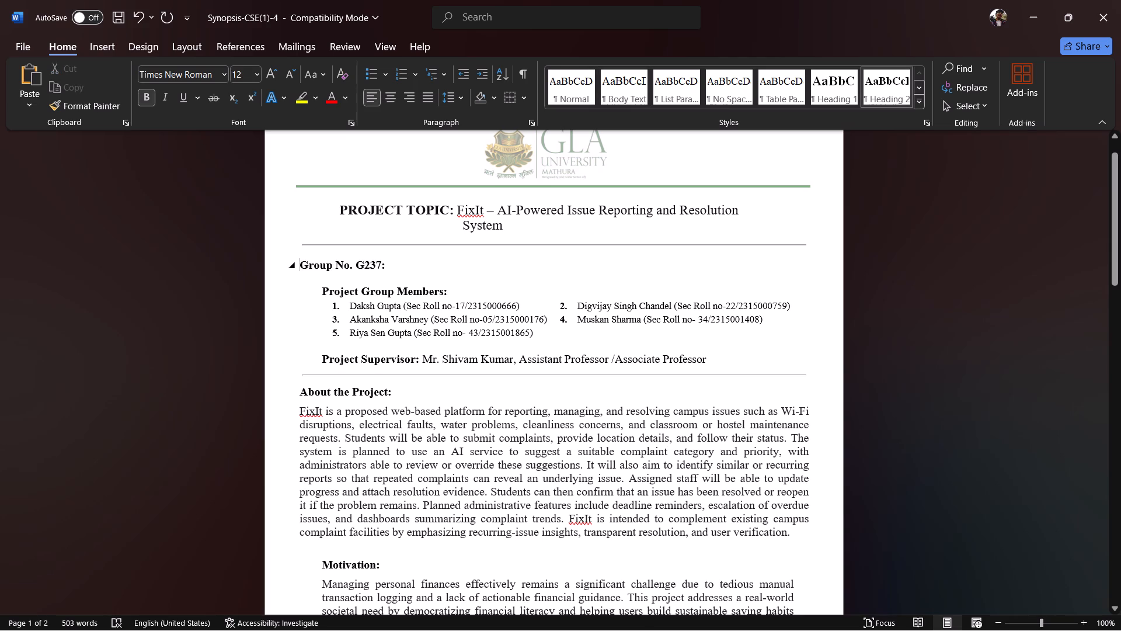
Remove the left indent of the Project Group Members and Project Supervisor lines so they align with the Group No. heading.
{"action": "left_click", "coordinate": [323, 291]}
{"action": "key", "text": "BackSpace"}
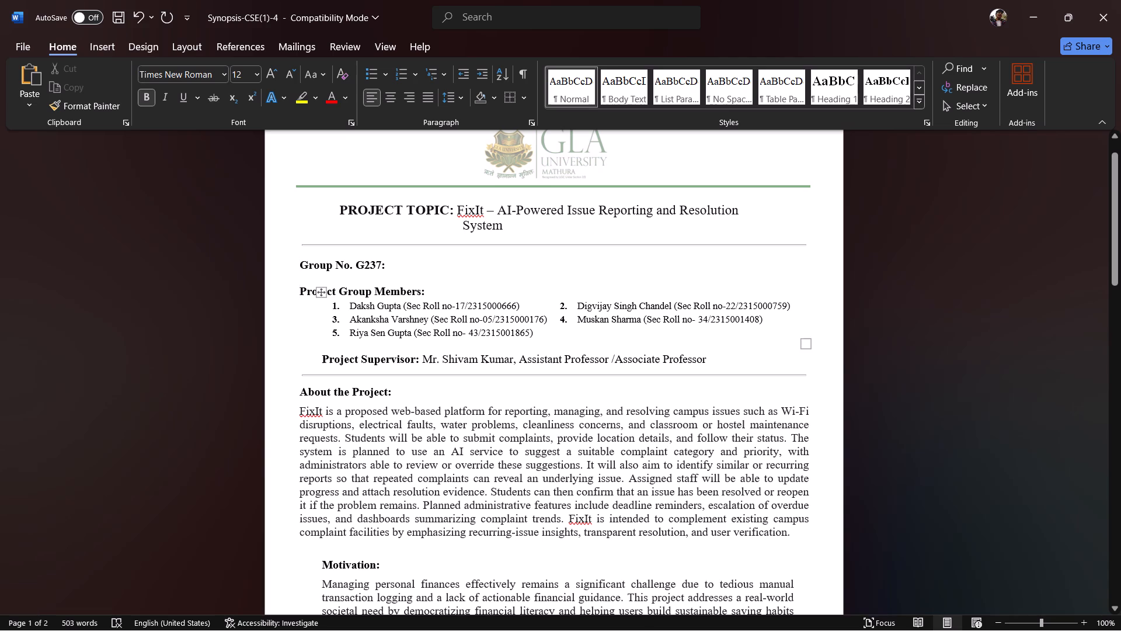
{"action": "left_click", "coordinate": [322, 359]}
{"action": "key", "text": "BackSpace"}
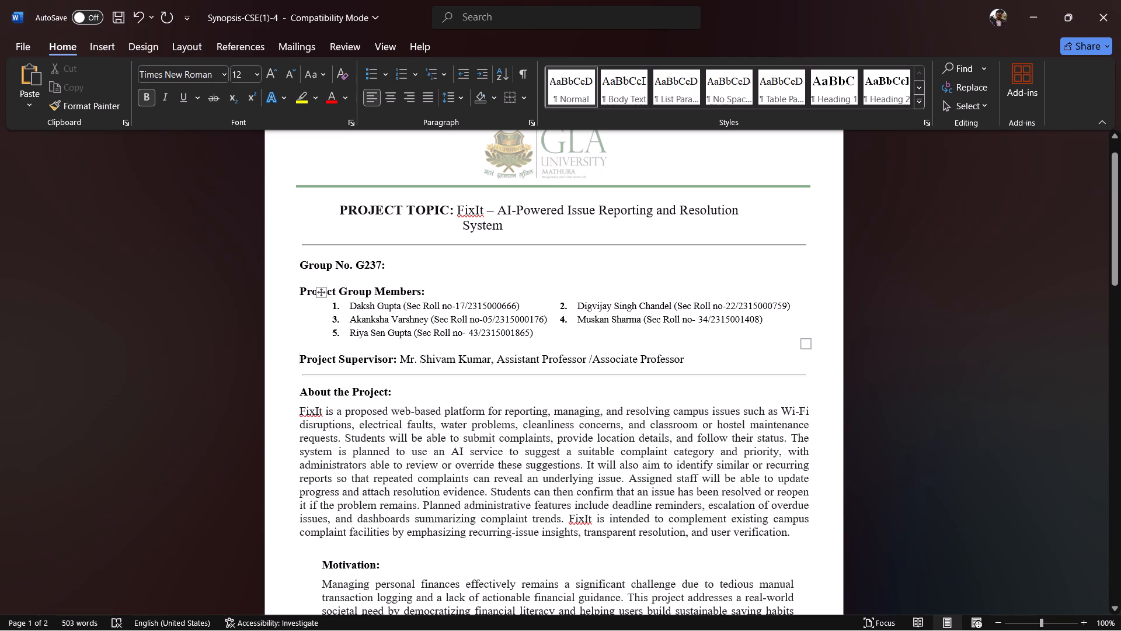
Shift the group members table left so its numbering sits slightly indented beneath the Project Group Members heading.
{"action": "left_click_drag", "start_coordinate": [322, 290], "coordinate": [312, 294]}
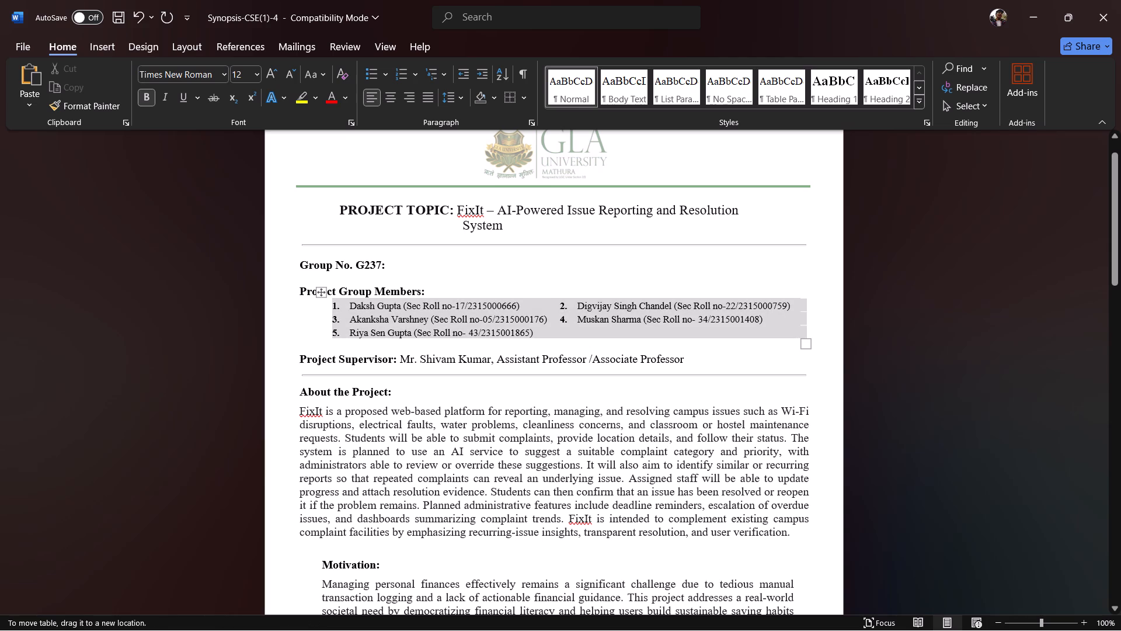
{"action": "left_click_drag", "start_coordinate": [312, 294], "coordinate": [300, 296]}
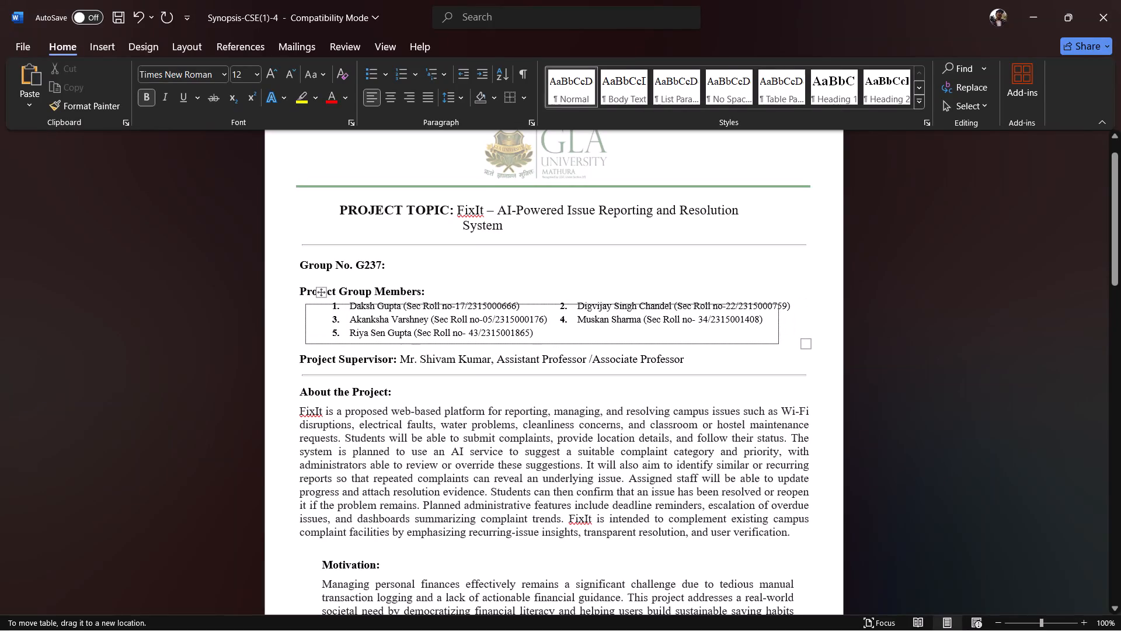
{"action": "left_click_drag", "start_coordinate": [300, 296], "coordinate": [299, 296]}
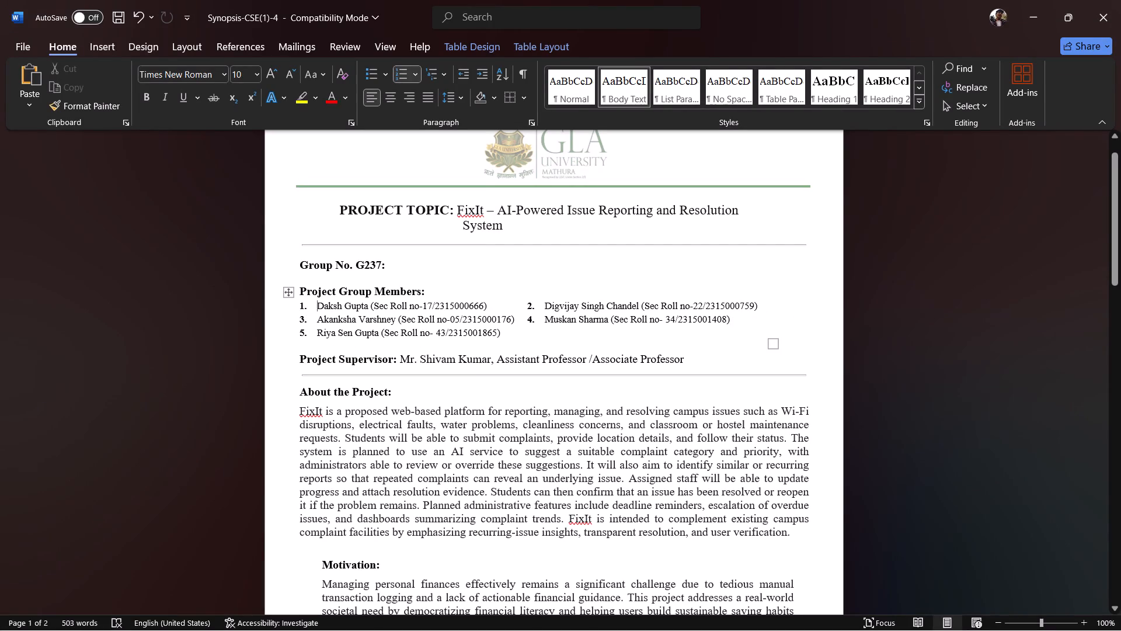
{"action": "left_click_drag", "start_coordinate": [290, 292], "coordinate": [319, 304]}
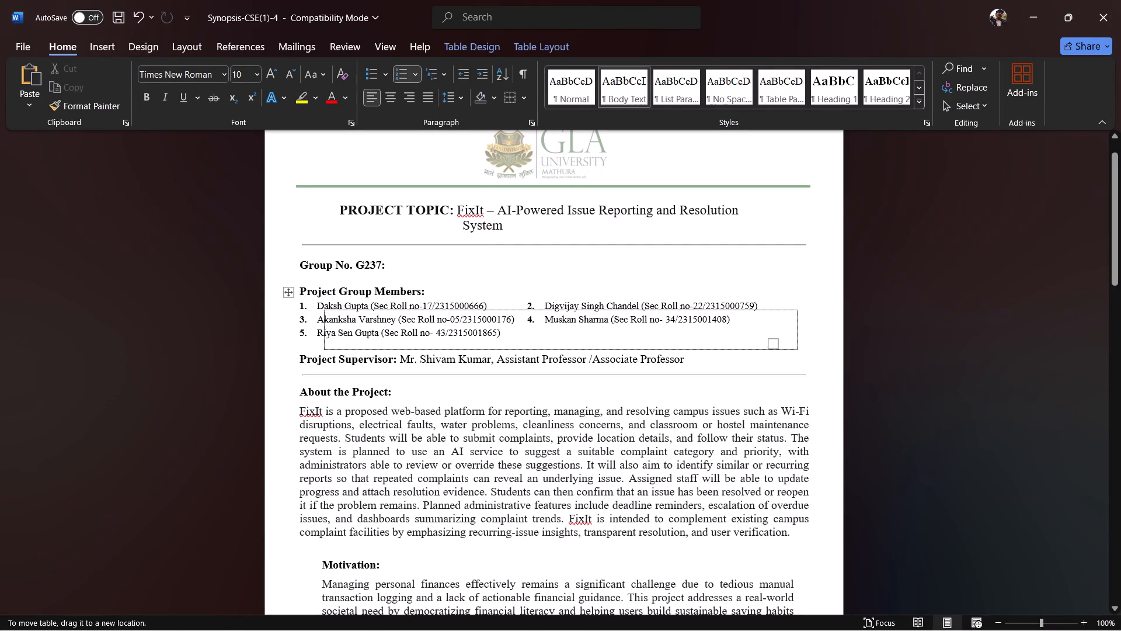
{"action": "left_click_drag", "start_coordinate": [319, 304], "coordinate": [306, 298]}
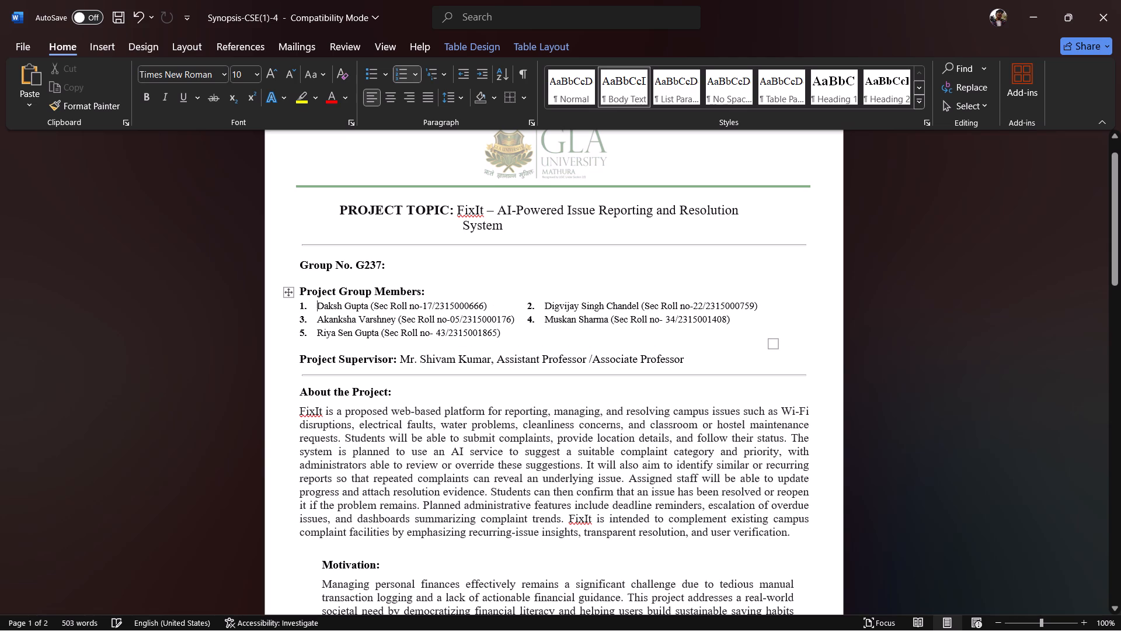
{"action": "left_click_drag", "start_coordinate": [288, 290], "coordinate": [316, 297]}
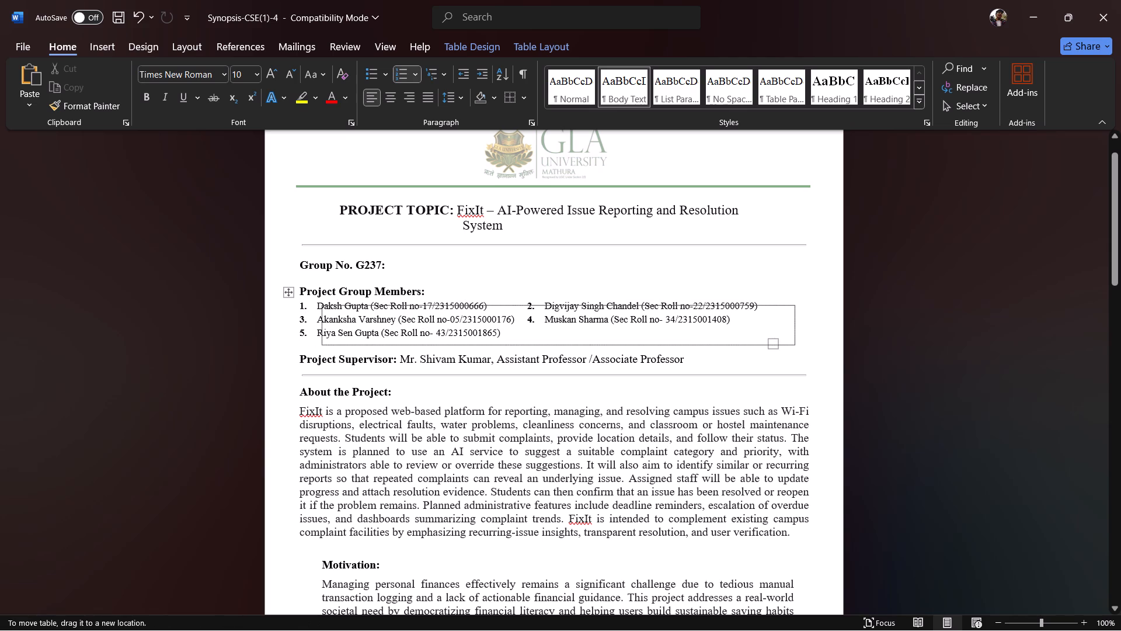
{"action": "left_click_drag", "start_coordinate": [316, 297], "coordinate": [314, 294]}
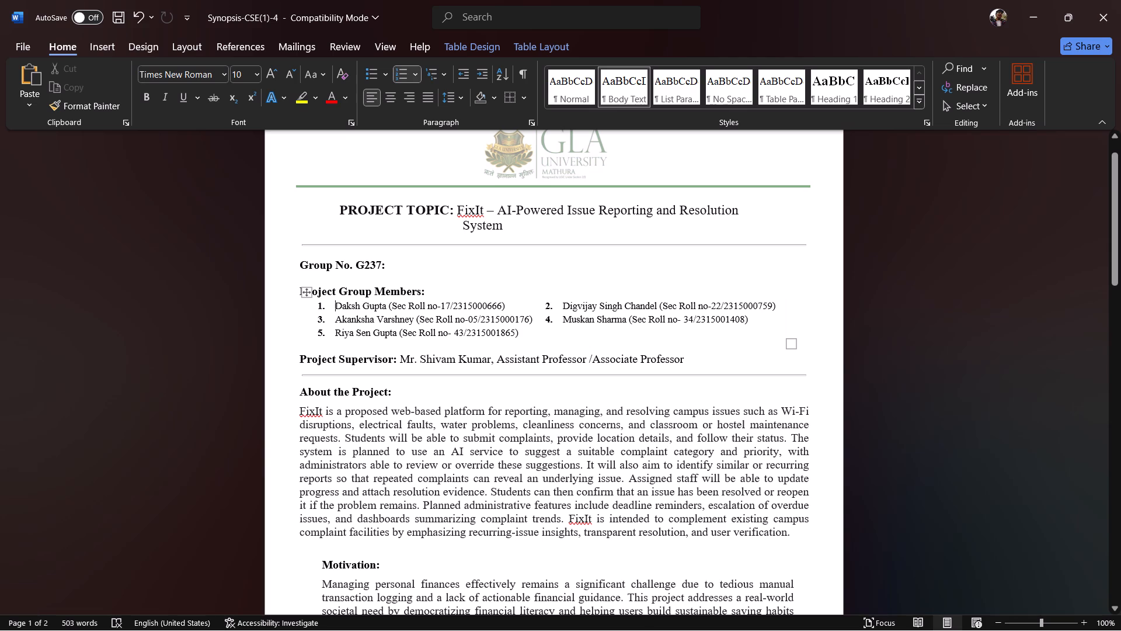
{"action": "left_click", "coordinate": [959, 368]}
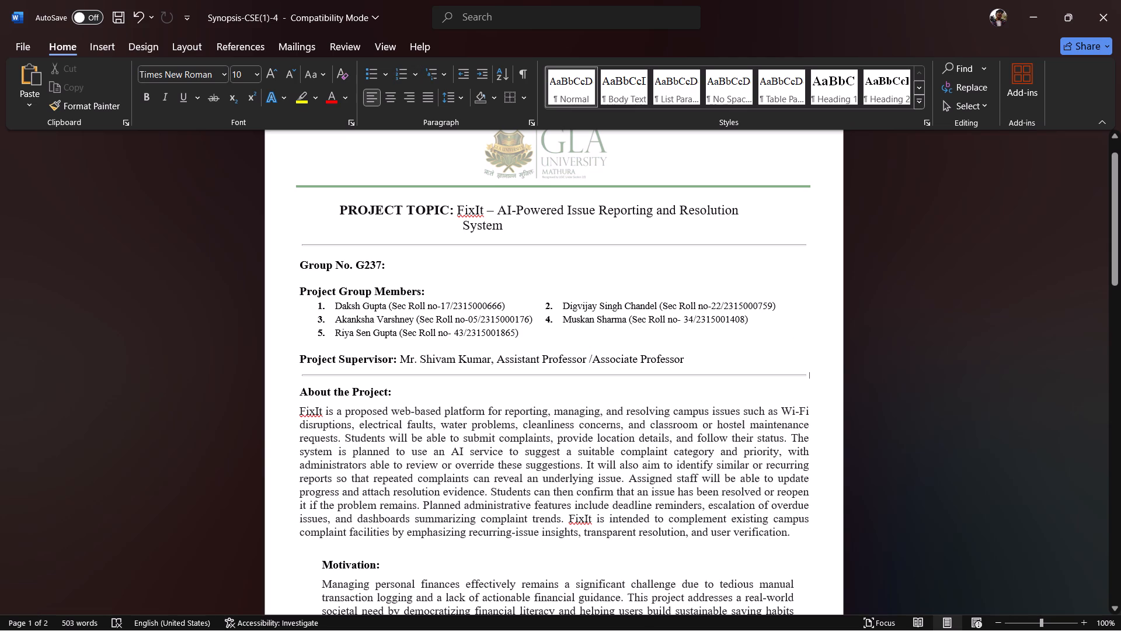
Remove the left indent of the Motivation and Innovation headings so they align with the About the Project heading.
{"action": "scroll", "coordinate": [643, 434], "scroll_direction": "down", "scroll_amount": 1}
{"action": "scroll", "coordinate": [643, 434], "scroll_direction": "up", "scroll_amount": 1}
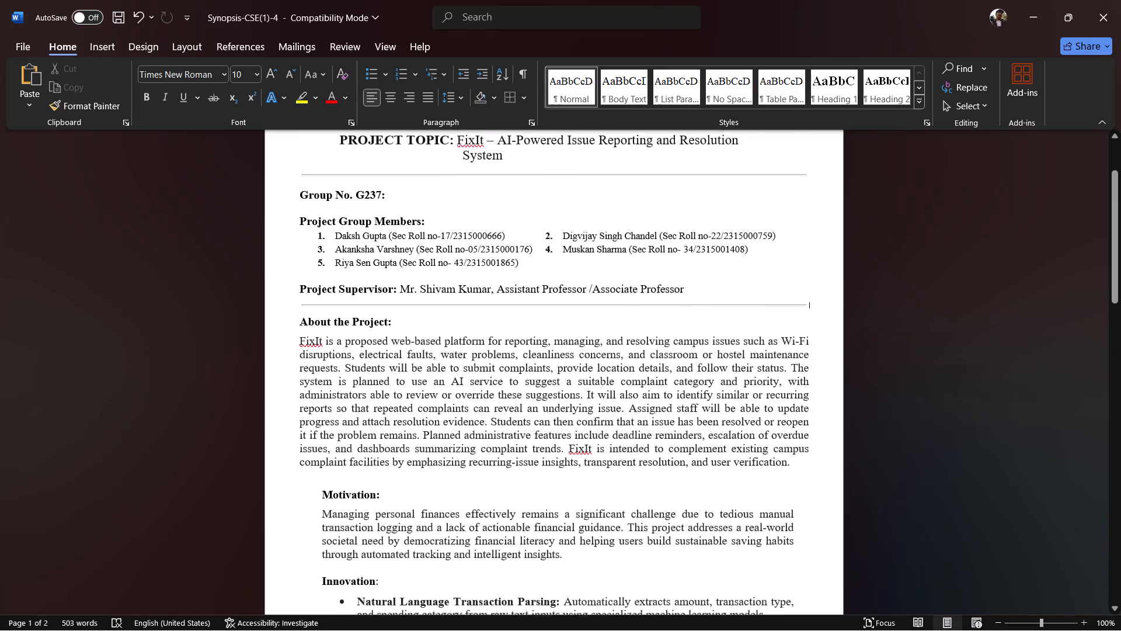
{"action": "scroll", "coordinate": [643, 434], "scroll_direction": "up", "scroll_amount": 1}
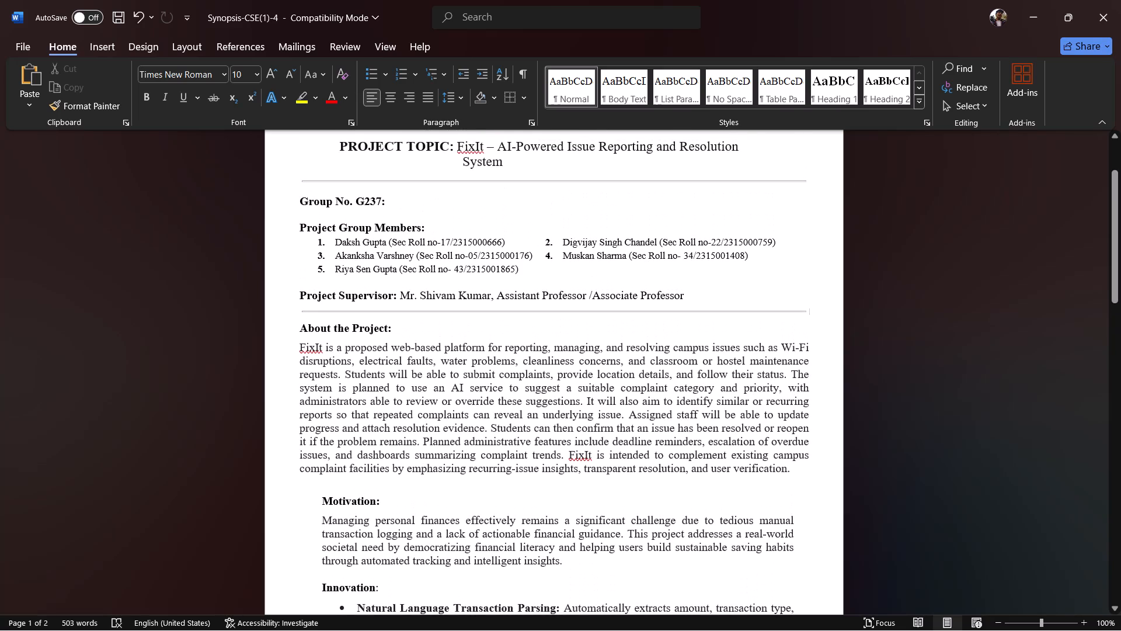
{"action": "scroll", "coordinate": [643, 434], "scroll_direction": "down", "scroll_amount": 1}
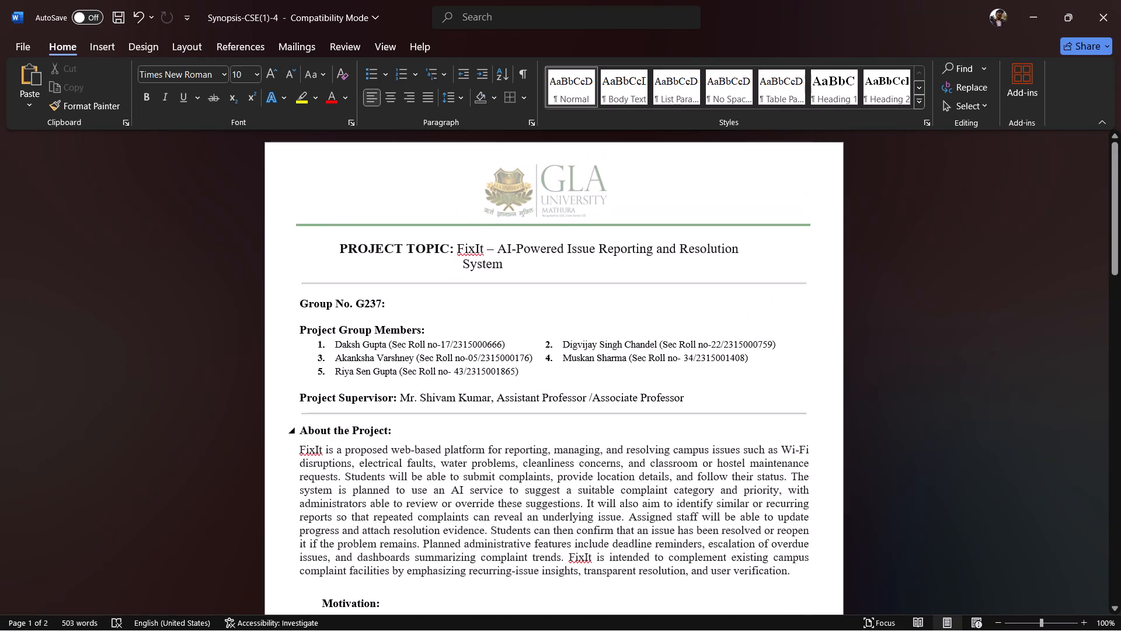
{"action": "scroll", "coordinate": [643, 434], "scroll_direction": "down", "scroll_amount": 1}
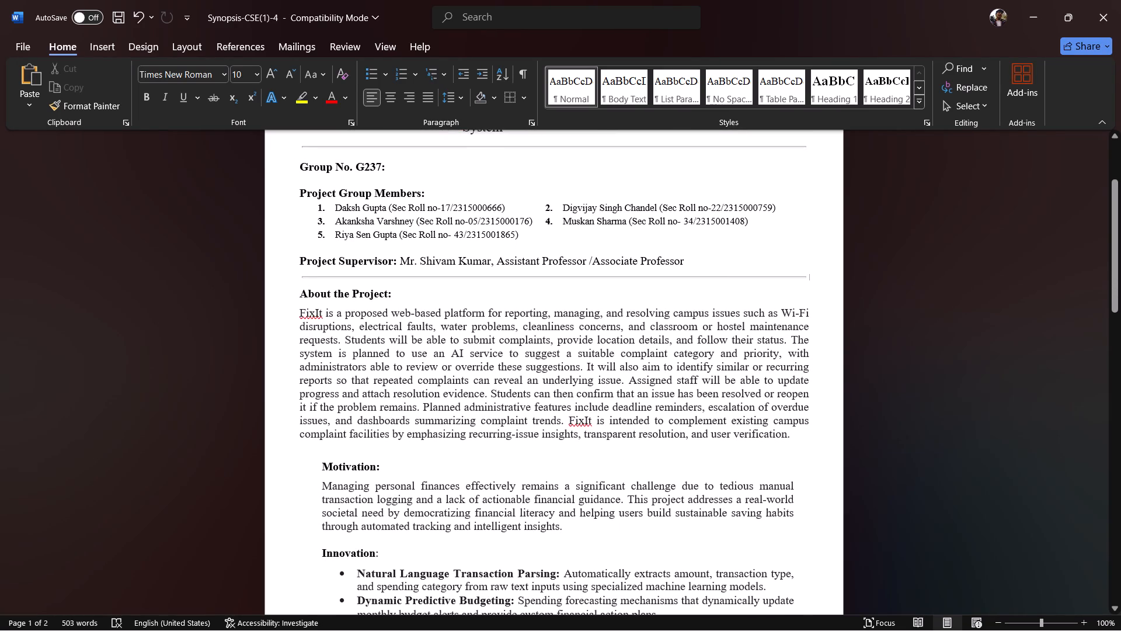
{"action": "scroll", "coordinate": [643, 434], "scroll_direction": "down", "scroll_amount": 2}
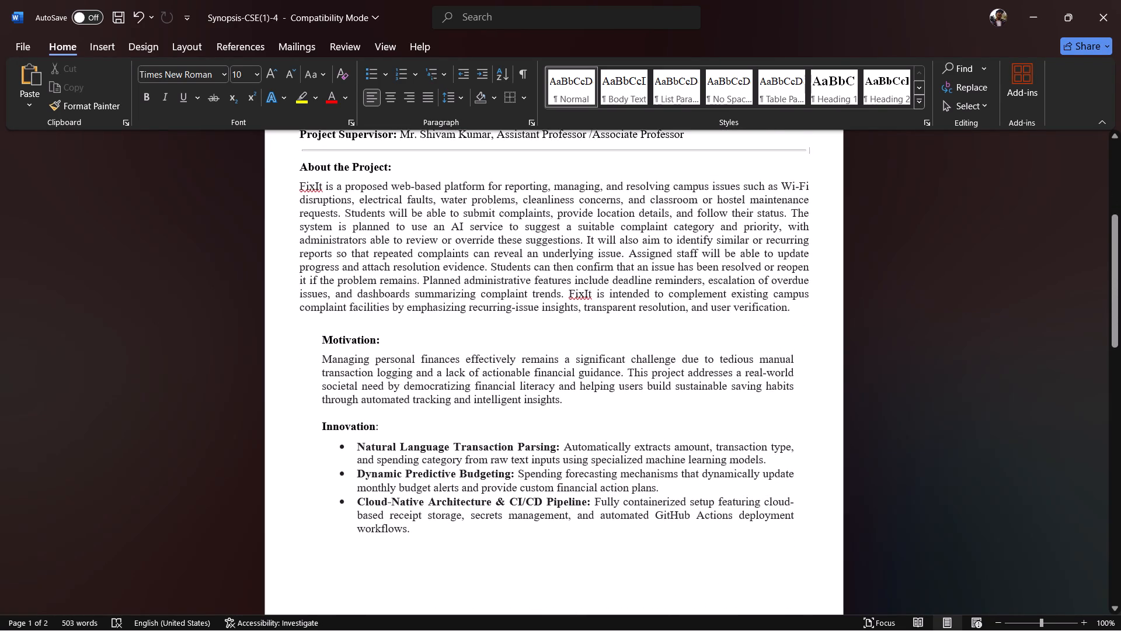
{"action": "scroll", "coordinate": [643, 434], "scroll_direction": "down", "scroll_amount": 1}
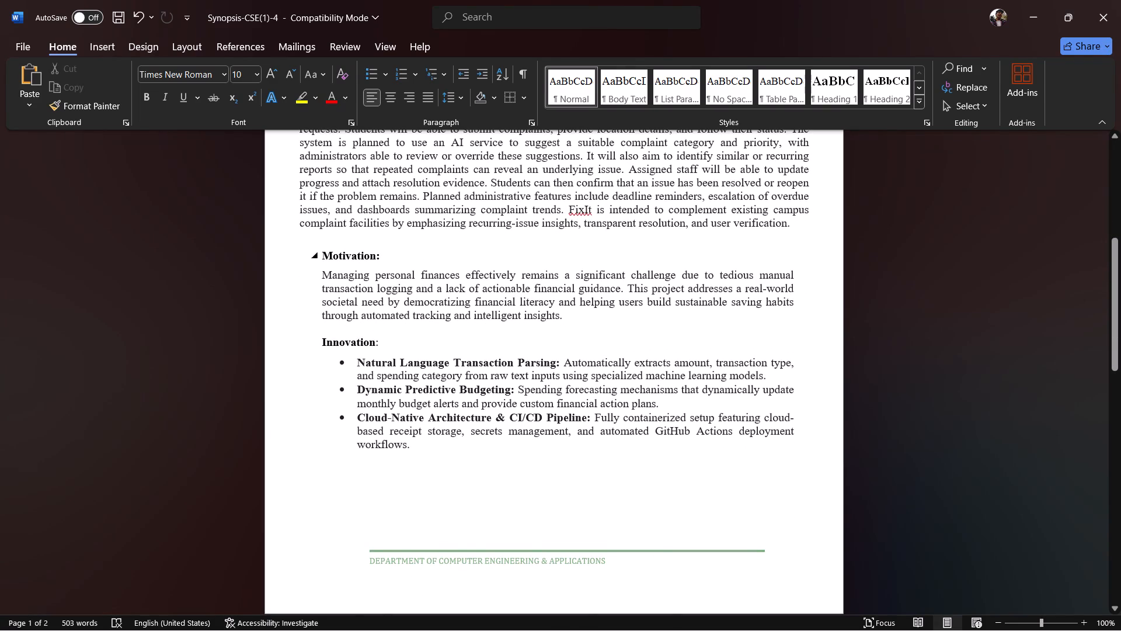
{"action": "left_click", "coordinate": [322, 257]}
{"action": "key", "text": "BackSpace"}
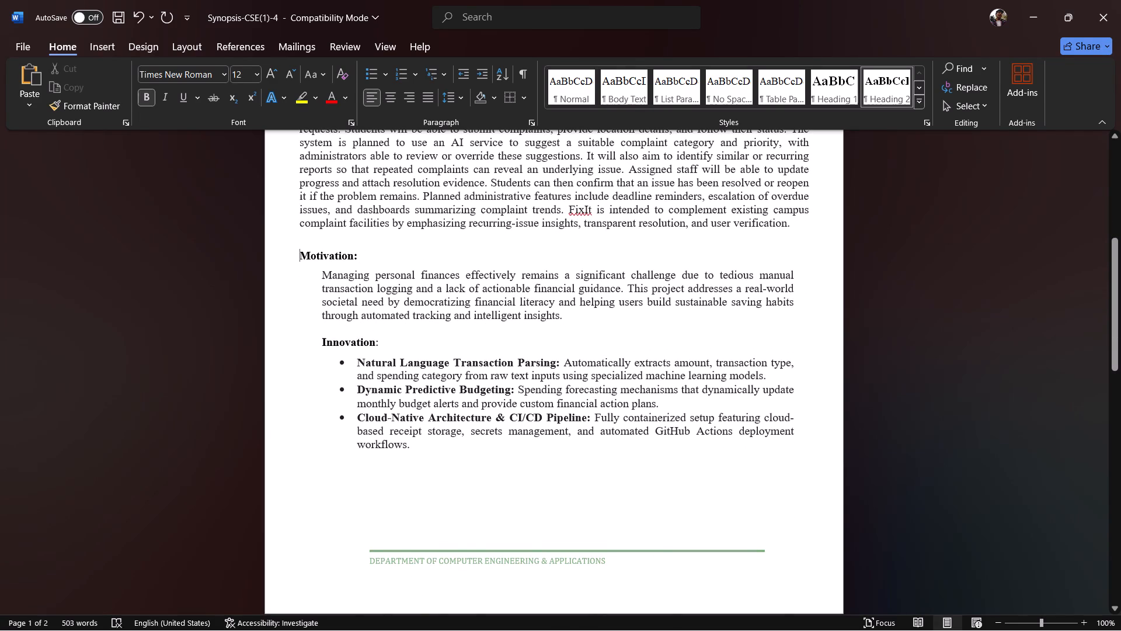
{"action": "left_click", "coordinate": [321, 341]}
{"action": "key", "text": "BackSpace"}
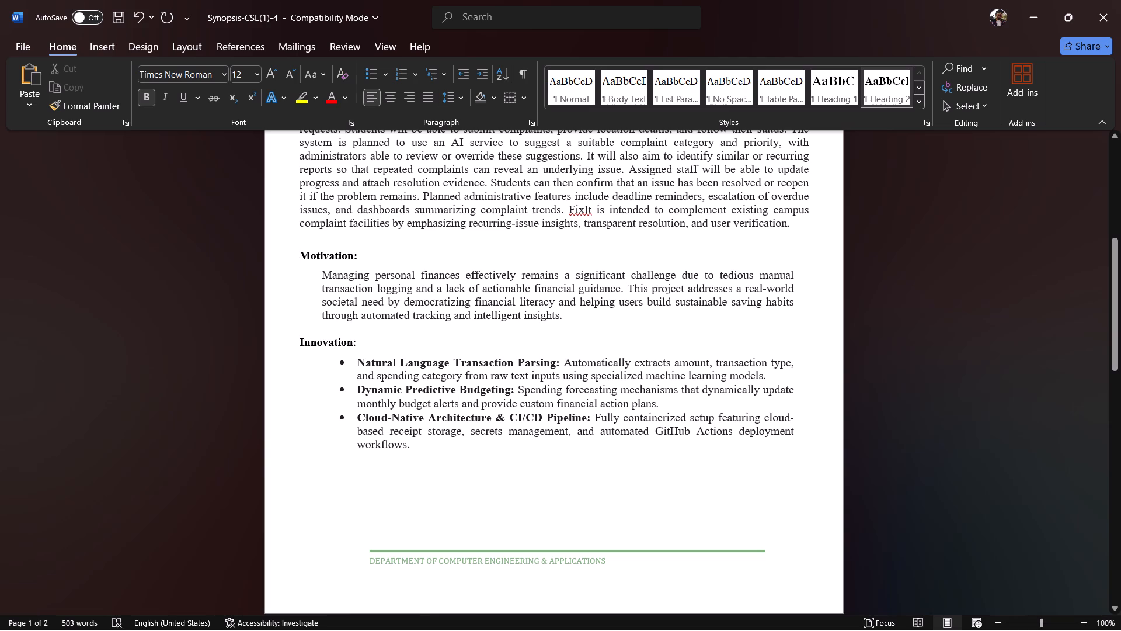
Replace the personal finances paragraph under Motivation with the Motivation paragraph copied from FixIt_Project_Synopsis.pdf in Chrome.
{"action": "left_click_drag", "start_coordinate": [320, 272], "coordinate": [575, 316]}
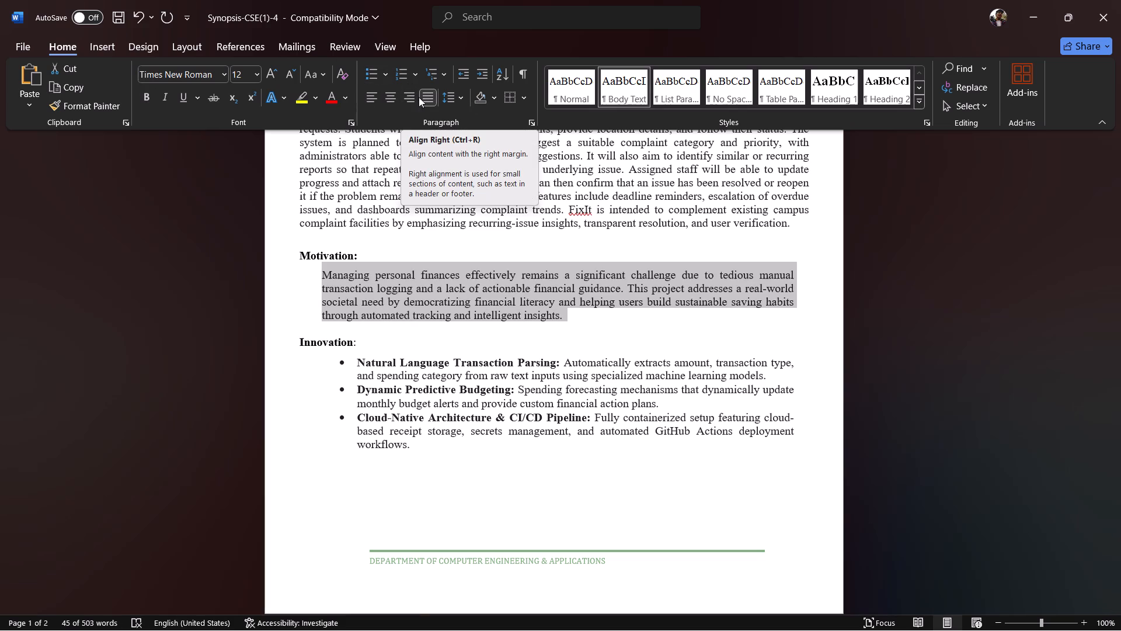
{"action": "left_click", "coordinate": [375, 292]}
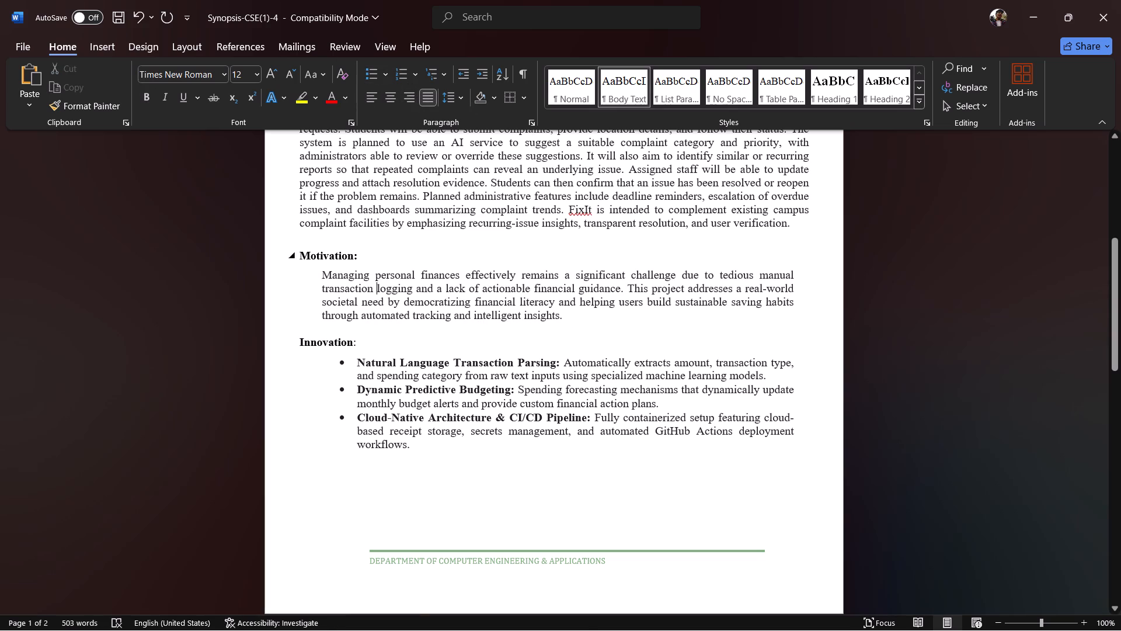
{"action": "left_click", "coordinate": [634, 617]}
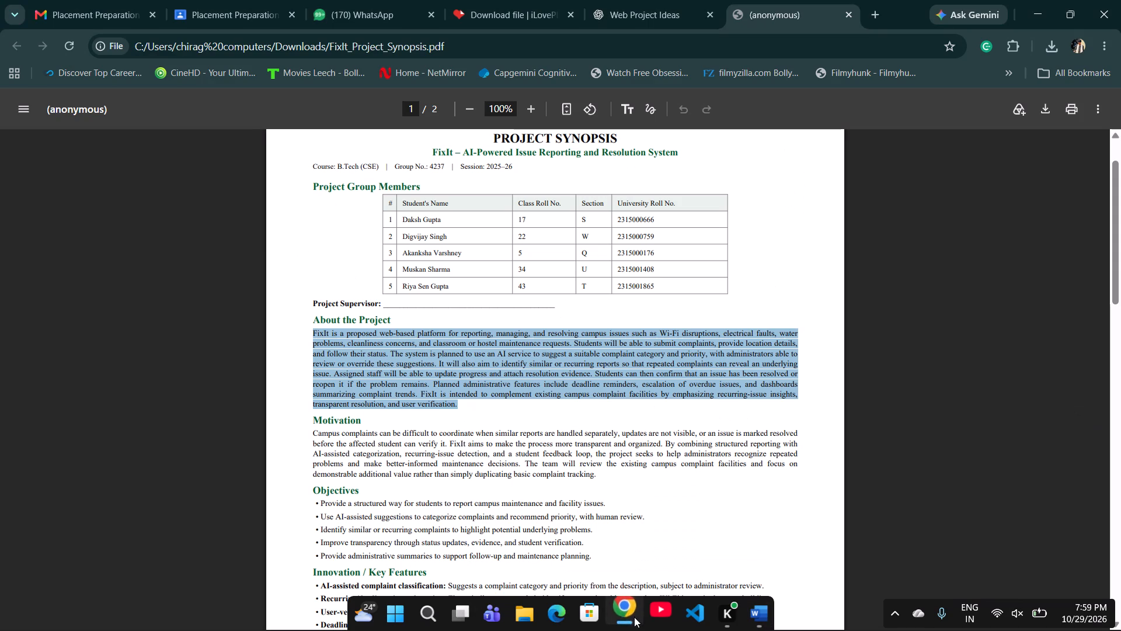
{"action": "left_click", "coordinate": [483, 427]}
{"action": "scroll", "coordinate": [483, 427], "scroll_direction": "down", "scroll_amount": 1}
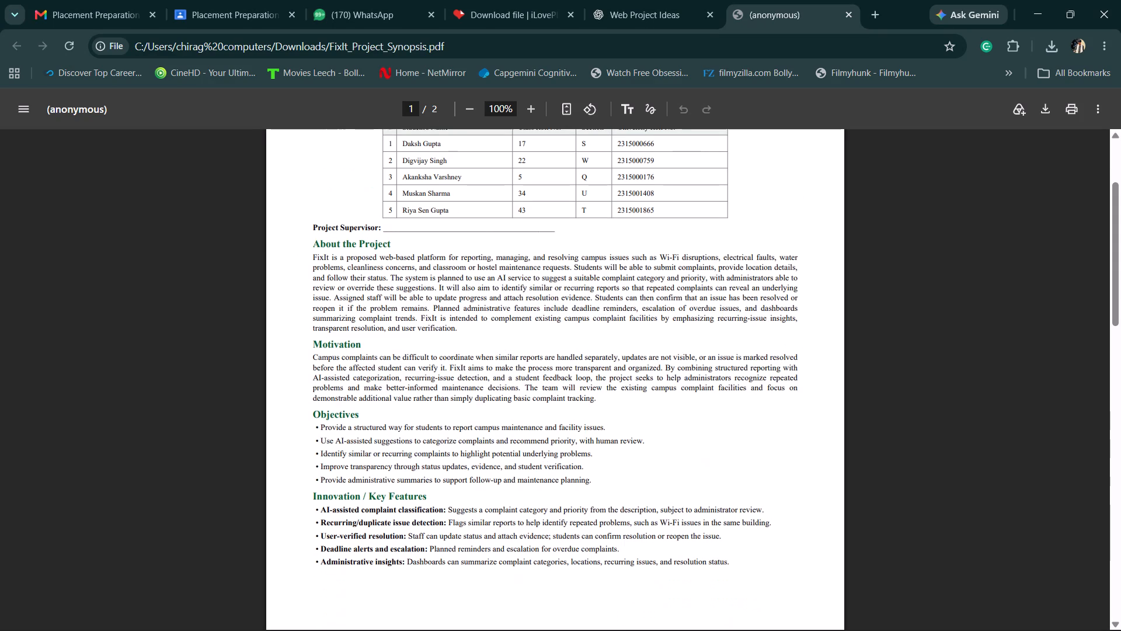
{"action": "left_click_drag", "start_coordinate": [312, 355], "coordinate": [605, 399]}
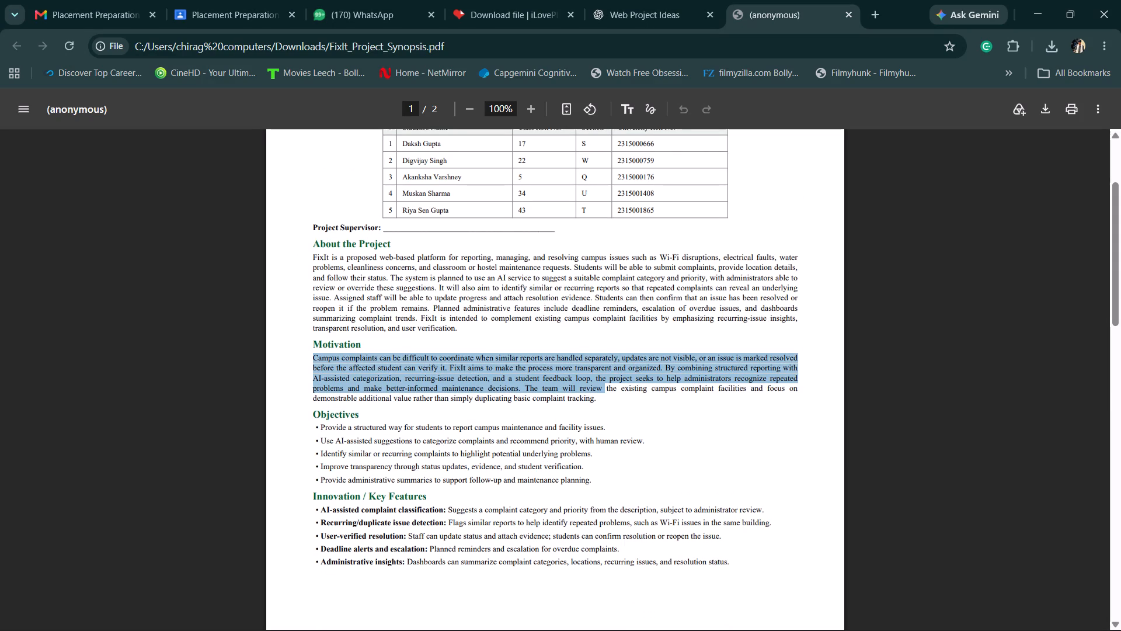
{"action": "left_click_drag", "start_coordinate": [605, 399], "coordinate": [602, 400]}
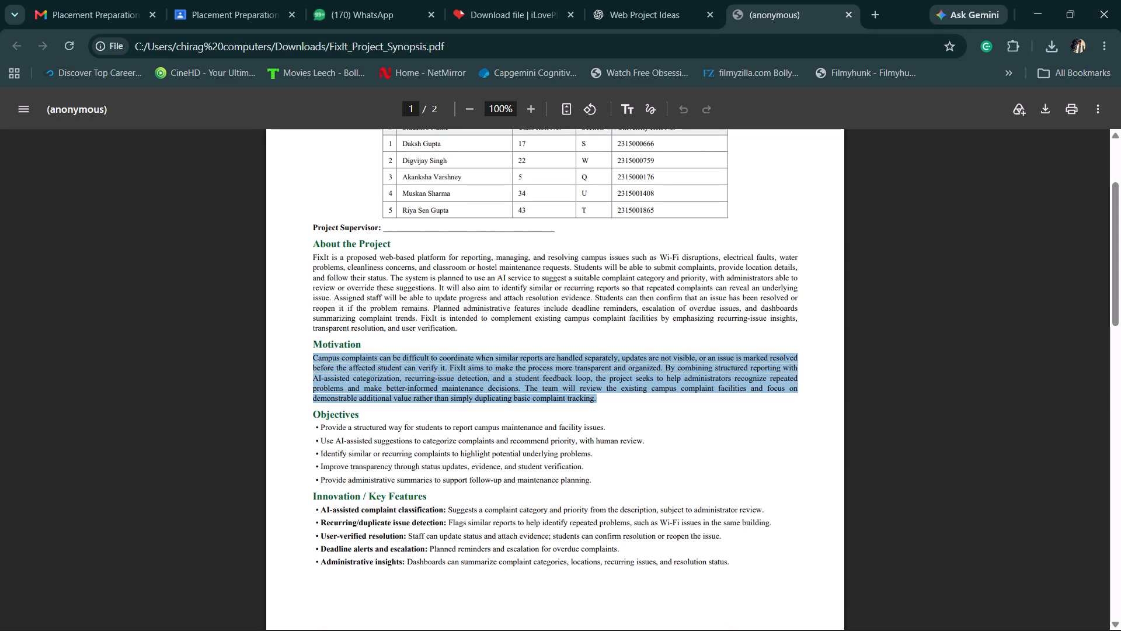
{"action": "key", "text": "ctrl+c"}
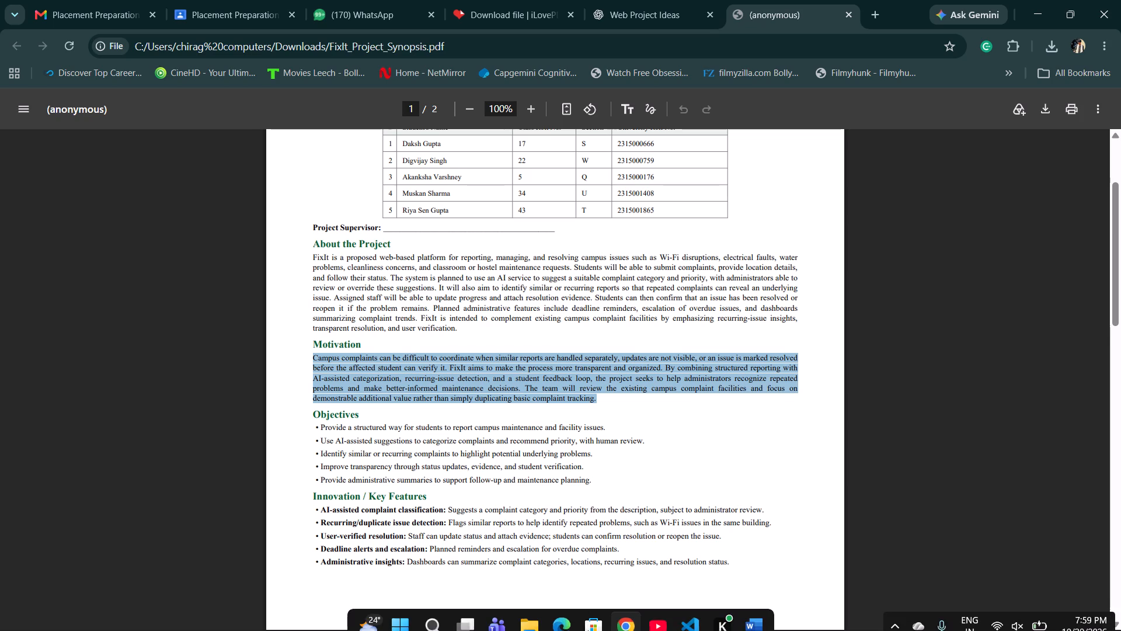
{"action": "left_click", "coordinate": [754, 612]}
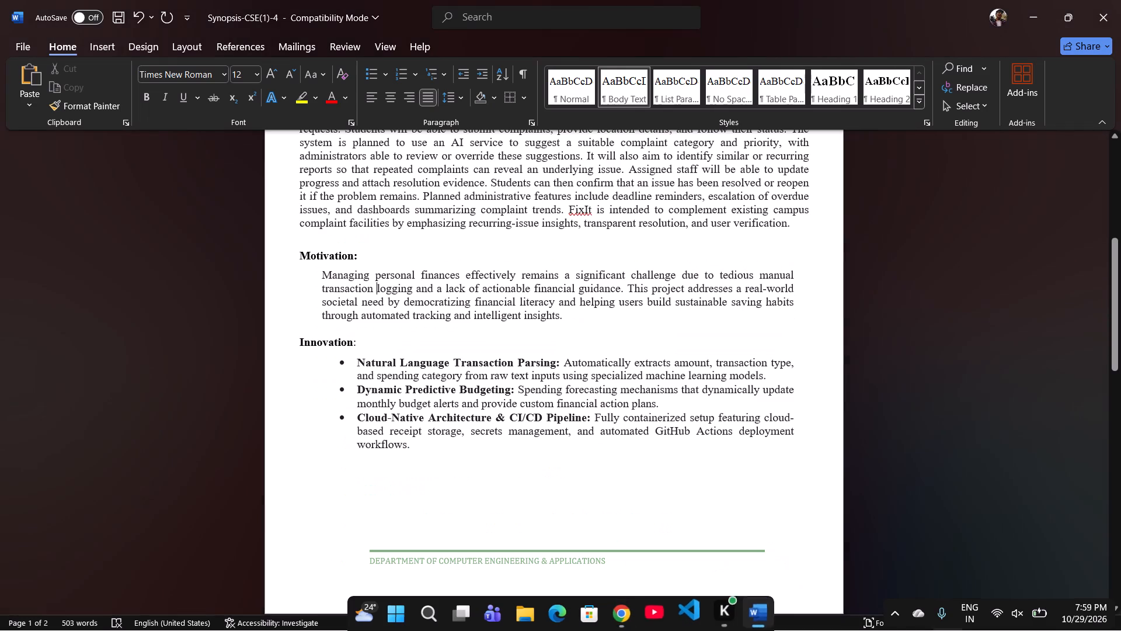
{"action": "left_click_drag", "start_coordinate": [322, 276], "coordinate": [551, 300]}
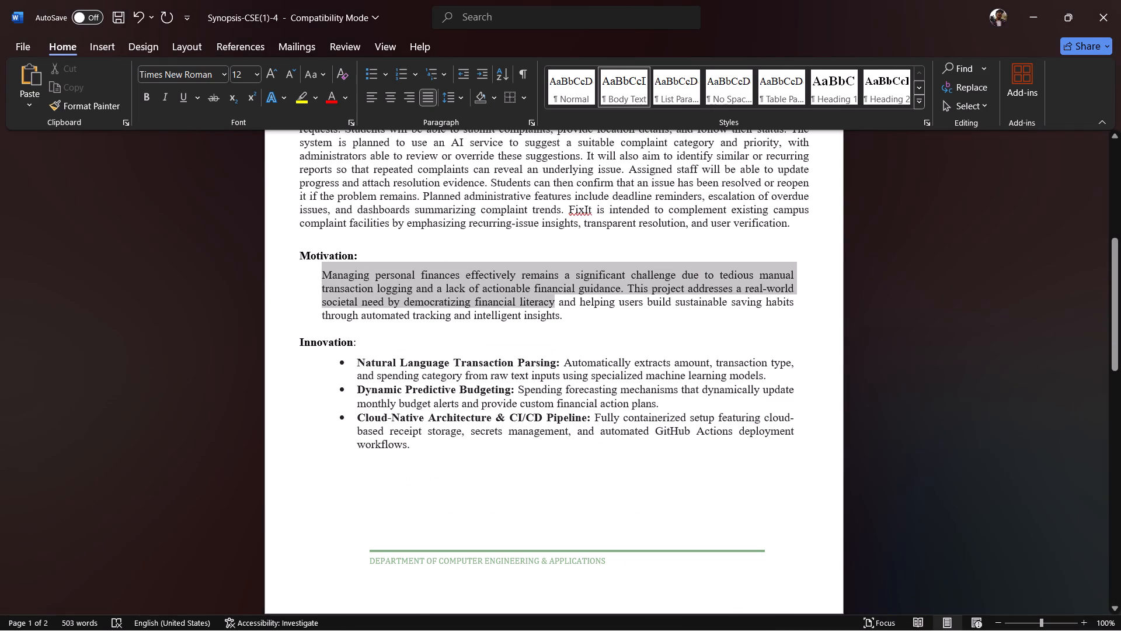
{"action": "left_click_drag", "start_coordinate": [551, 300], "coordinate": [597, 312]}
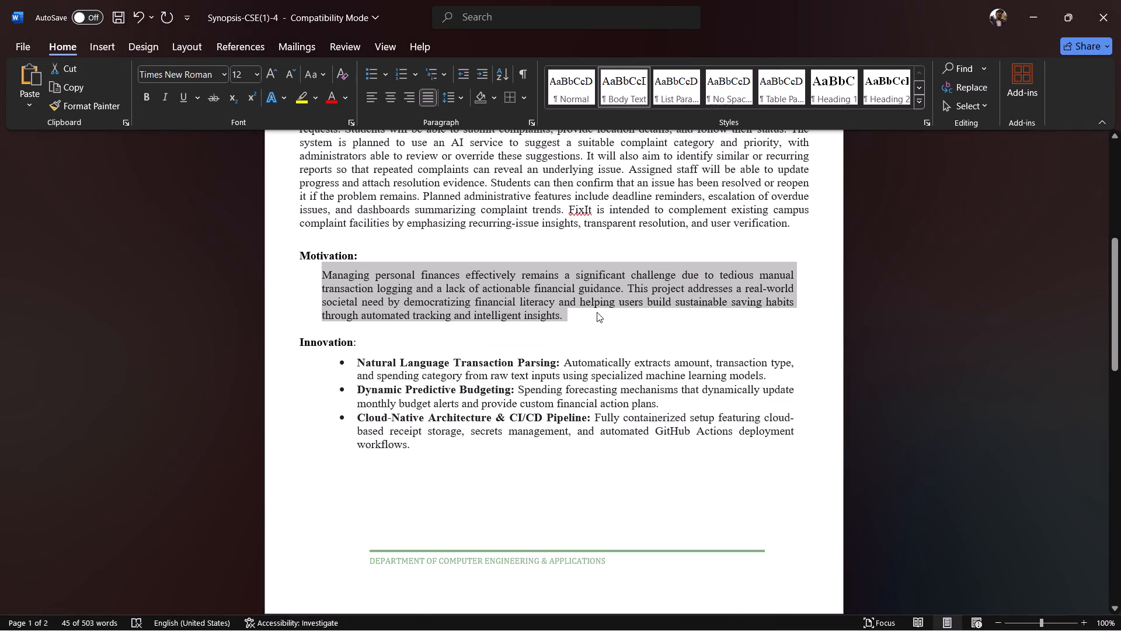
{"action": "key", "text": "ctrl+v"}
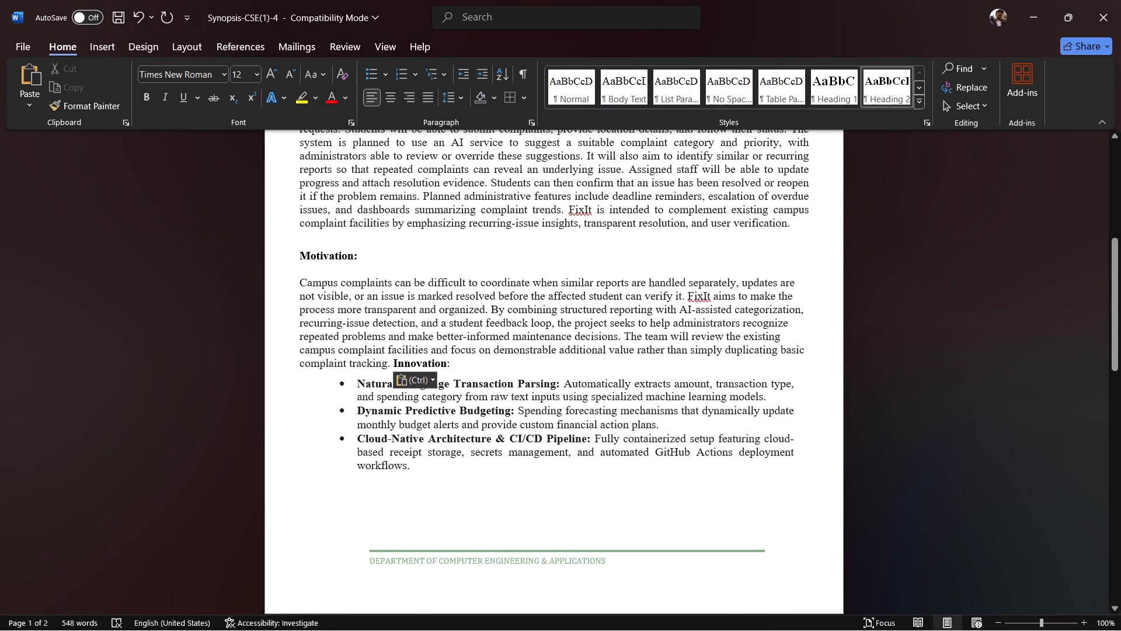
Close the gap above the pasted Motivation paragraph so it starts on the line directly below its heading.
{"action": "left_click", "coordinate": [336, 268]}
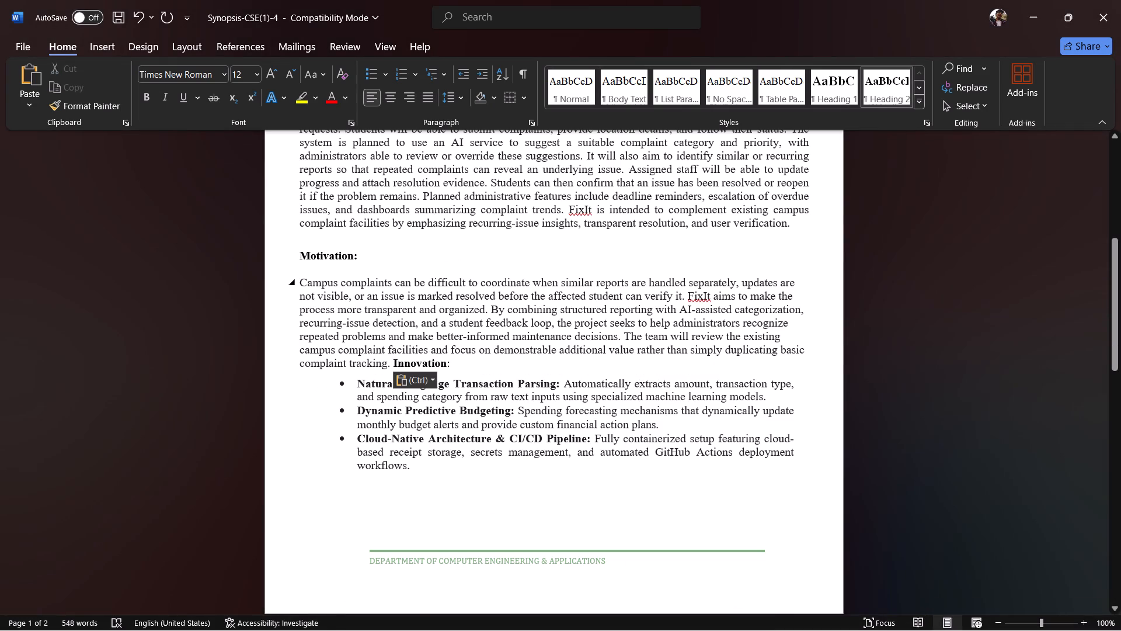
{"action": "left_click", "coordinate": [311, 268]}
{"action": "left_click", "coordinate": [298, 283]}
{"action": "key", "text": "BackSpace"}
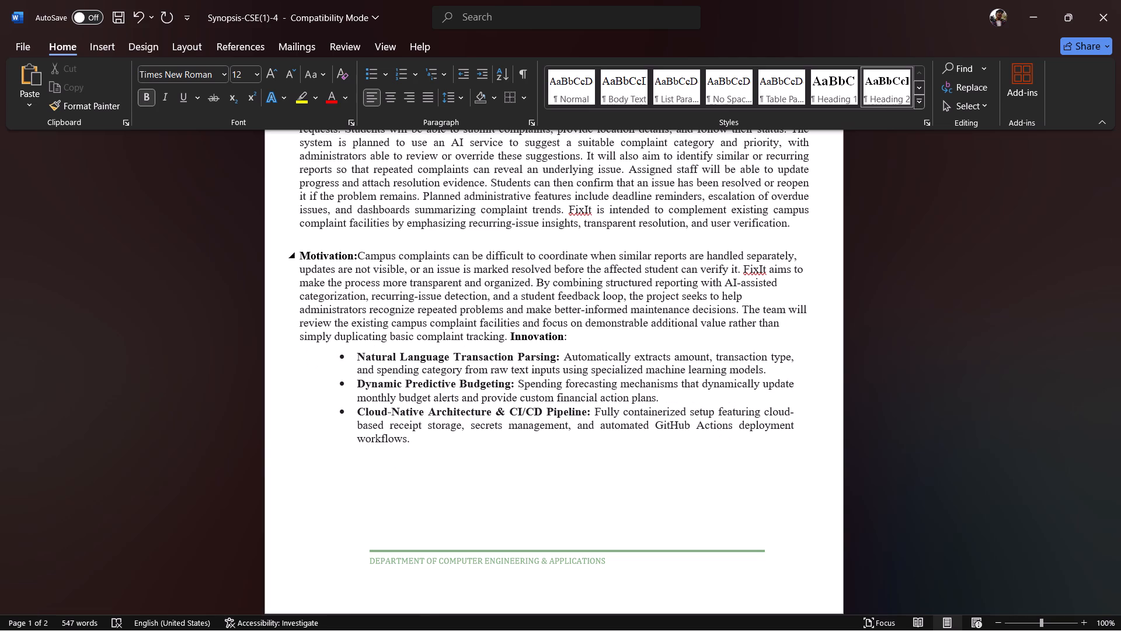
{"action": "key", "text": "Return"}
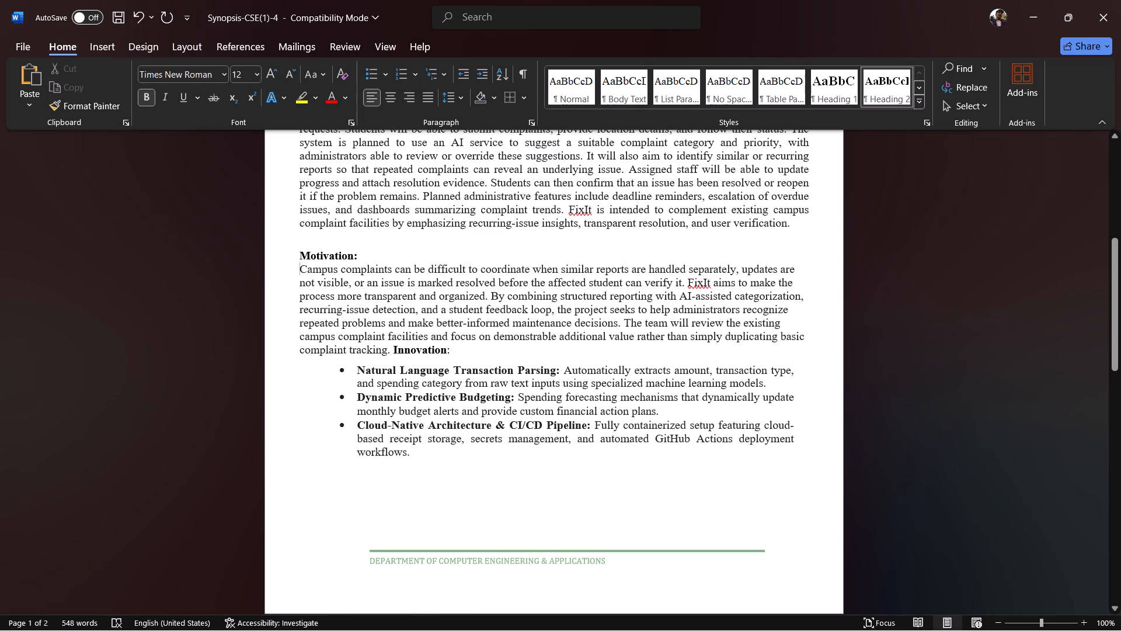
Insert a blank line between the Motivation heading and its paragraph.
{"action": "scroll", "coordinate": [381, 252], "scroll_direction": "up", "scroll_amount": 2}
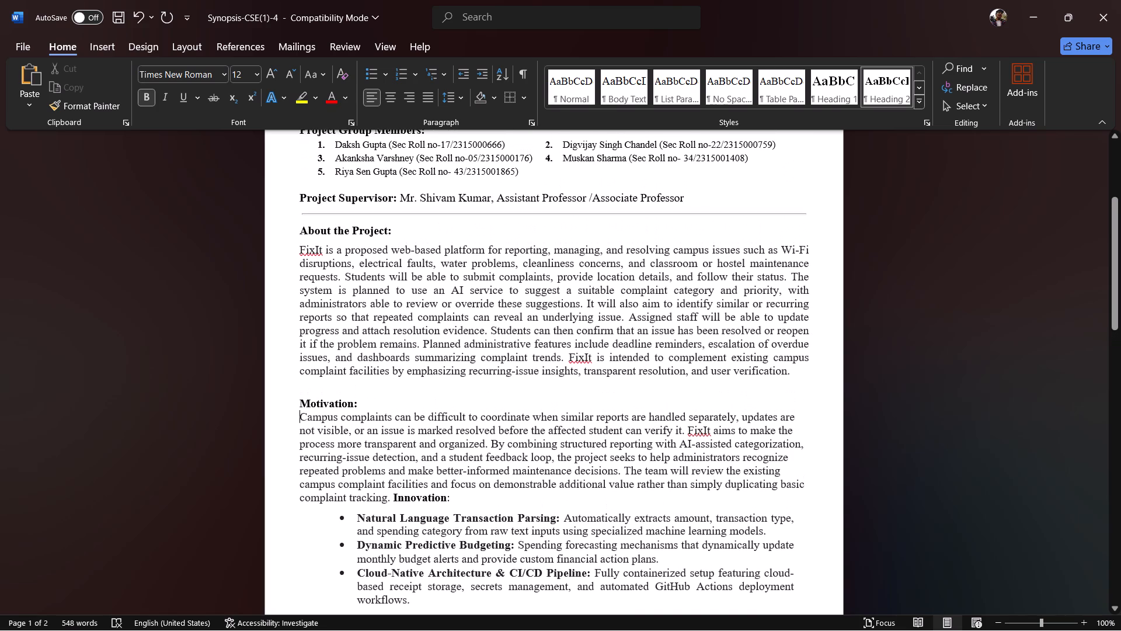
{"action": "key", "text": "Return"}
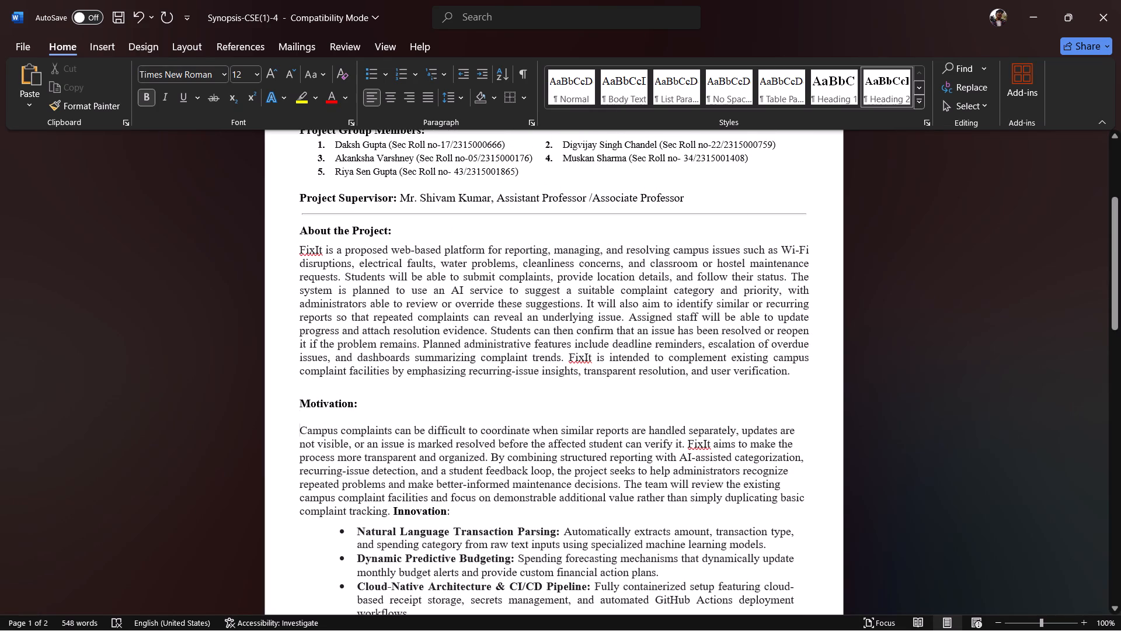
{"action": "left_click", "coordinate": [472, 408]}
Move the Innovation heading off the end of the Motivation paragraph onto its own line, with a blank line above it.
{"action": "scroll", "coordinate": [472, 408], "scroll_direction": "up", "scroll_amount": 1}
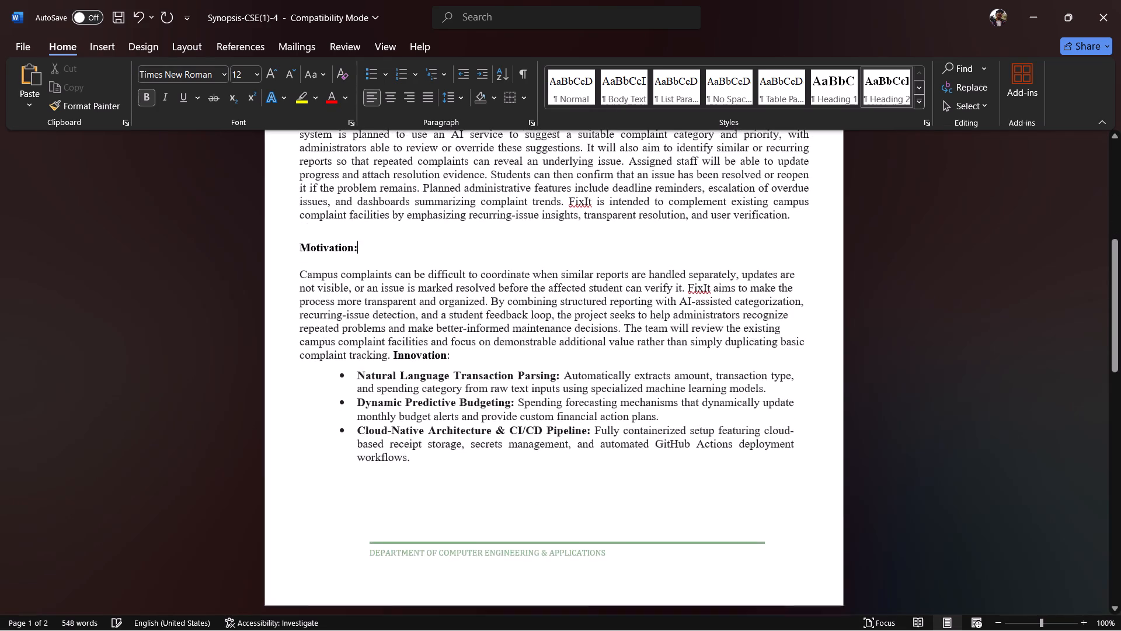
{"action": "scroll", "coordinate": [472, 408], "scroll_direction": "up", "scroll_amount": 1}
{"action": "scroll", "coordinate": [472, 408], "scroll_direction": "down", "scroll_amount": 1}
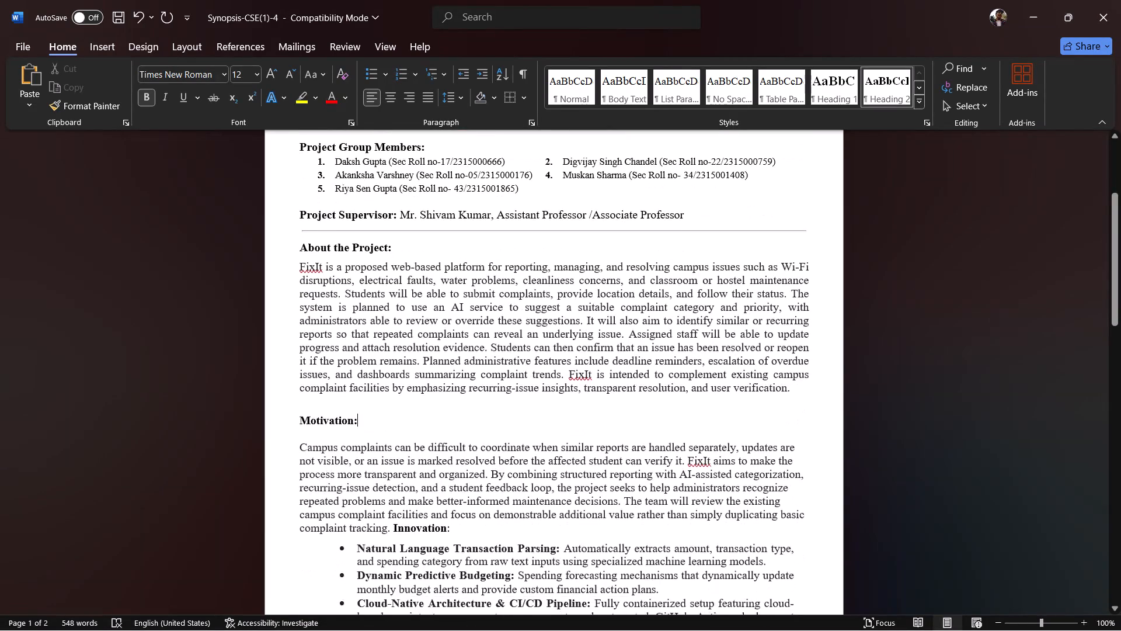
{"action": "scroll", "coordinate": [472, 408], "scroll_direction": "down", "scroll_amount": 1}
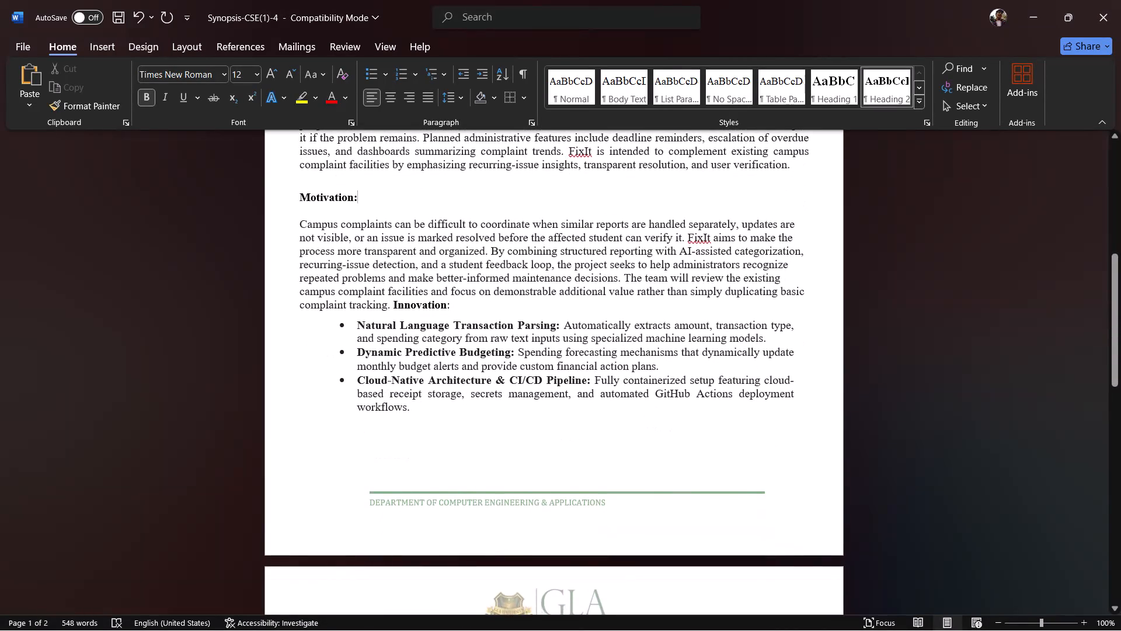
{"action": "scroll", "coordinate": [462, 427], "scroll_direction": "down", "scroll_amount": 4}
{"action": "scroll", "coordinate": [462, 427], "scroll_direction": "up", "scroll_amount": 2}
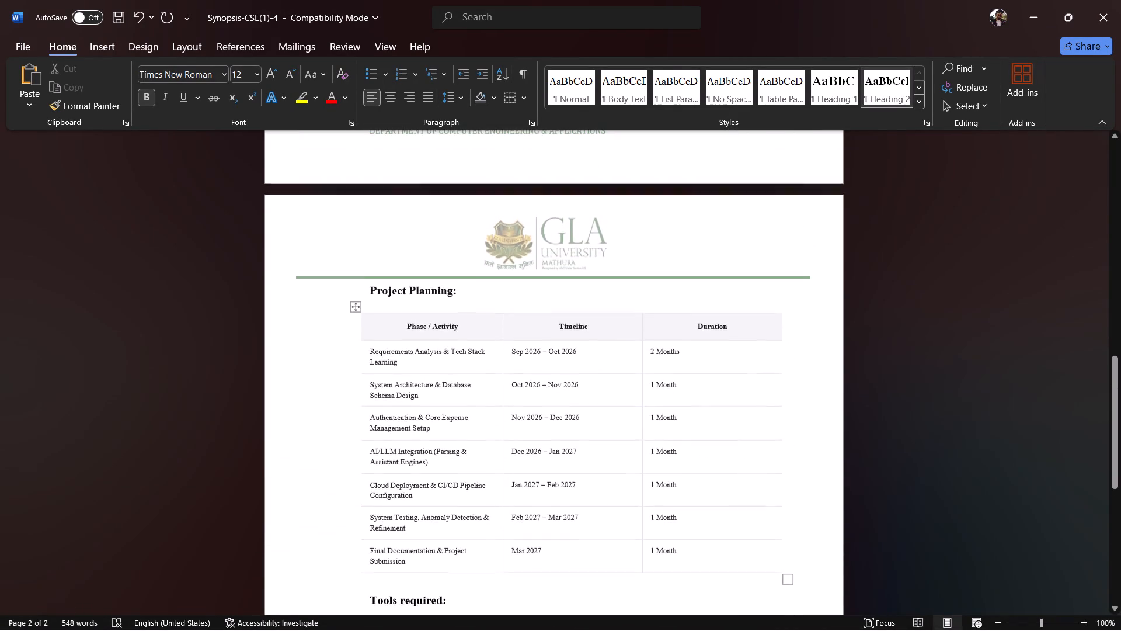
{"action": "scroll", "coordinate": [462, 427], "scroll_direction": "up", "scroll_amount": 4}
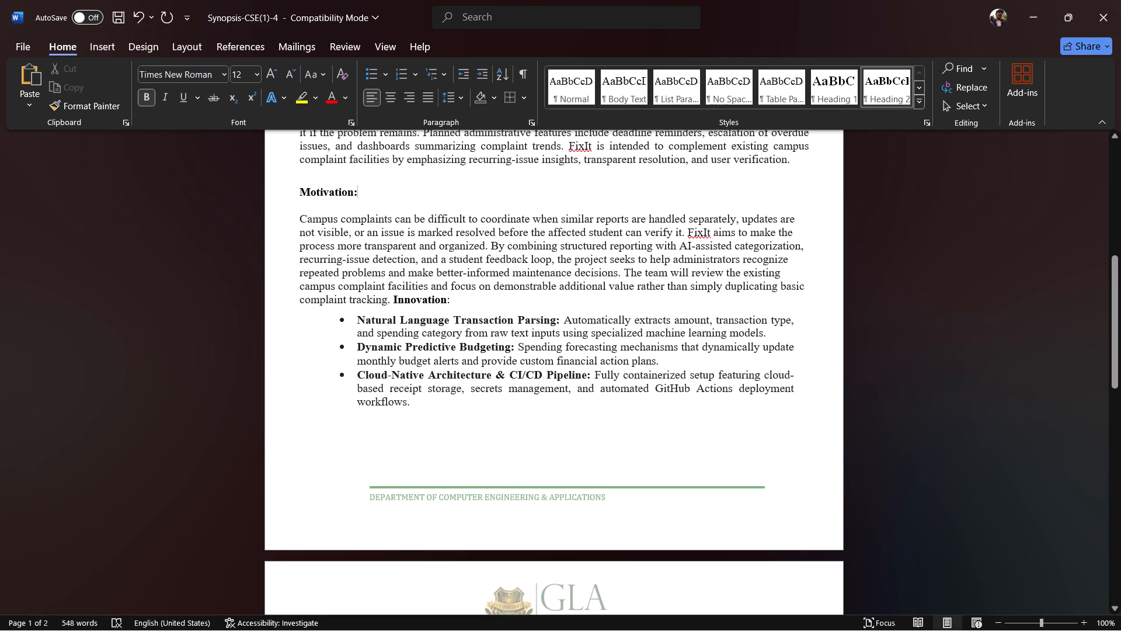
{"action": "left_click", "coordinate": [395, 299]}
{"action": "key", "text": "Return"}
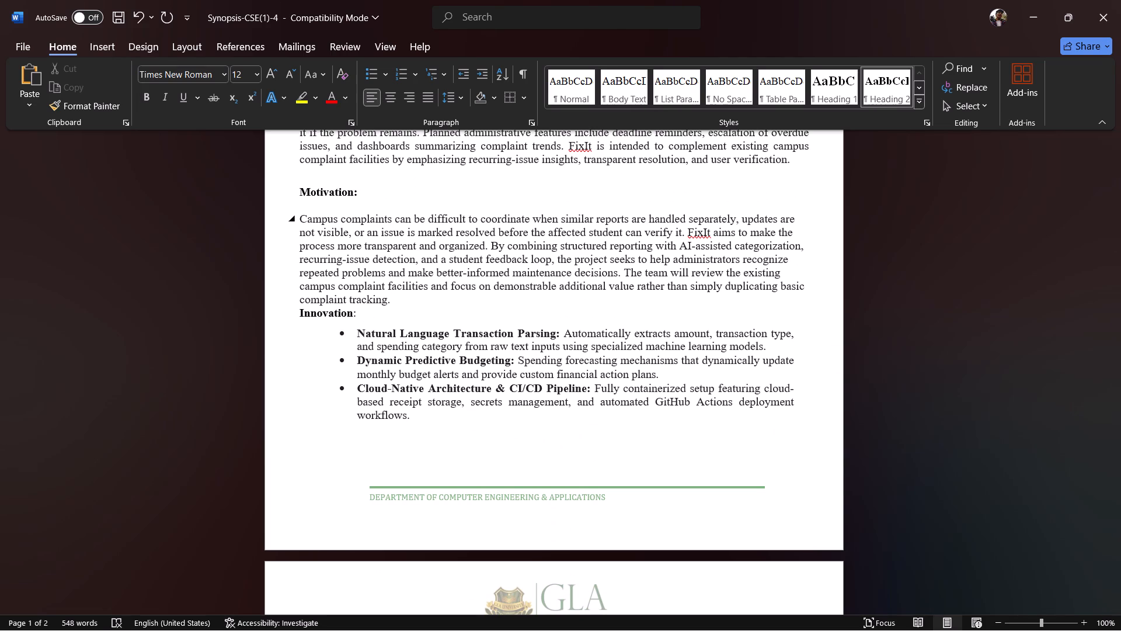
{"action": "key", "text": "Return"}
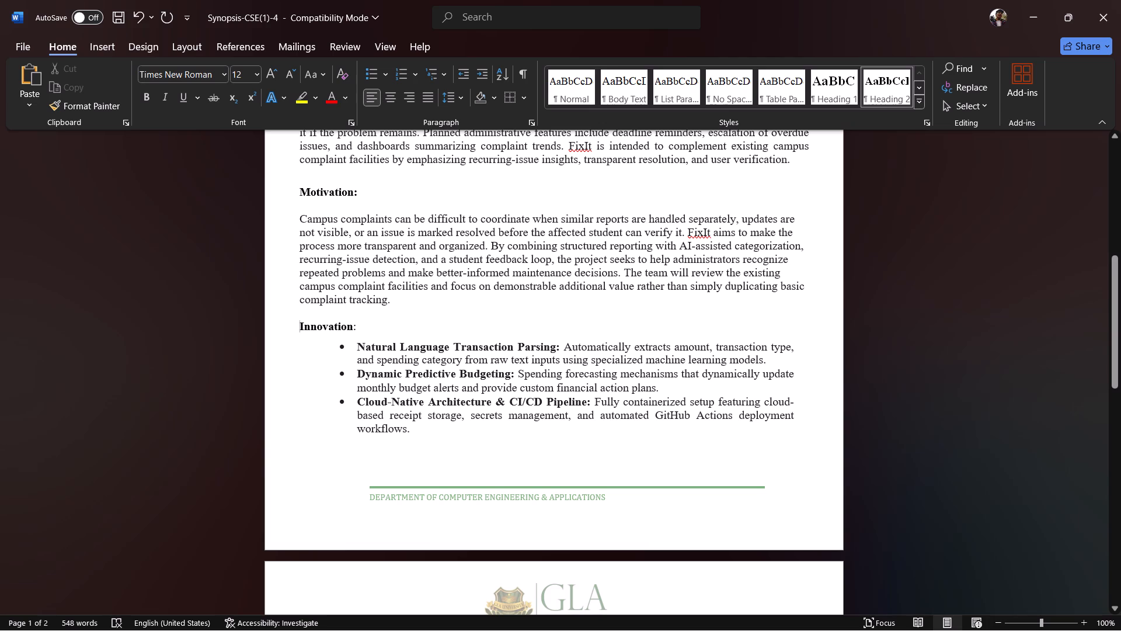
Review the spacing and alignment of both pages, from the group members down to the Project Planning table and the page footer.
{"action": "scroll", "coordinate": [347, 314], "scroll_direction": "up", "scroll_amount": 1}
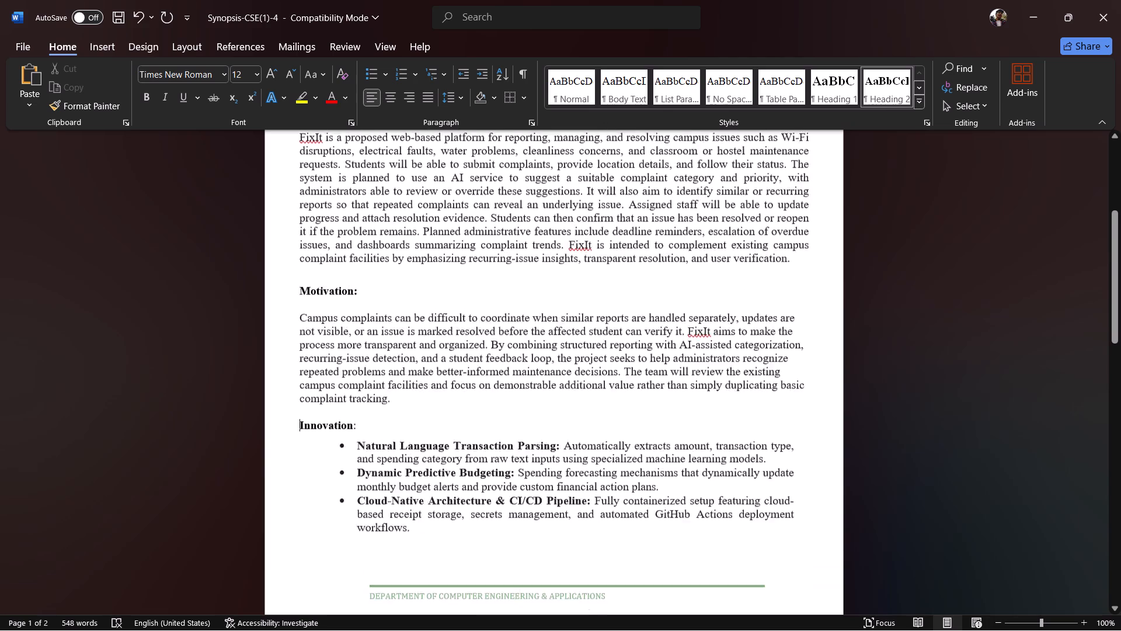
{"action": "scroll", "coordinate": [347, 314], "scroll_direction": "up", "scroll_amount": 1}
{"action": "scroll", "coordinate": [347, 314], "scroll_direction": "down", "scroll_amount": 3}
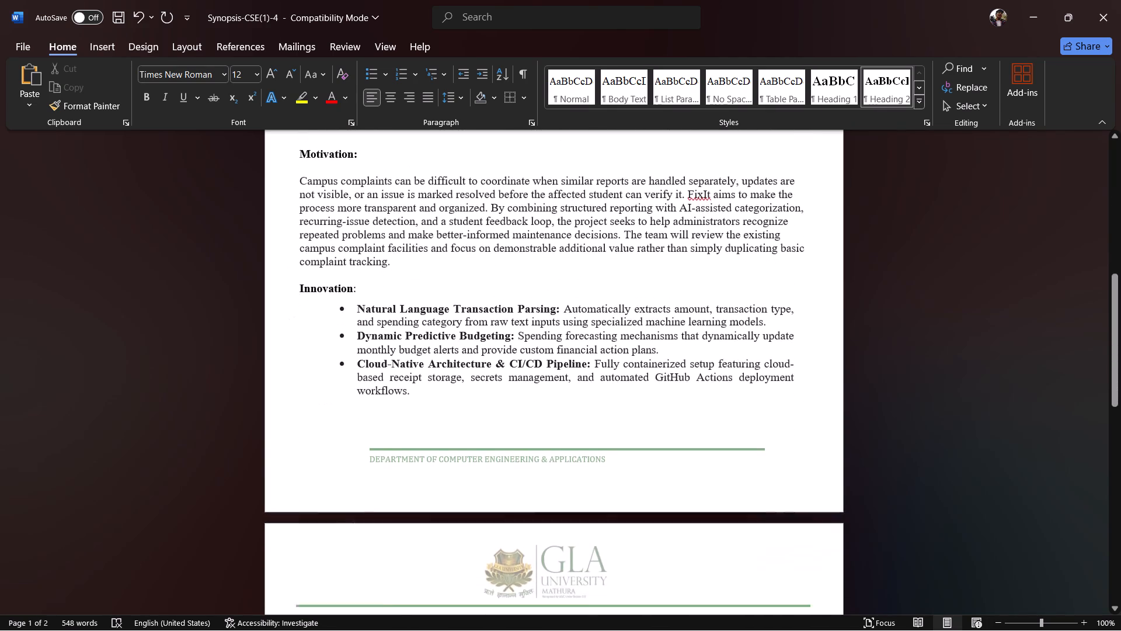
{"action": "scroll", "coordinate": [347, 314], "scroll_direction": "down", "scroll_amount": 1}
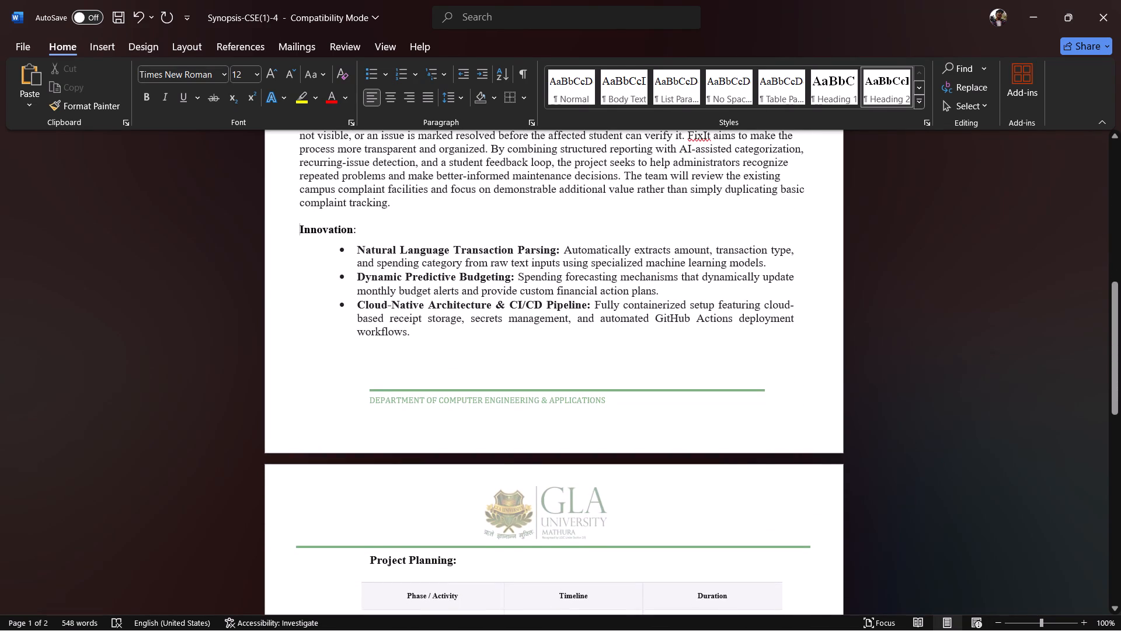
{"action": "scroll", "coordinate": [347, 314], "scroll_direction": "down", "scroll_amount": 2}
{"action": "scroll", "coordinate": [347, 314], "scroll_direction": "up", "scroll_amount": 1}
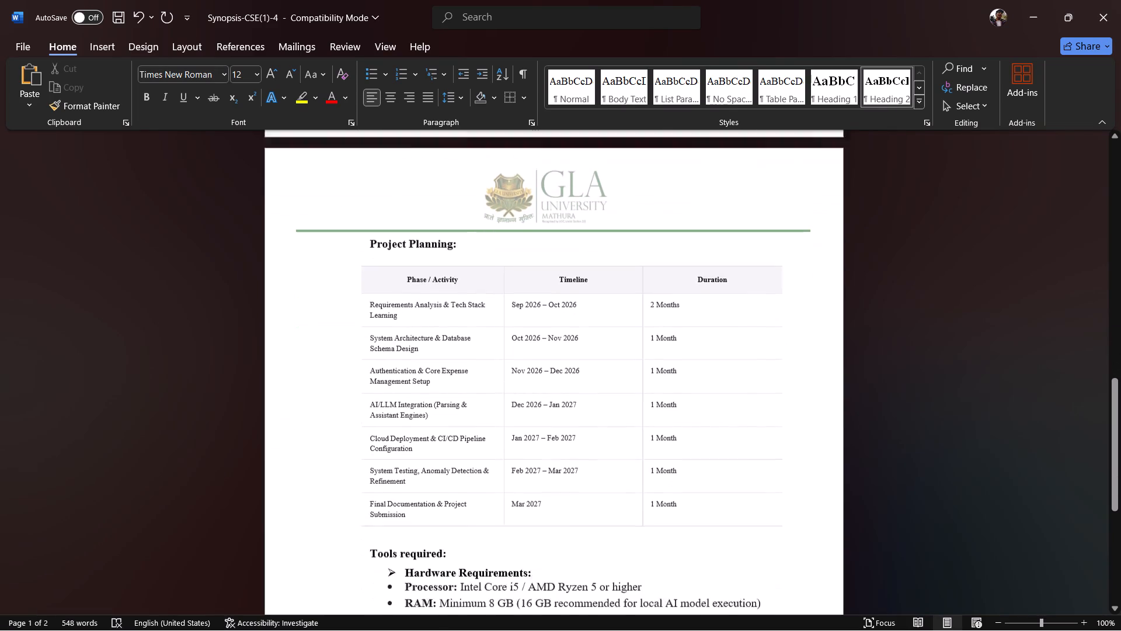
{"action": "scroll", "coordinate": [347, 314], "scroll_direction": "up", "scroll_amount": 1}
{"action": "scroll", "coordinate": [347, 314], "scroll_direction": "down", "scroll_amount": 2}
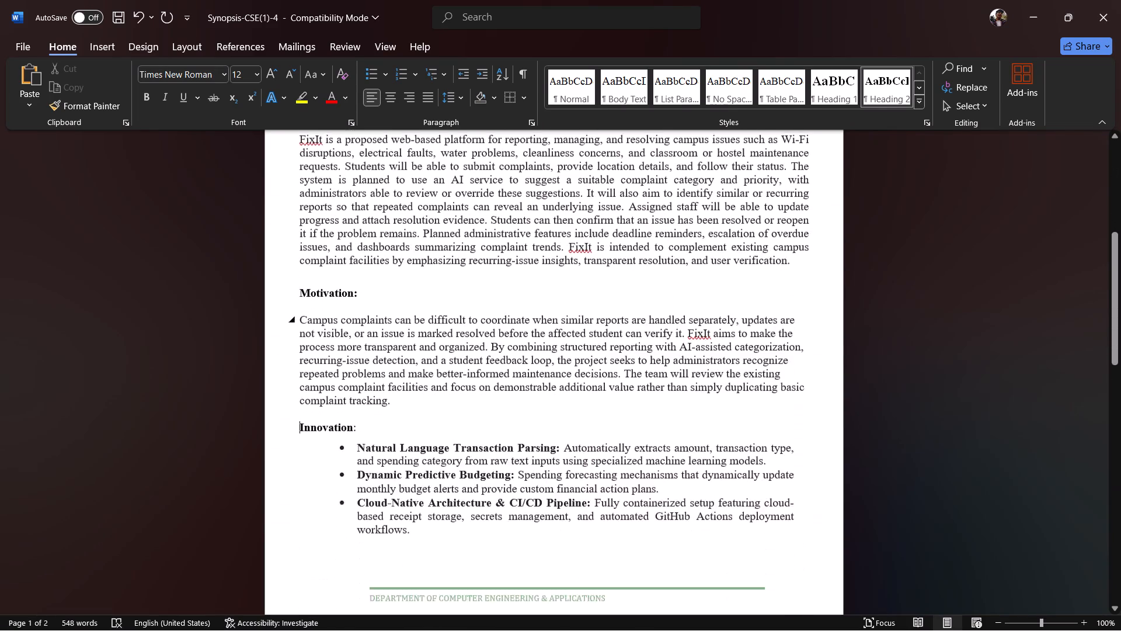
{"action": "scroll", "coordinate": [347, 314], "scroll_direction": "up", "scroll_amount": 2}
{"action": "scroll", "coordinate": [347, 314], "scroll_direction": "down", "scroll_amount": 2}
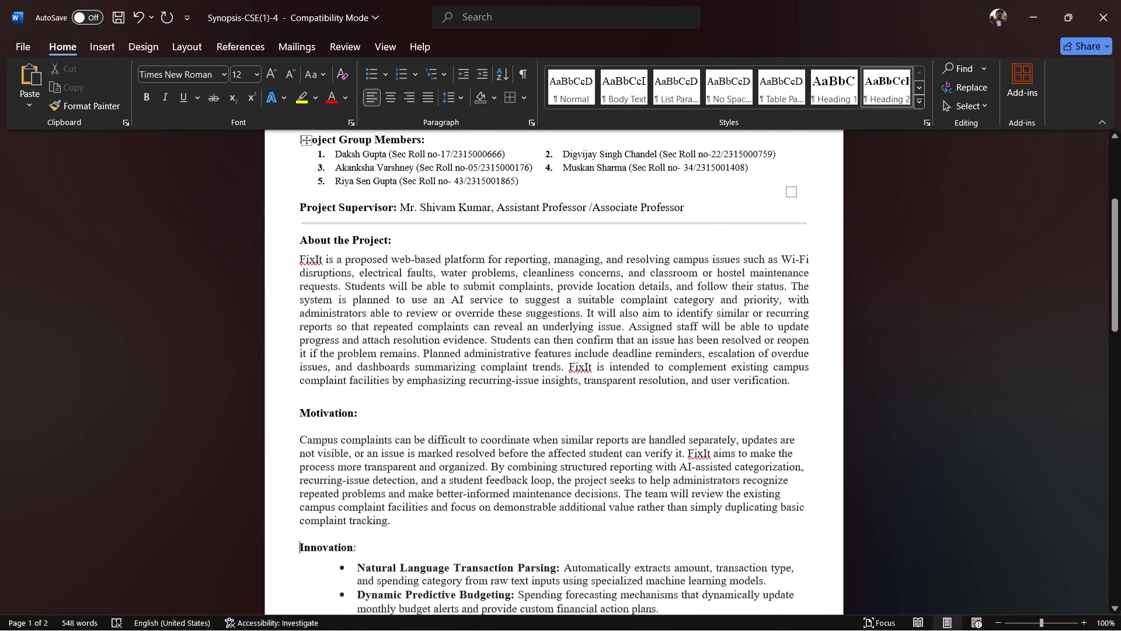
{"action": "scroll", "coordinate": [347, 314], "scroll_direction": "down", "scroll_amount": 2}
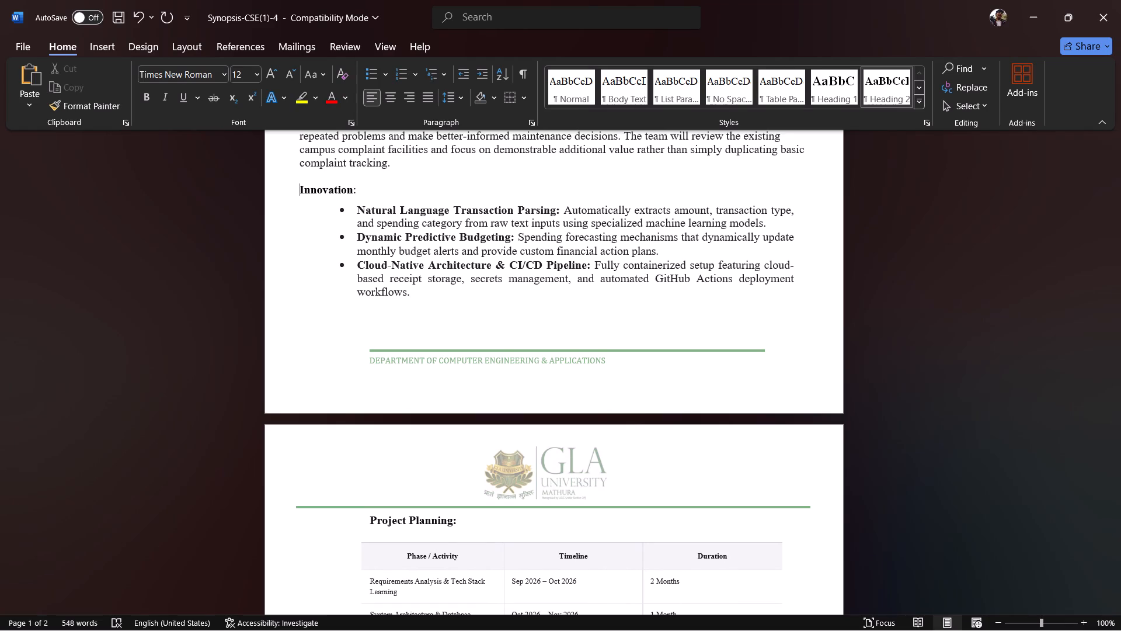
Open the footer and extend the green footer line at both ends to span the body text, about 18.5 cm wide.
{"action": "double_click", "coordinate": [400, 352]}
{"action": "triple_click", "coordinate": [400, 352]}
{"action": "left_click", "coordinate": [400, 352]}
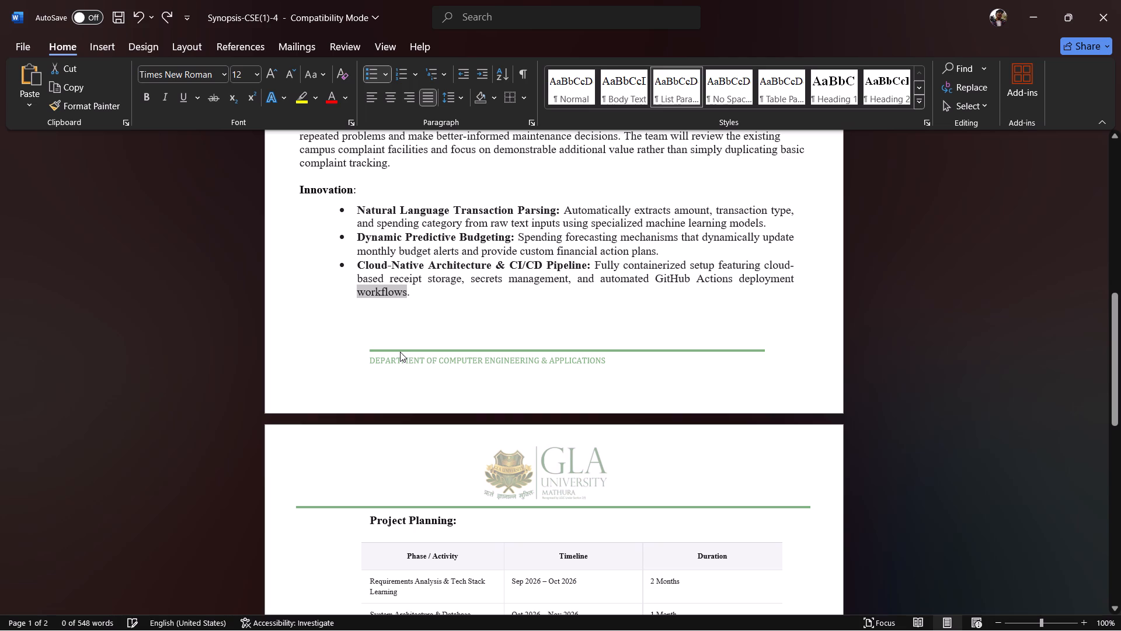
{"action": "triple_click", "coordinate": [427, 361]}
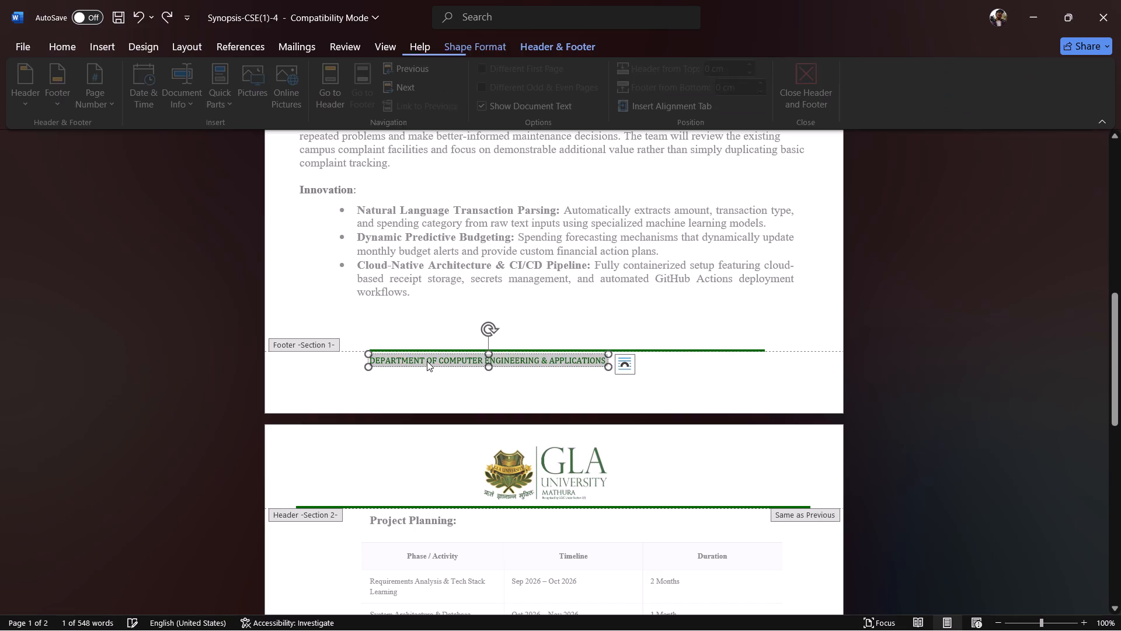
{"action": "double_click", "coordinate": [427, 361]}
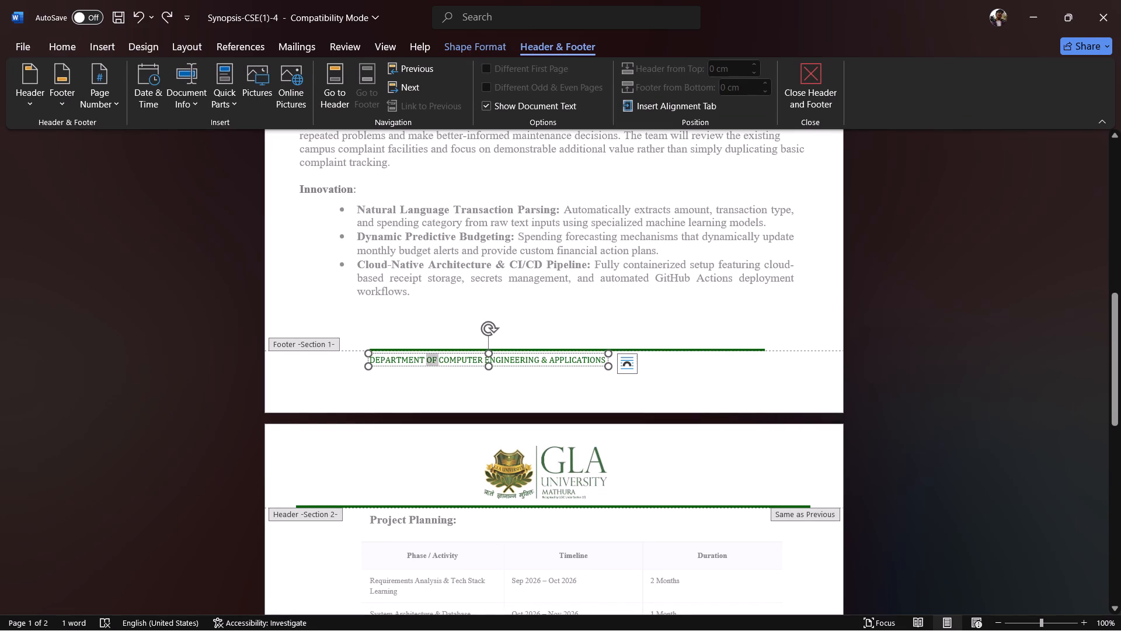
{"action": "left_click", "coordinate": [422, 351]}
{"action": "double_click", "coordinate": [422, 351]}
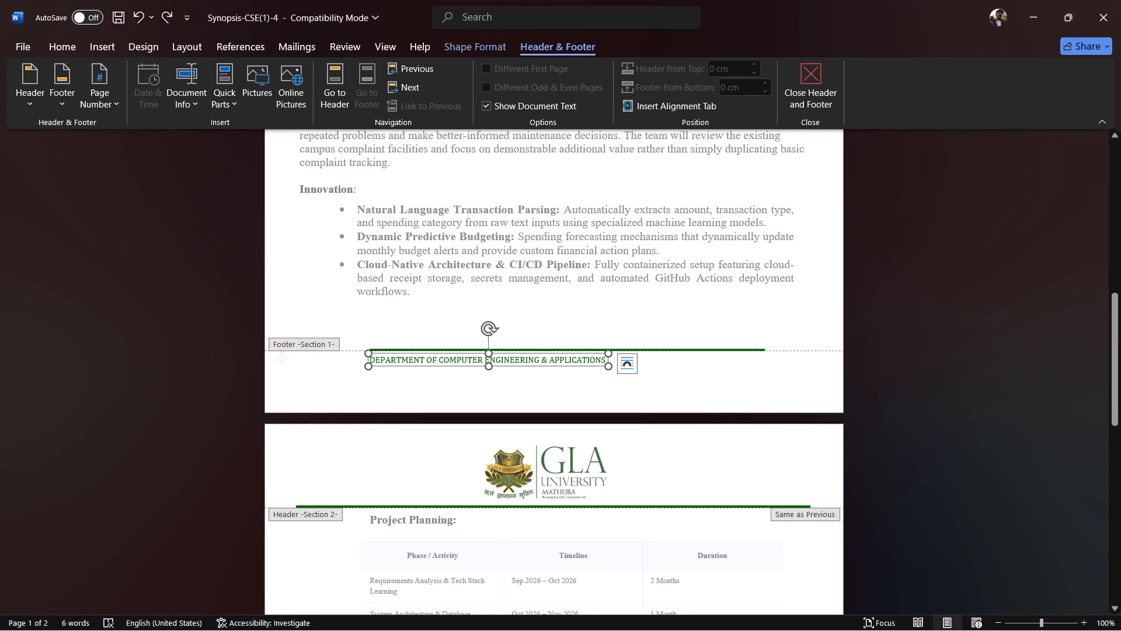
{"action": "double_click", "coordinate": [422, 351]}
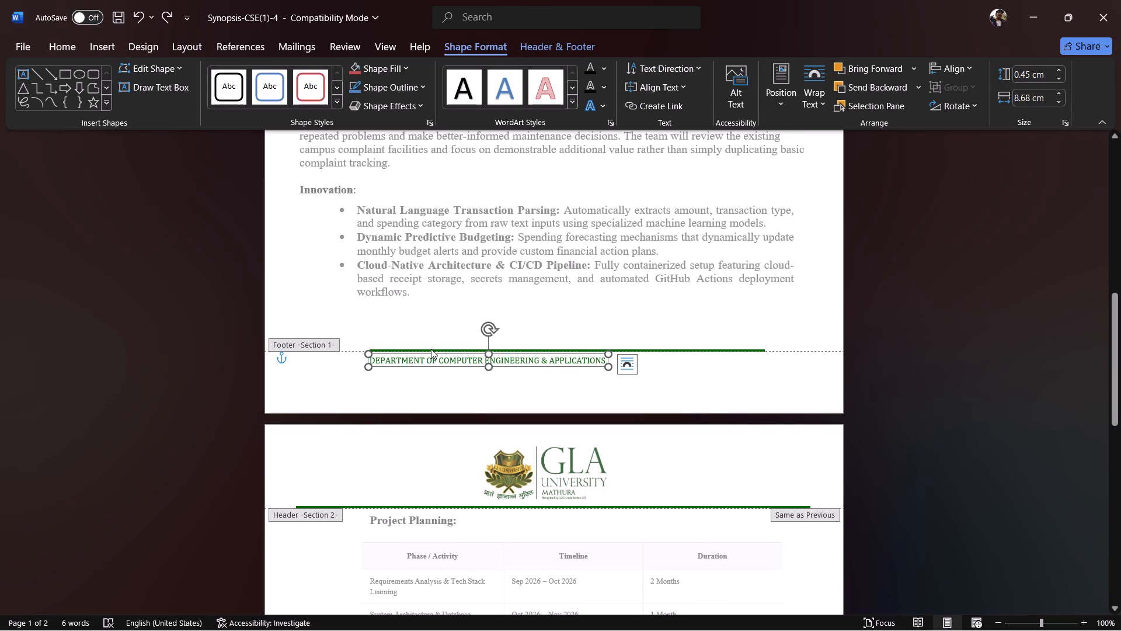
{"action": "double_click", "coordinate": [445, 351]}
{"action": "left_click", "coordinate": [666, 351]}
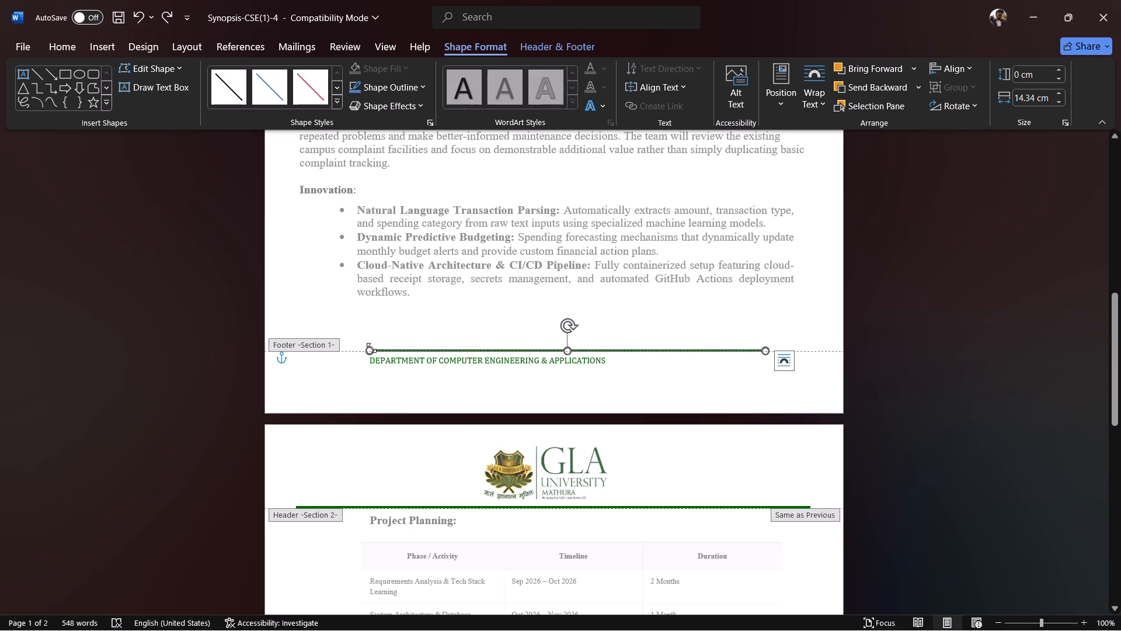
{"action": "left_click_drag", "start_coordinate": [371, 348], "coordinate": [352, 353]}
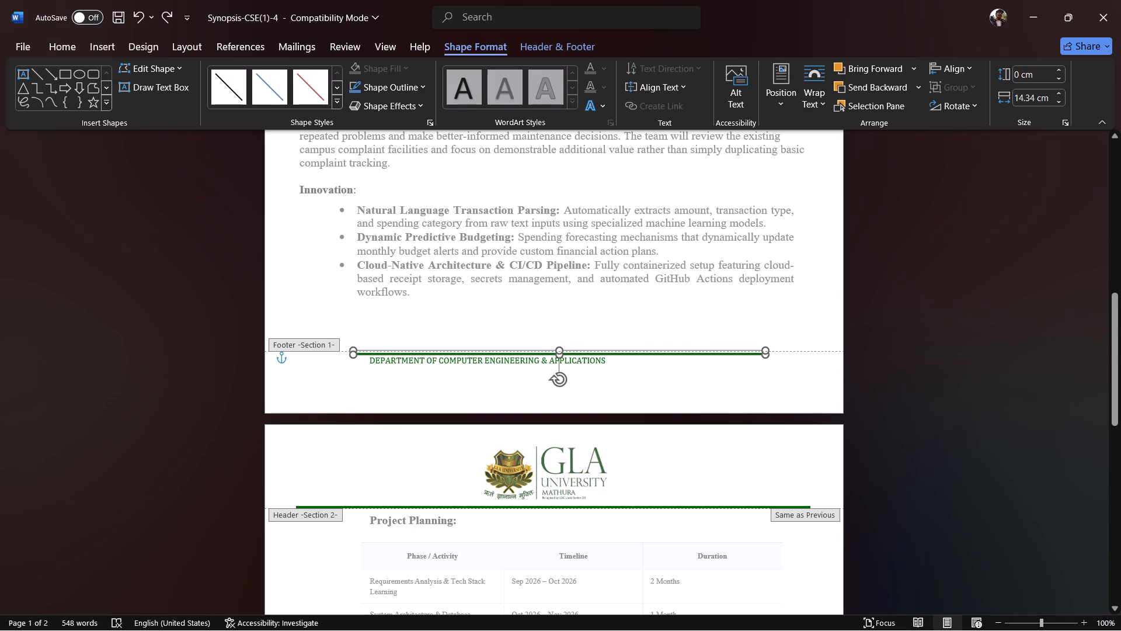
{"action": "left_click_drag", "start_coordinate": [352, 353], "coordinate": [303, 356]}
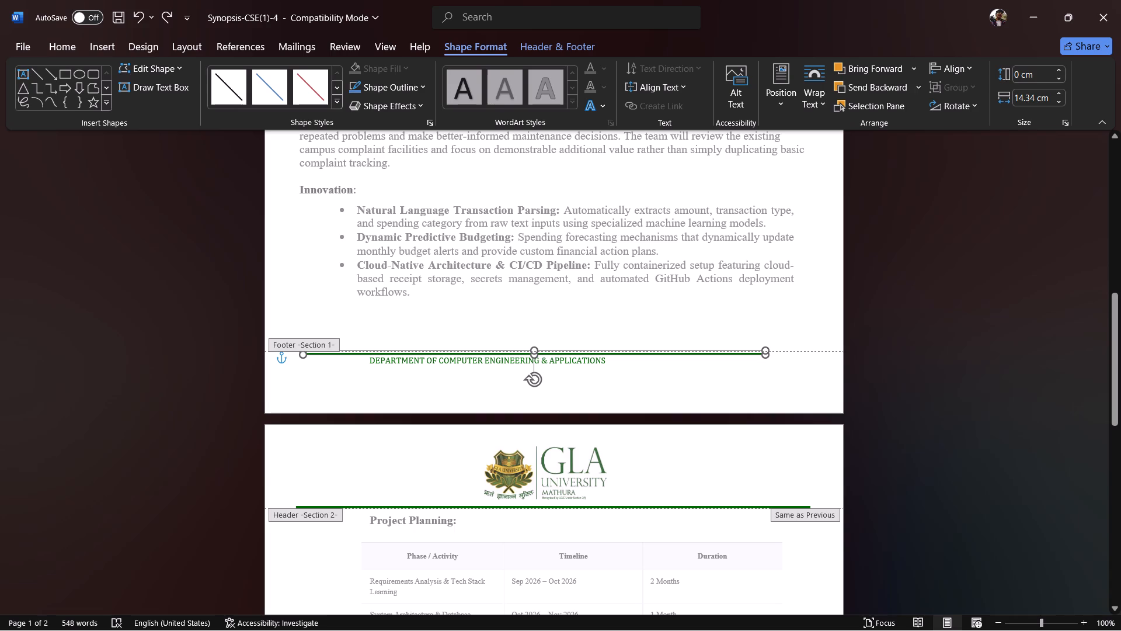
{"action": "left_click_drag", "start_coordinate": [303, 356], "coordinate": [301, 354]}
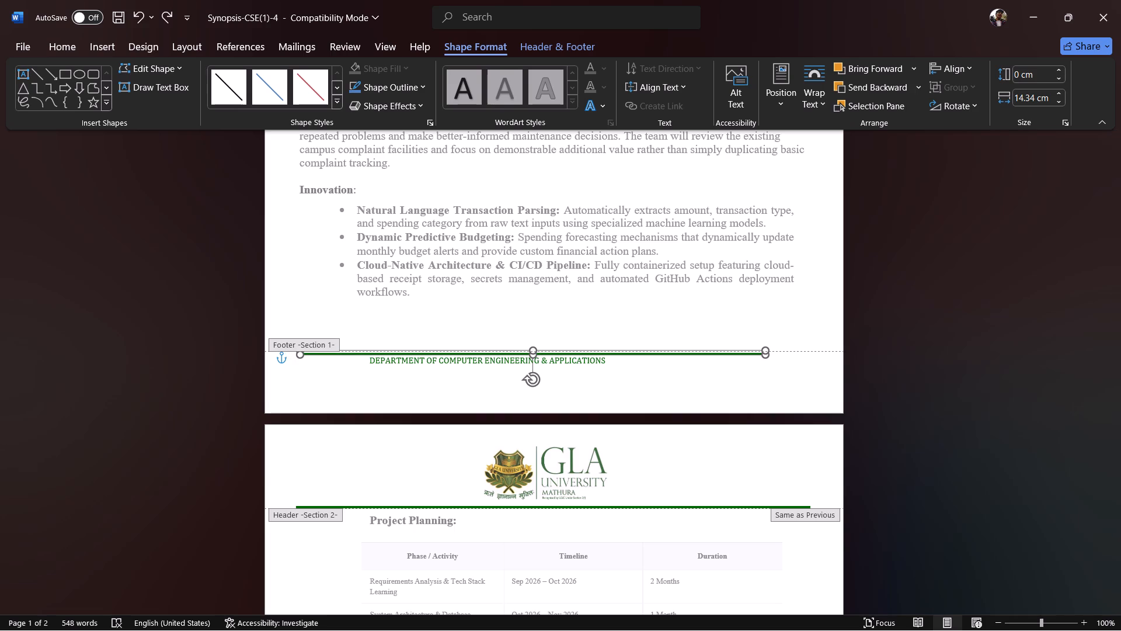
{"action": "left_click_drag", "start_coordinate": [301, 354], "coordinate": [303, 353]}
{"action": "left_click_drag", "start_coordinate": [303, 353], "coordinate": [304, 353]}
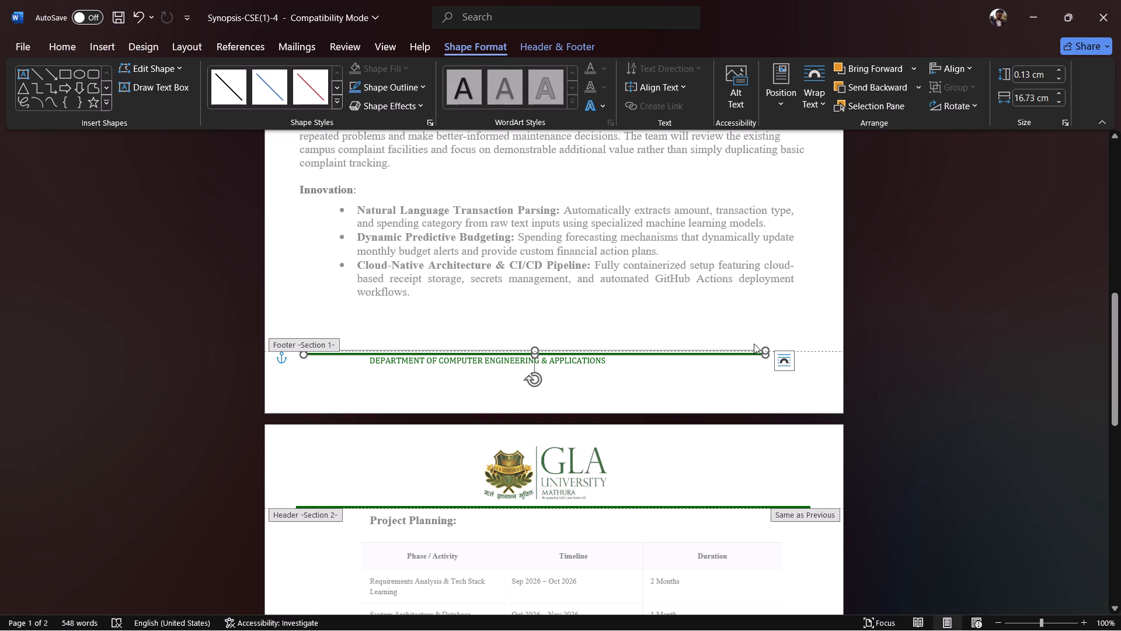
{"action": "left_click_drag", "start_coordinate": [764, 351], "coordinate": [788, 348]}
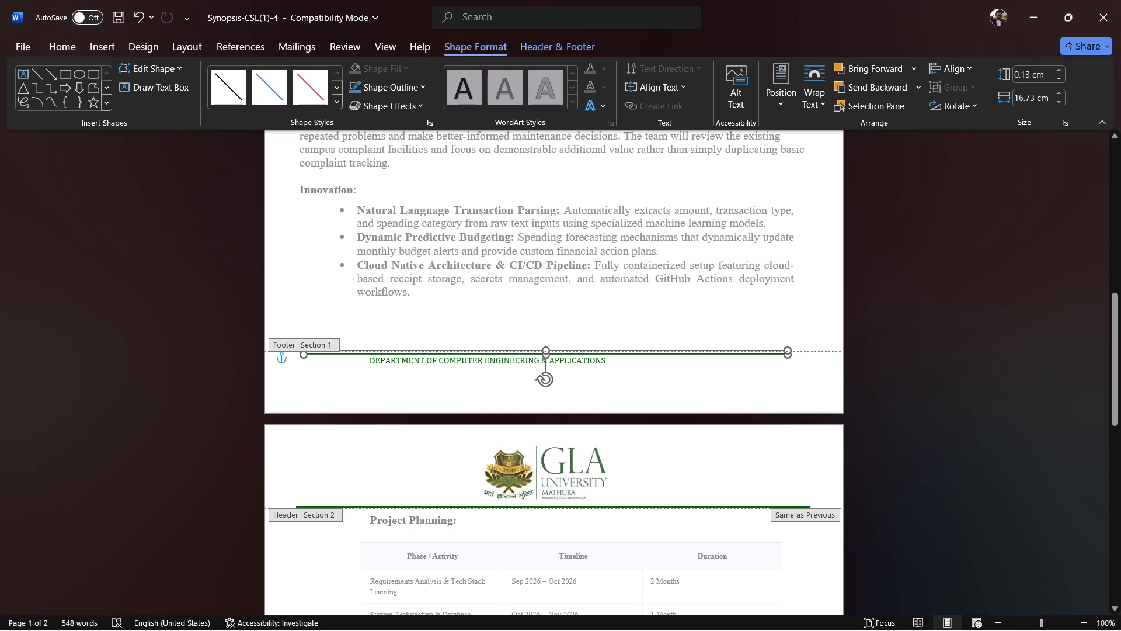
{"action": "left_click_drag", "start_coordinate": [788, 348], "coordinate": [814, 346]}
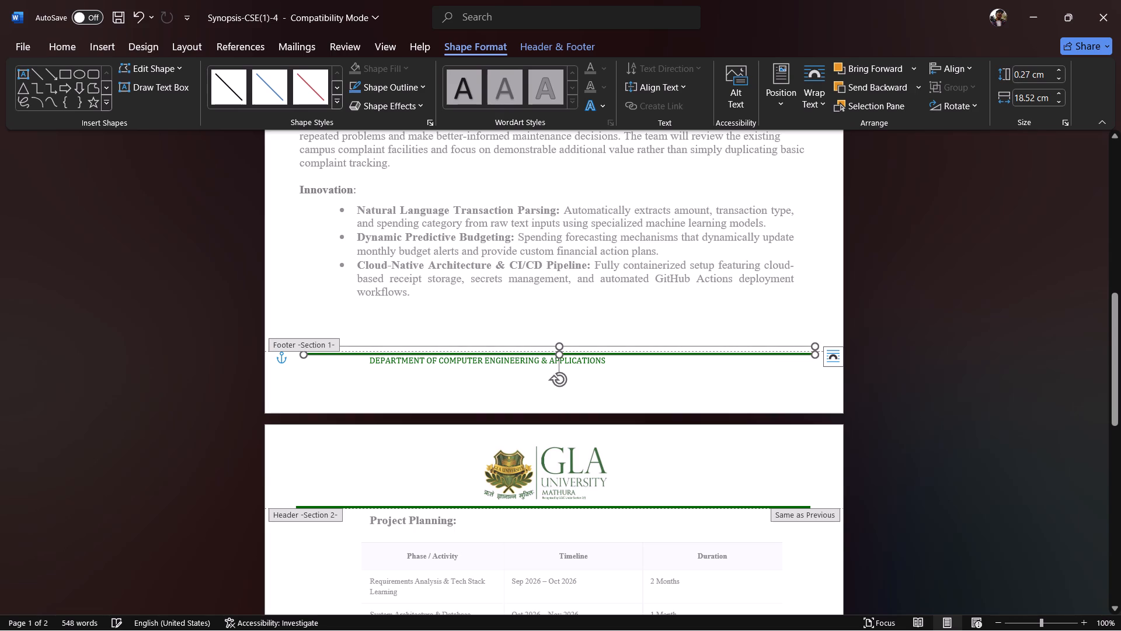
Centre the DEPARTMENT OF COMPUTER ENGINEERING & APPLICATIONS text box just below the footer line and return to the document body.
{"action": "left_click", "coordinate": [444, 360]}
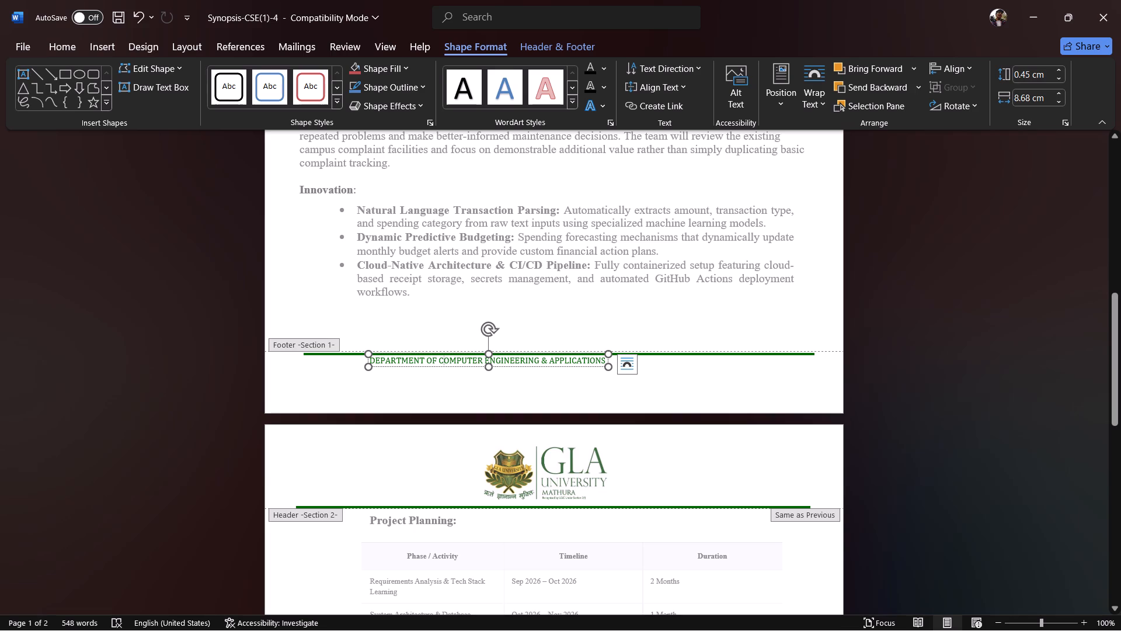
{"action": "left_click_drag", "start_coordinate": [524, 356], "coordinate": [542, 355]}
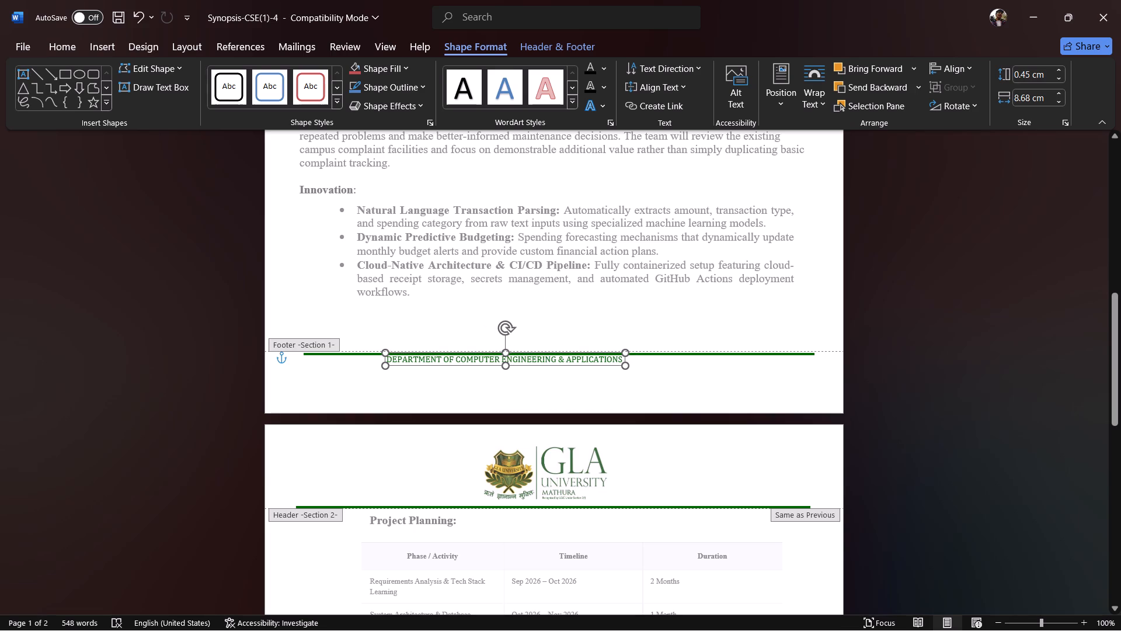
{"action": "left_click_drag", "start_coordinate": [542, 355], "coordinate": [589, 359]}
{"action": "left_click", "coordinate": [923, 379]}
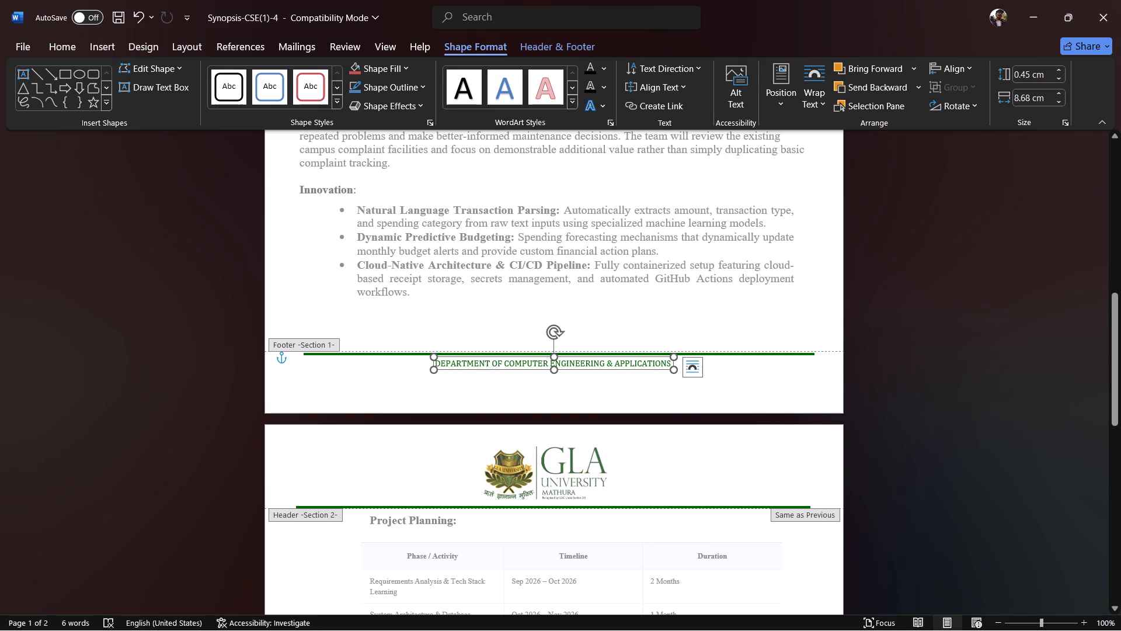
{"action": "scroll", "coordinate": [923, 379], "scroll_direction": "up", "scroll_amount": 1}
{"action": "left_click", "coordinate": [663, 353]}
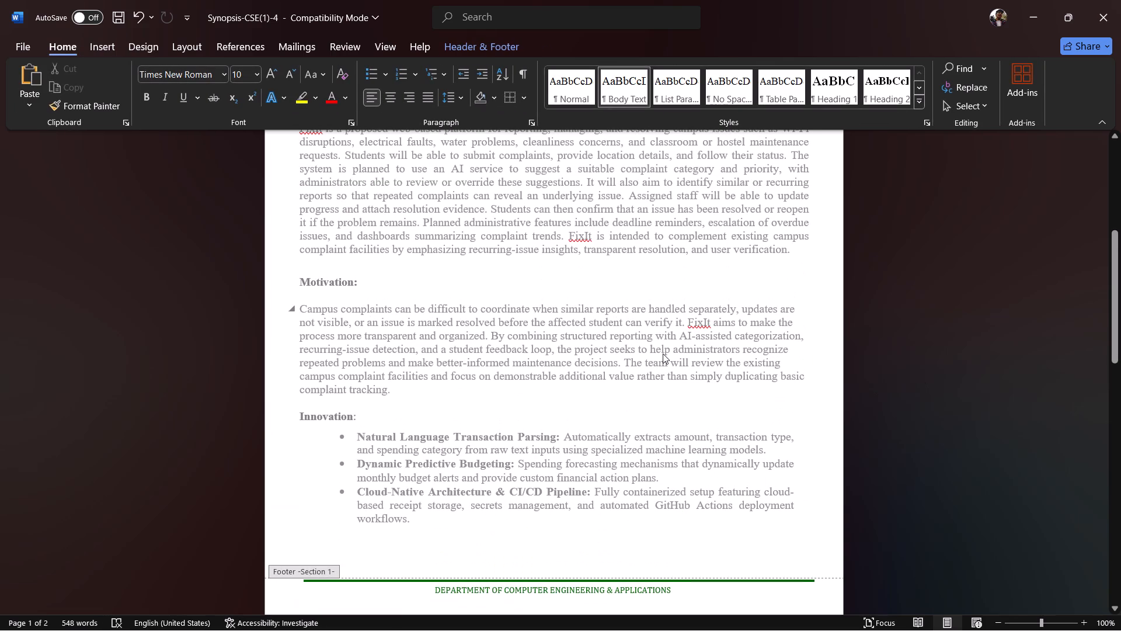
{"action": "double_click", "coordinate": [663, 353]}
Check the first page's layout against FixIt_Project_Synopsis.pdf in Chrome, looking at the sections that follow Motivation.
{"action": "scroll", "coordinate": [667, 419], "scroll_direction": "up", "scroll_amount": 1}
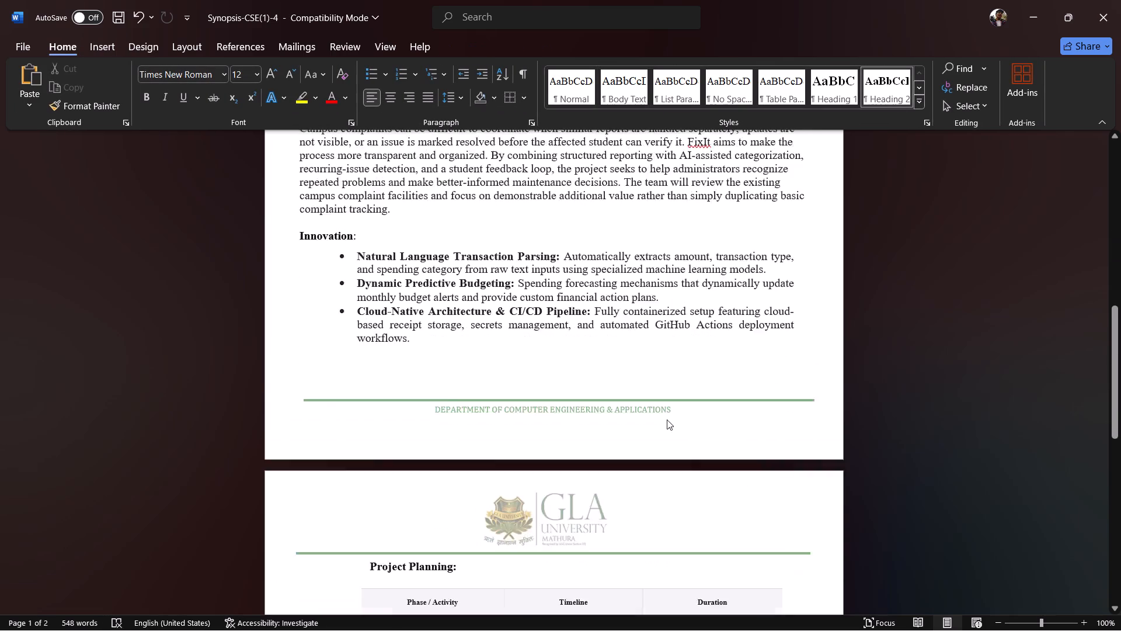
{"action": "scroll", "coordinate": [667, 419], "scroll_direction": "up", "scroll_amount": 2}
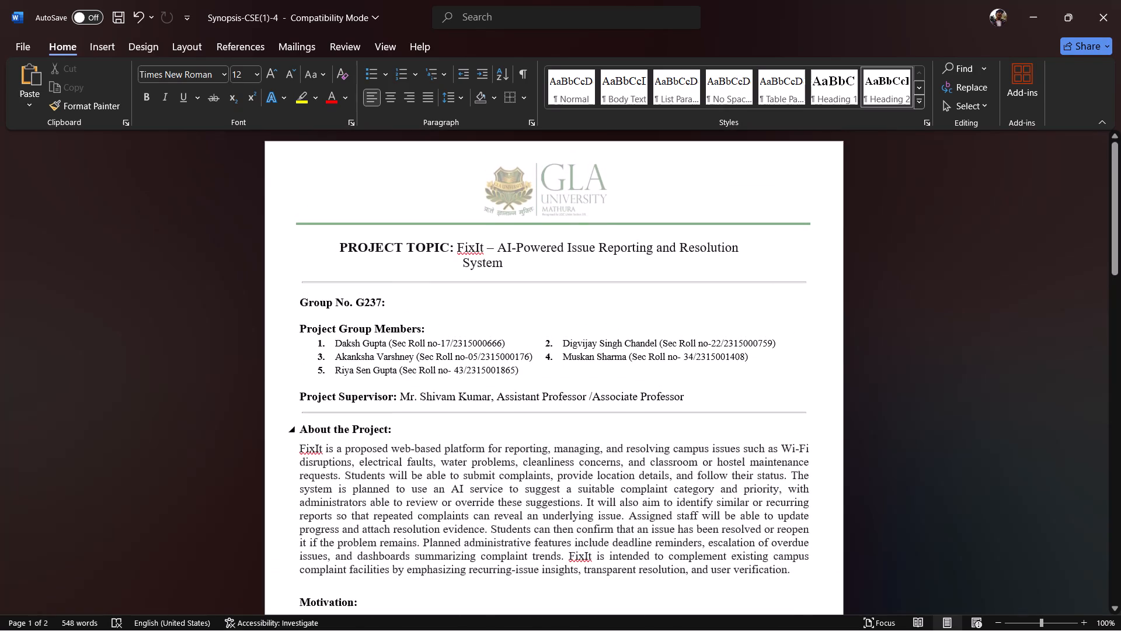
{"action": "scroll", "coordinate": [667, 419], "scroll_direction": "down", "scroll_amount": 3}
{"action": "scroll", "coordinate": [667, 419], "scroll_direction": "up", "scroll_amount": 1}
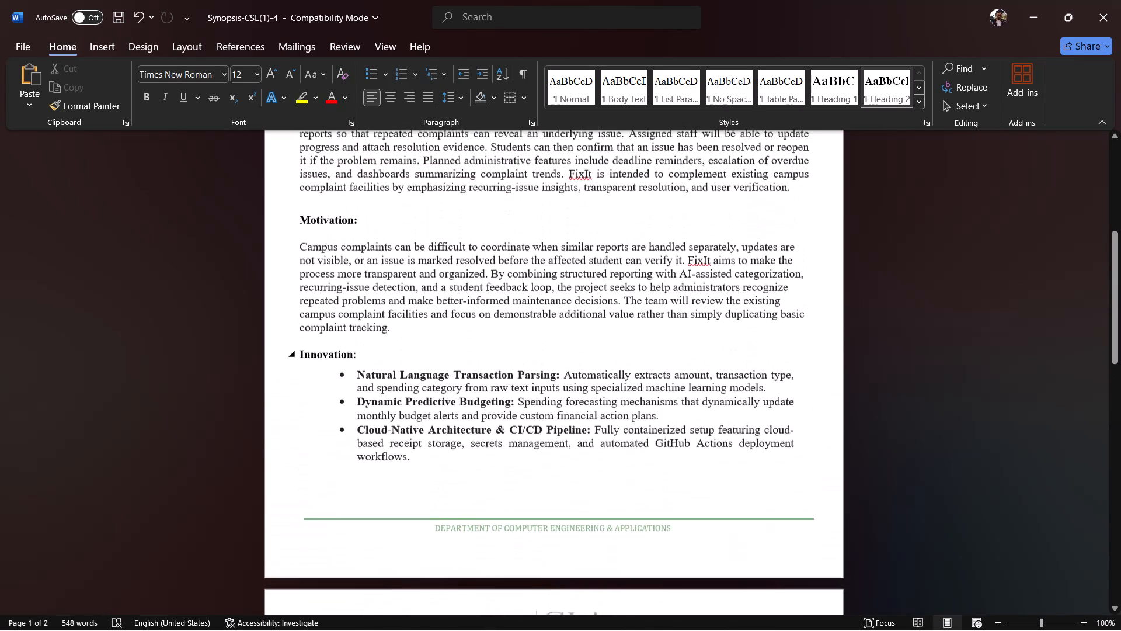
{"action": "scroll", "coordinate": [546, 498], "scroll_direction": "down", "scroll_amount": 2}
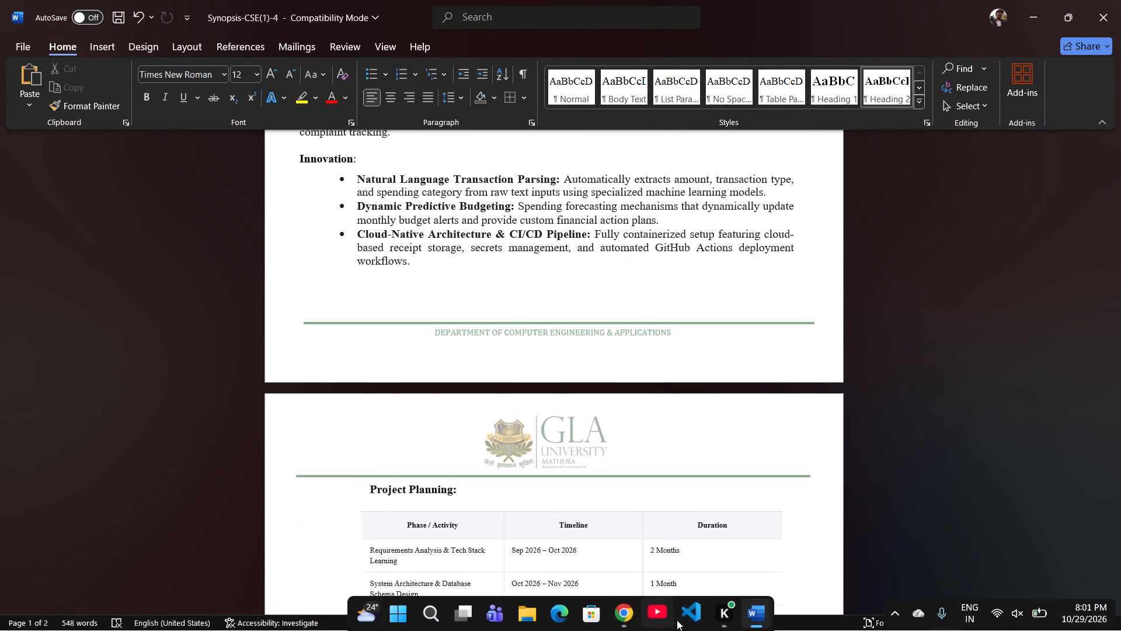
{"action": "left_click", "coordinate": [624, 625]}
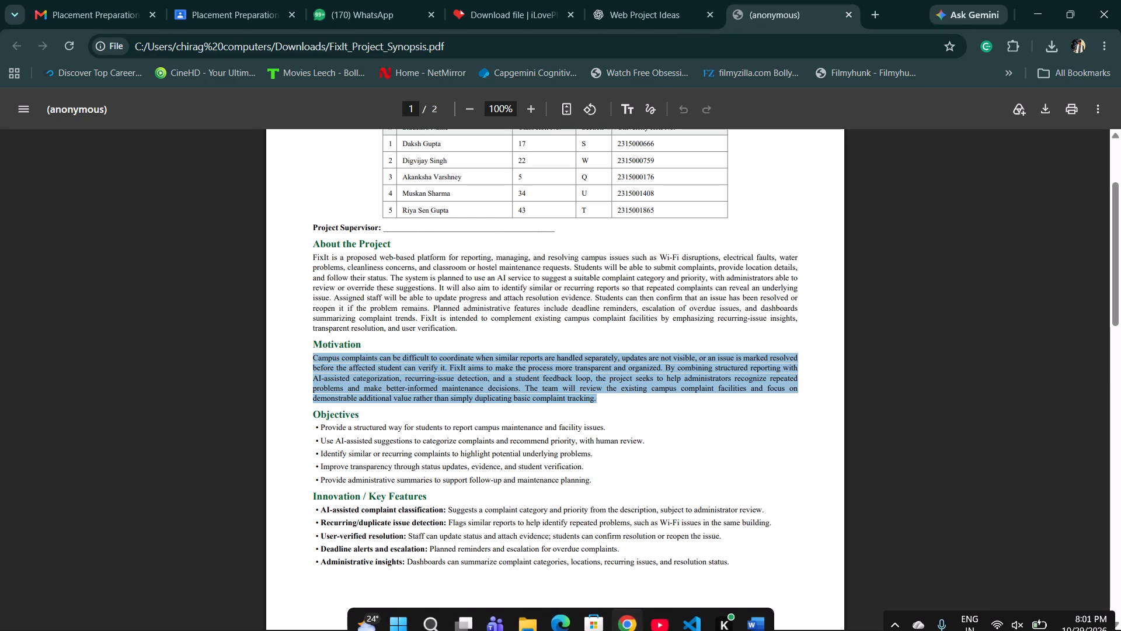
{"action": "left_click", "coordinate": [409, 425]}
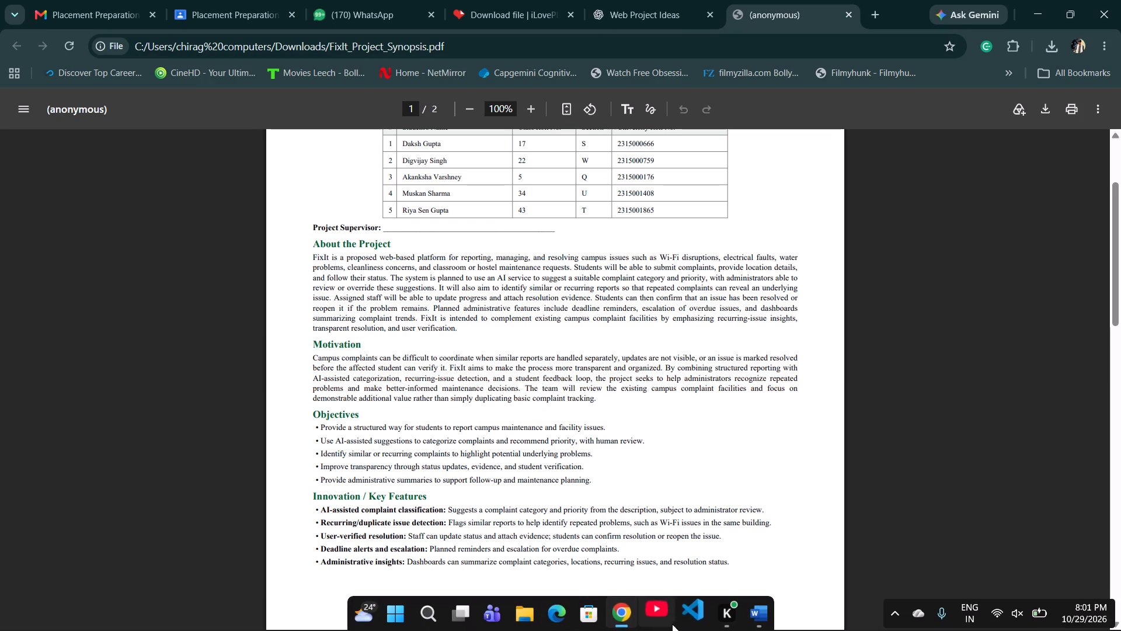
Switch to Word and review the synopsis from Motivation and Innovation through Project Planning and Tools required to the supervisor signature line.
{"action": "left_click", "coordinate": [753, 615]}
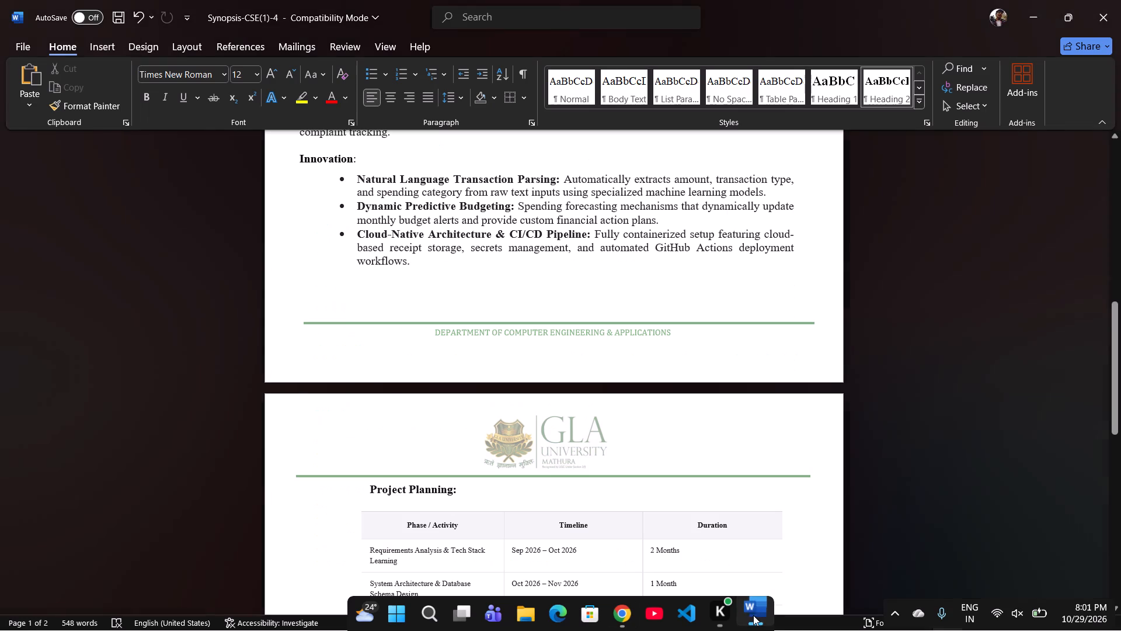
{"action": "scroll", "coordinate": [753, 615], "scroll_direction": "up", "scroll_amount": 2}
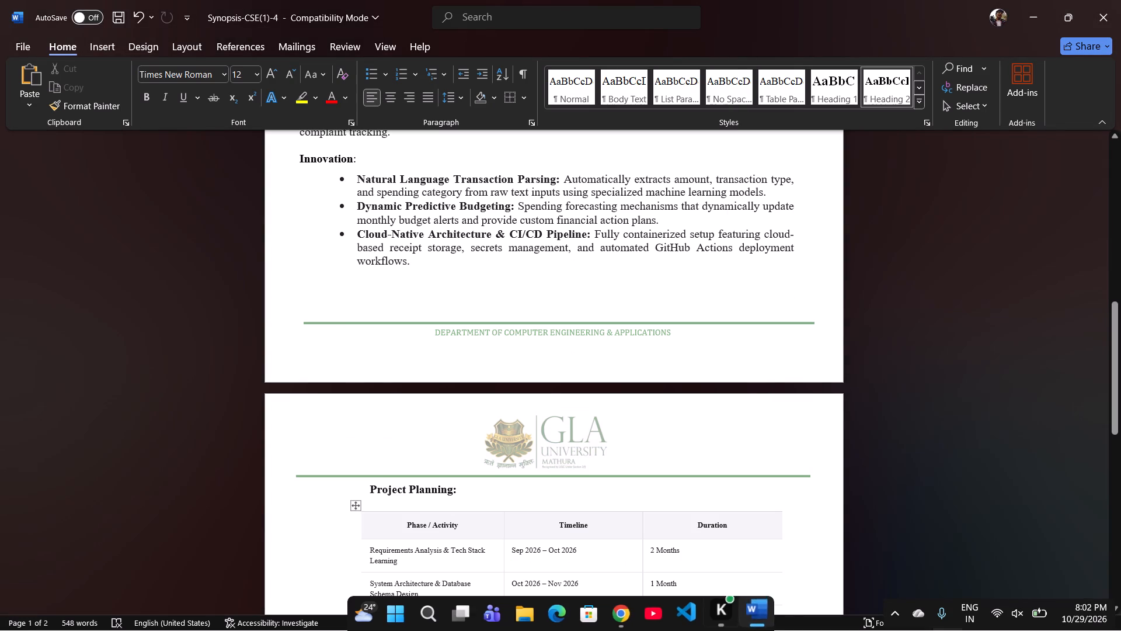
{"action": "scroll", "coordinate": [611, 401], "scroll_direction": "down", "scroll_amount": 2}
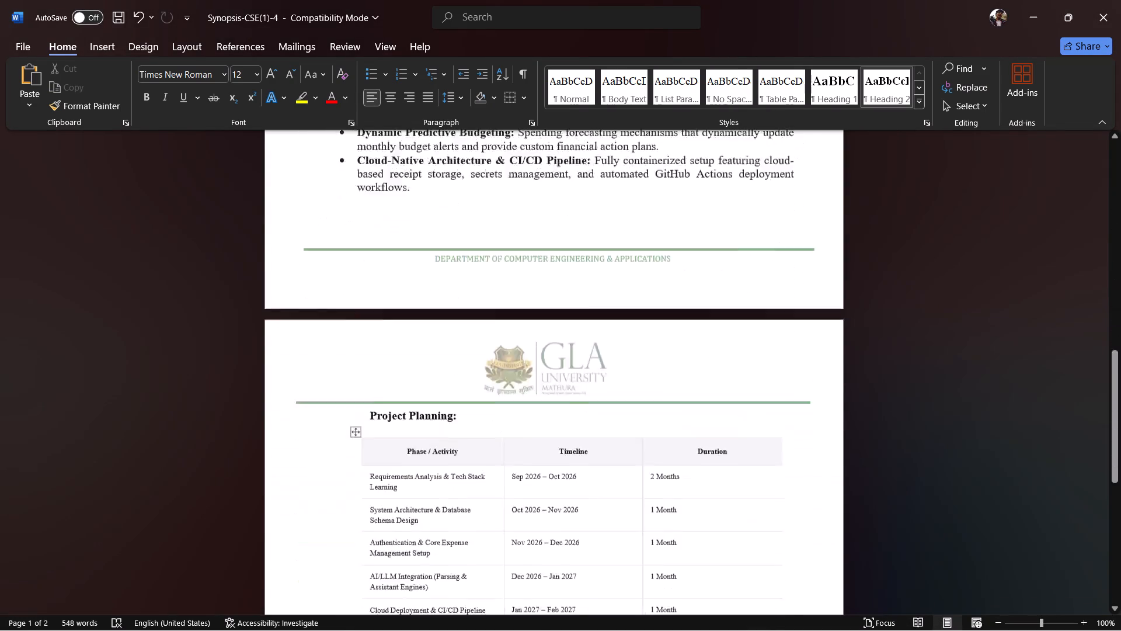
{"action": "scroll", "coordinate": [611, 401], "scroll_direction": "down", "scroll_amount": 4}
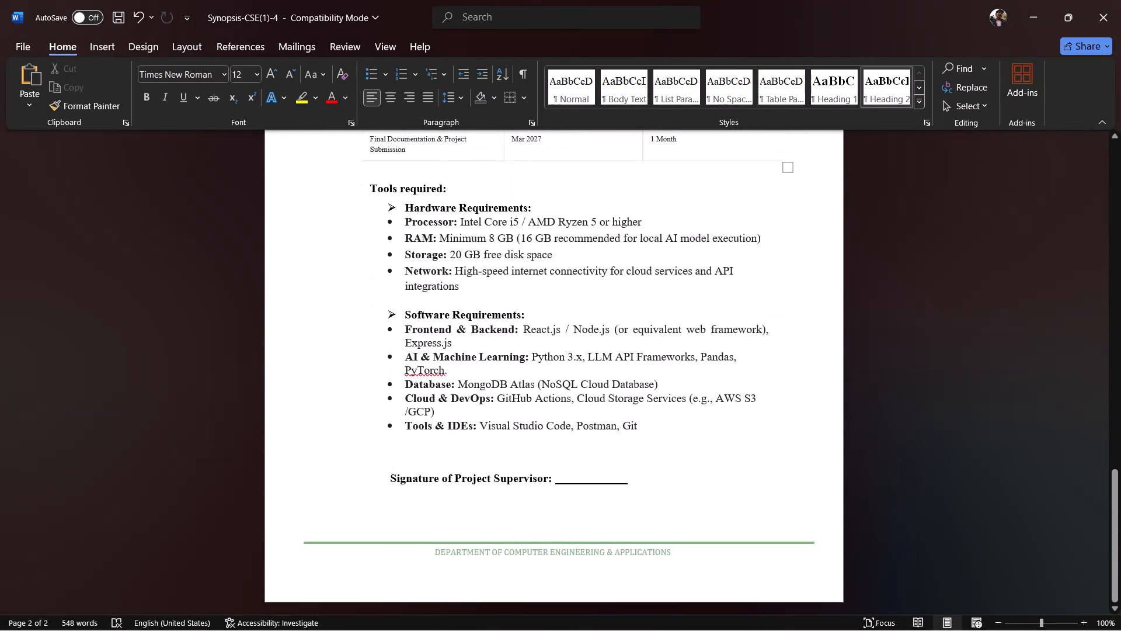
{"action": "scroll", "coordinate": [611, 401], "scroll_direction": "up", "scroll_amount": 2}
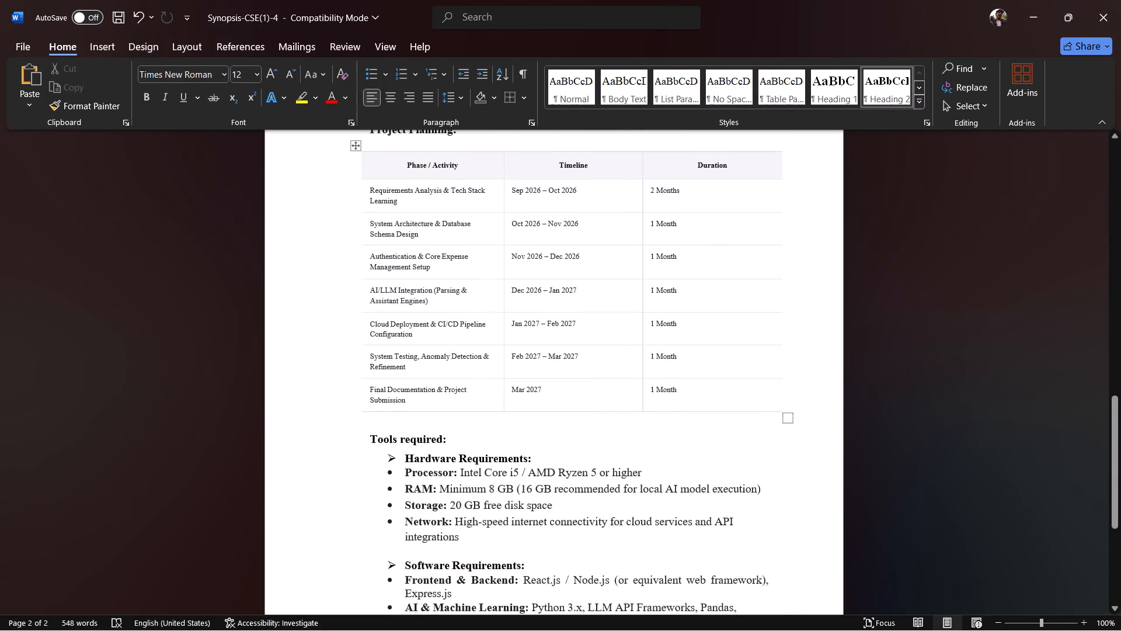
{"action": "scroll", "coordinate": [611, 401], "scroll_direction": "up", "scroll_amount": 3}
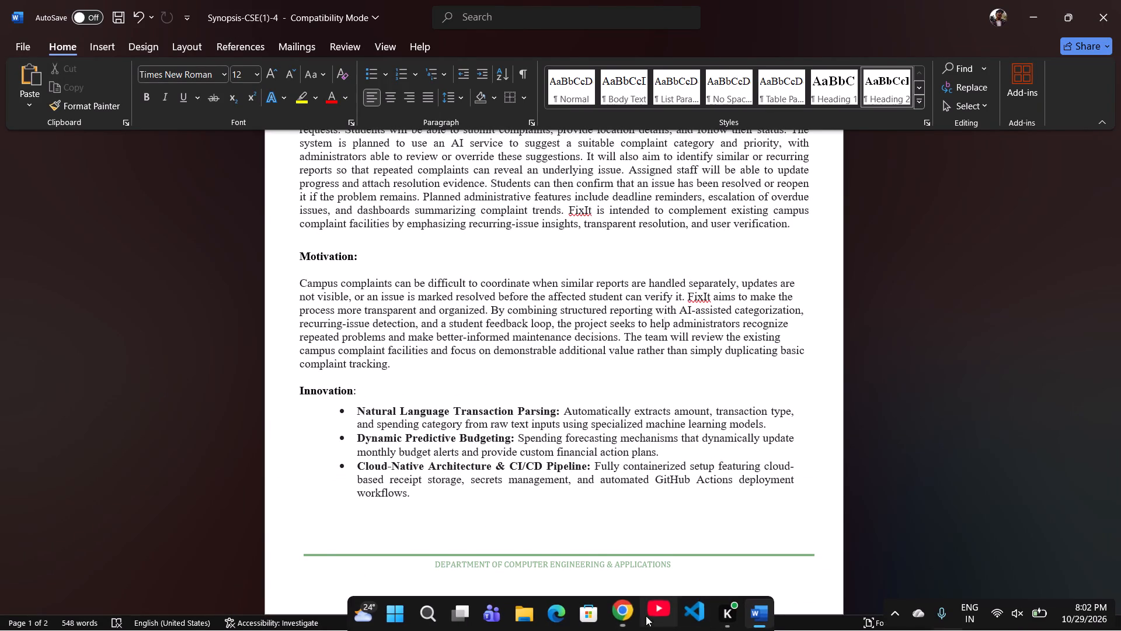
Switch to Gmail in Chrome and go back from the open Placement Preparation email to the message list.
{"action": "left_click", "coordinate": [621, 614]}
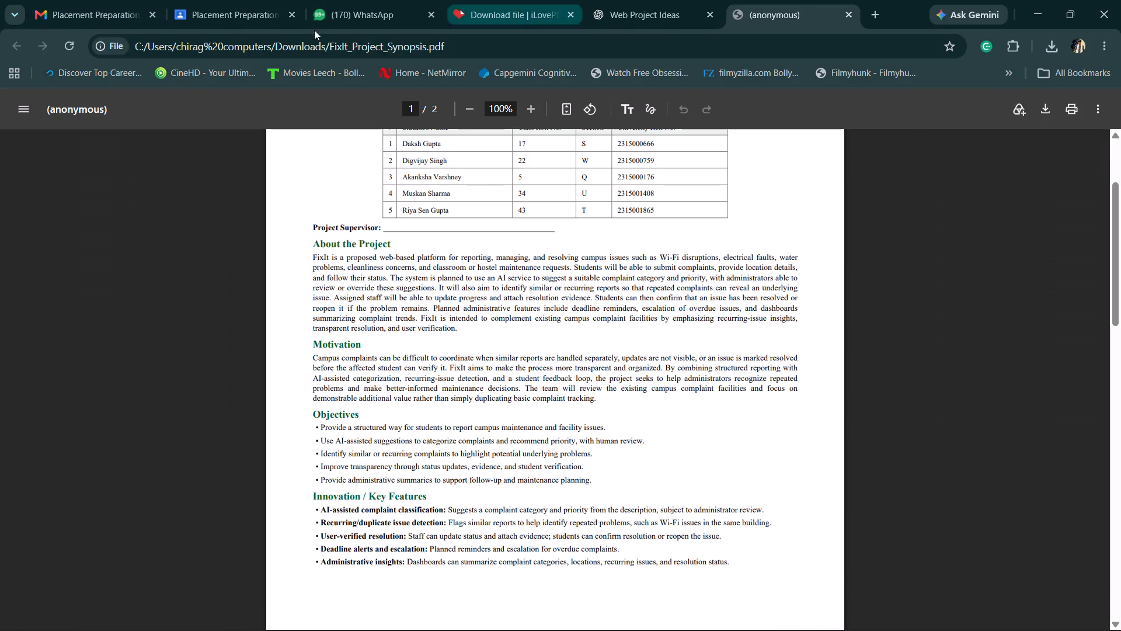
{"action": "left_click", "coordinate": [103, 26]}
{"action": "left_click", "coordinate": [23, 43]}
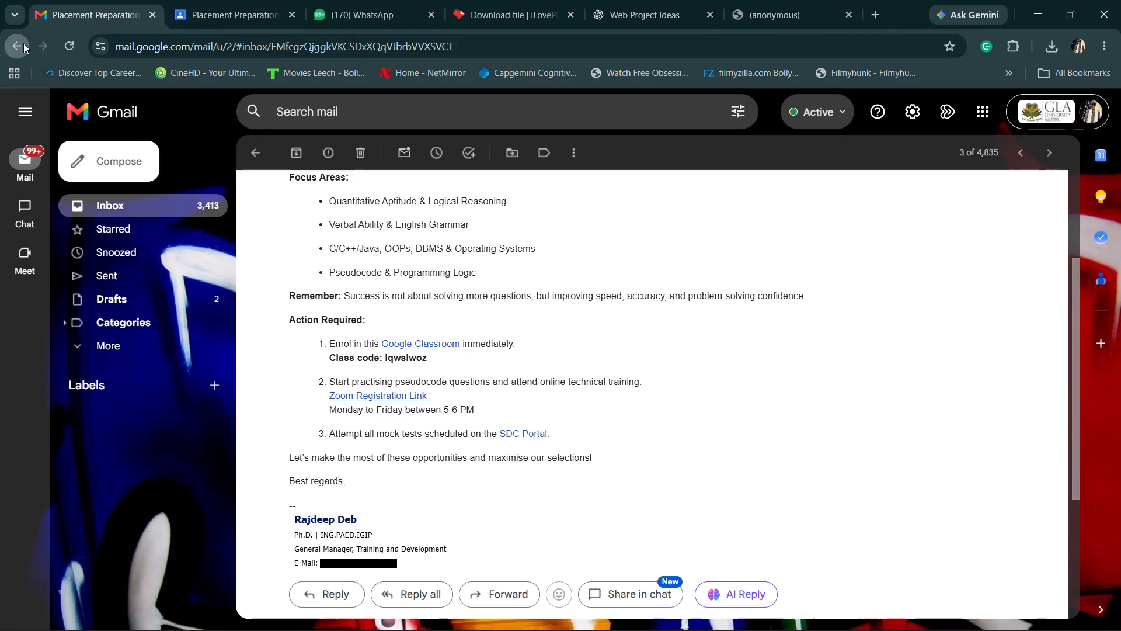
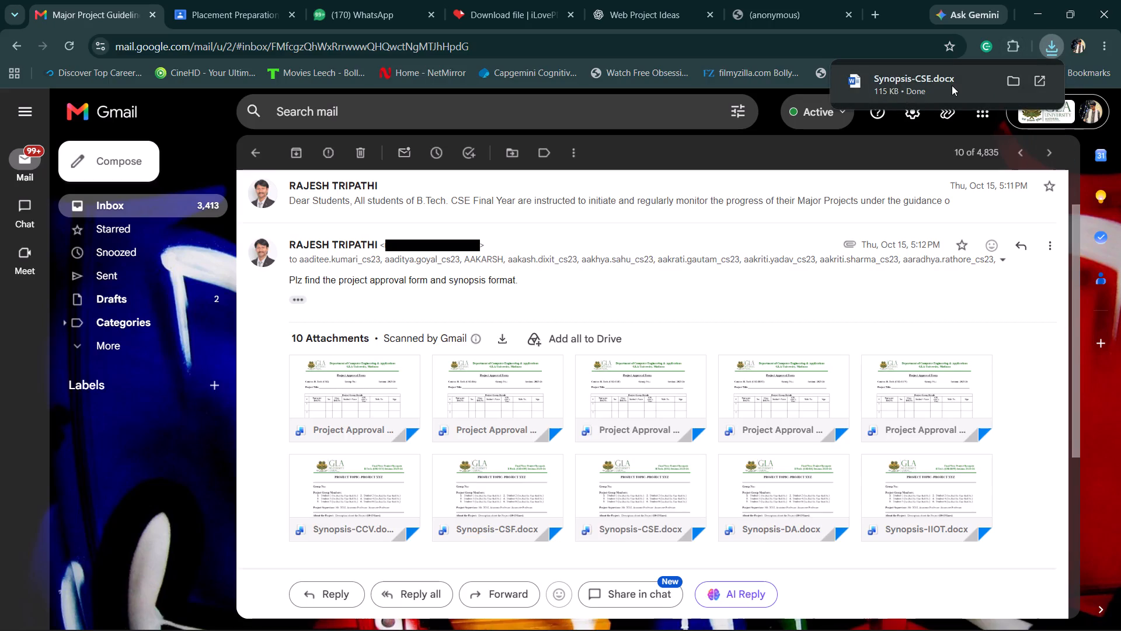
{"action": "left_click", "coordinate": [976, 82]}
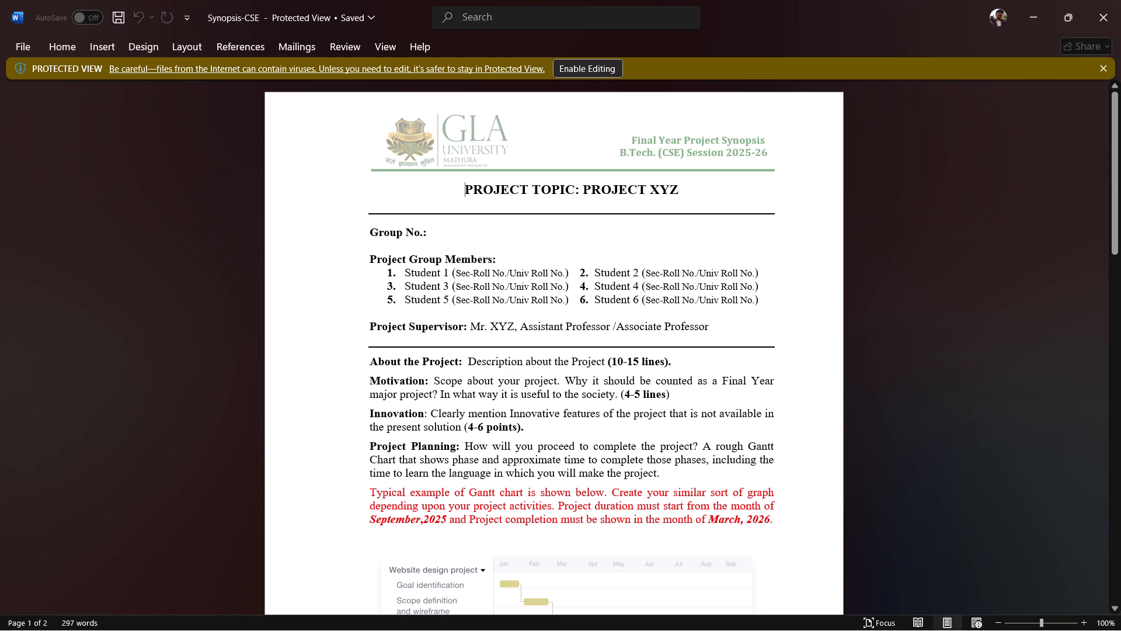
{"action": "scroll", "coordinate": [508, 432], "scroll_direction": "down", "scroll_amount": 1}
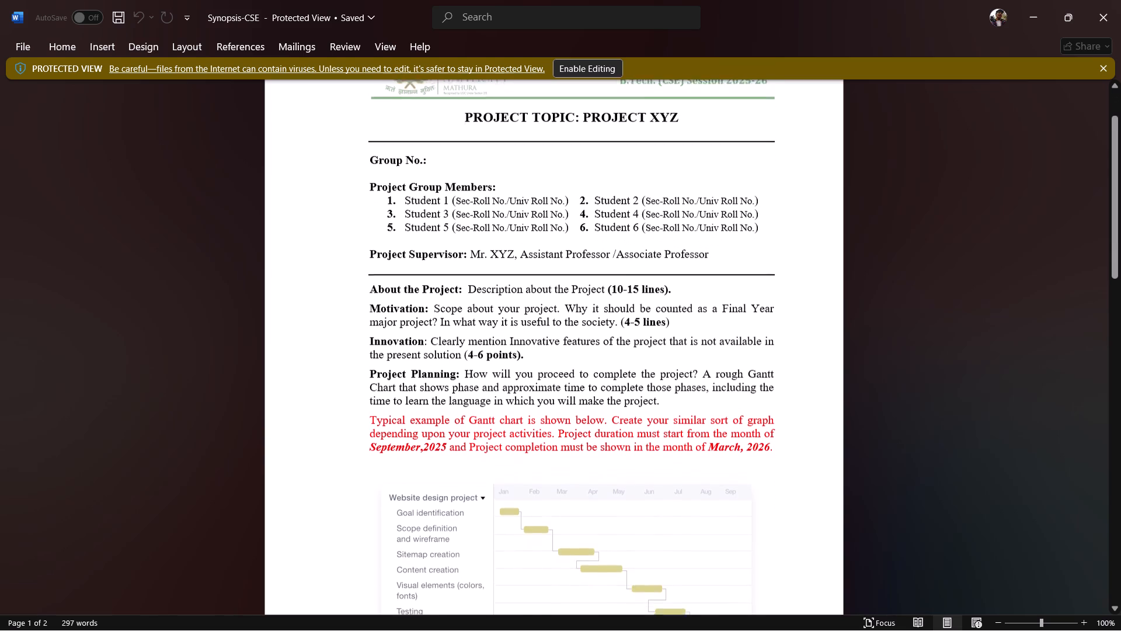
{"action": "scroll", "coordinate": [508, 432], "scroll_direction": "down", "scroll_amount": 1}
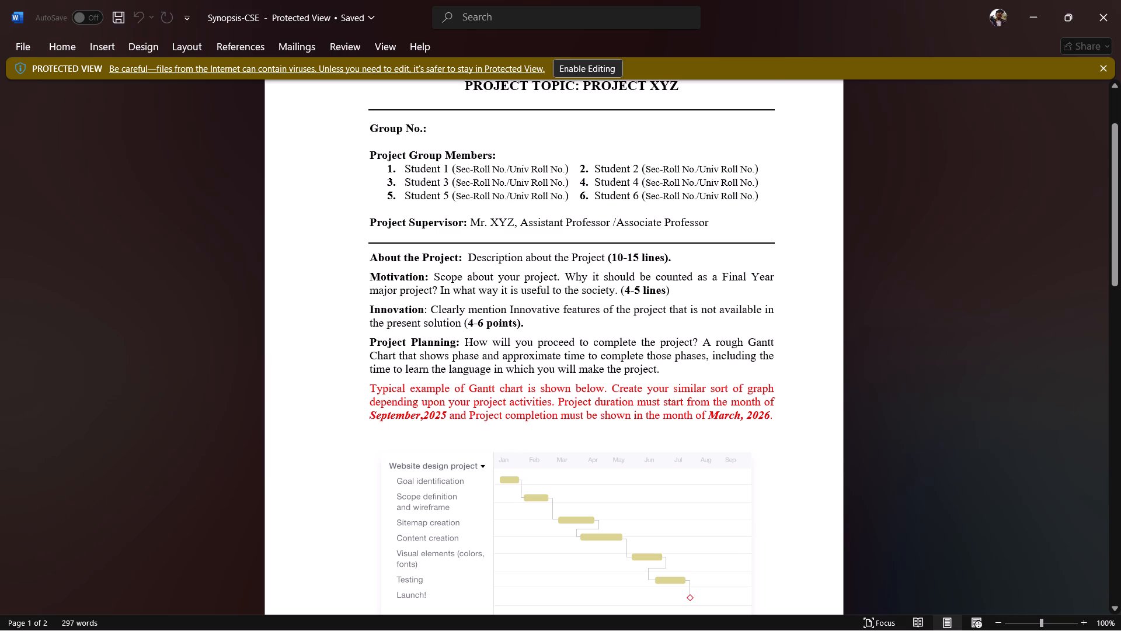
Review the second page of the original Synopsis-CSE template, covering the required tools, the supervisor signature line and the formatting instructions to students.
{"action": "scroll", "coordinate": [479, 398], "scroll_direction": "down", "scroll_amount": 5}
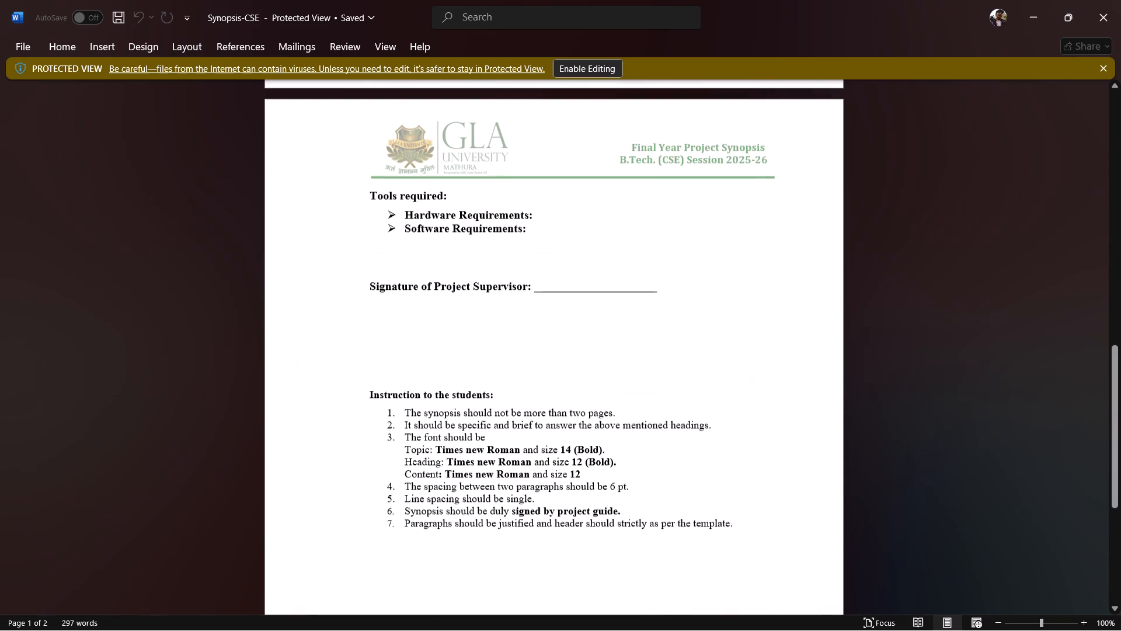
{"action": "scroll", "coordinate": [479, 398], "scroll_direction": "down", "scroll_amount": 1}
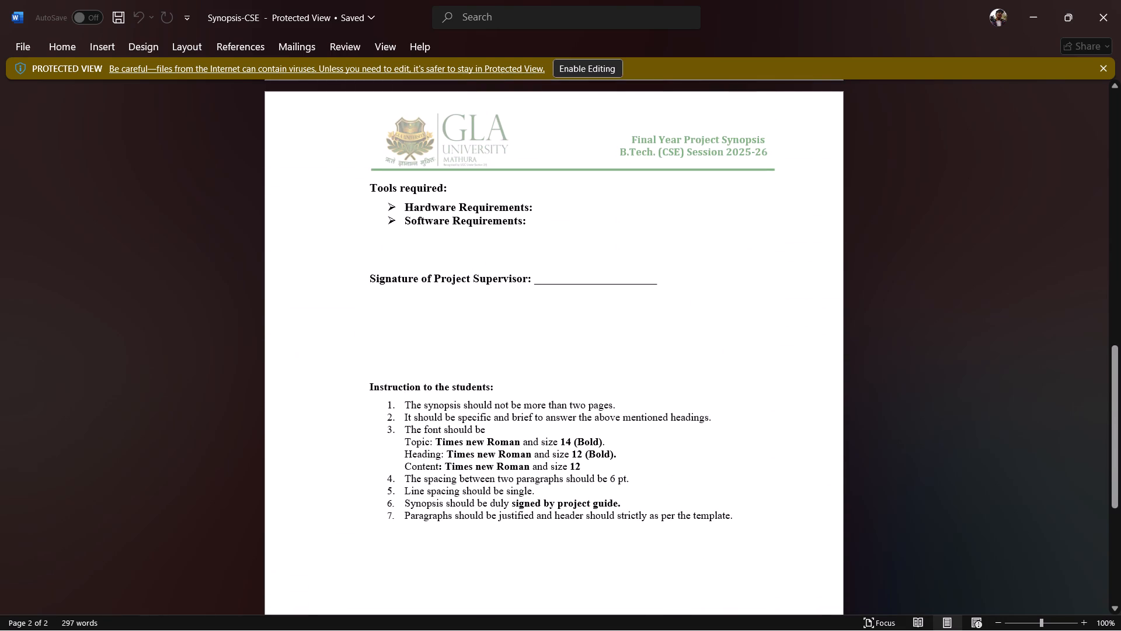
{"action": "scroll", "coordinate": [463, 367], "scroll_direction": "down", "scroll_amount": 1}
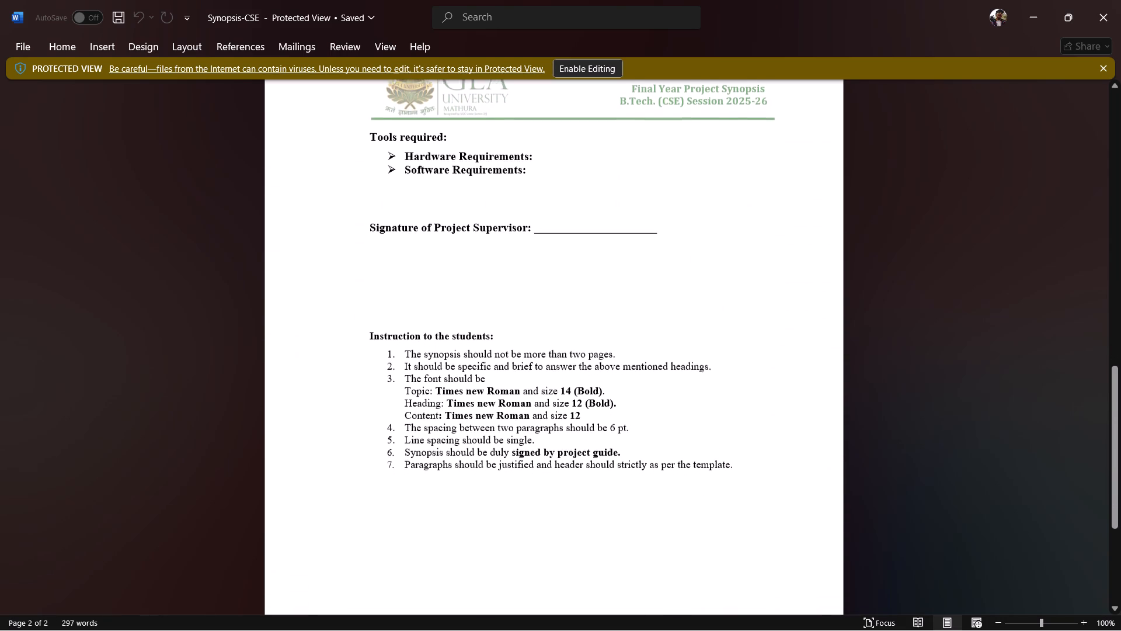
{"action": "scroll", "coordinate": [463, 367], "scroll_direction": "down", "scroll_amount": 1}
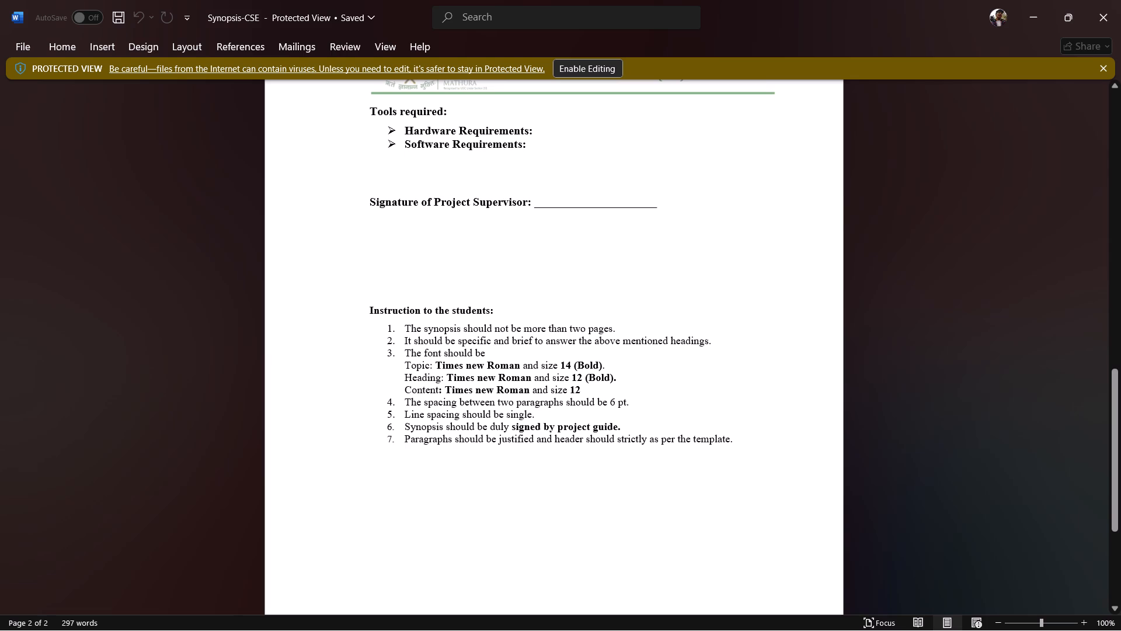
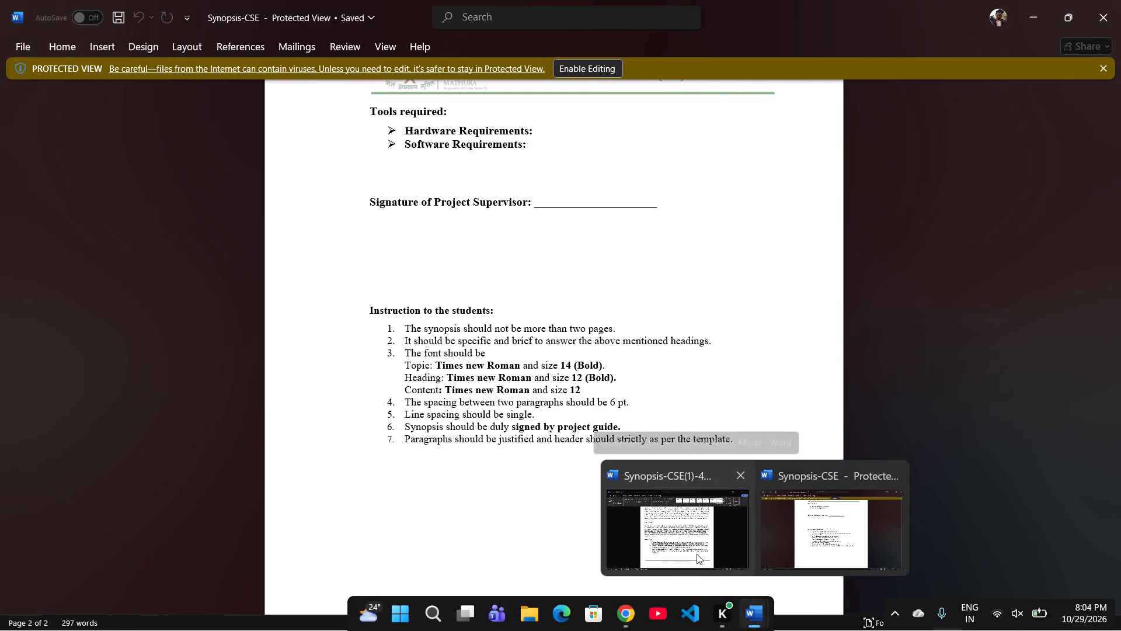
Switch to the Synopsis-CSE(1)-4 document and review its Innovation bullets, Project Planning table and required hardware and software tools.
{"action": "left_click", "coordinate": [697, 554]}
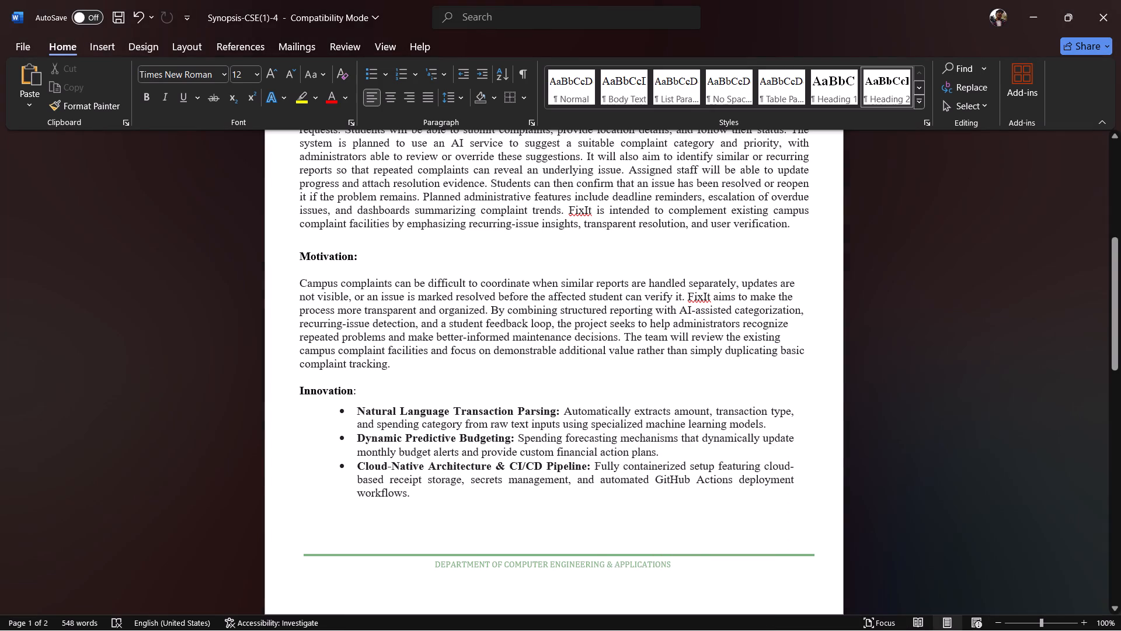
{"action": "scroll", "coordinate": [482, 400], "scroll_direction": "down", "scroll_amount": 4}
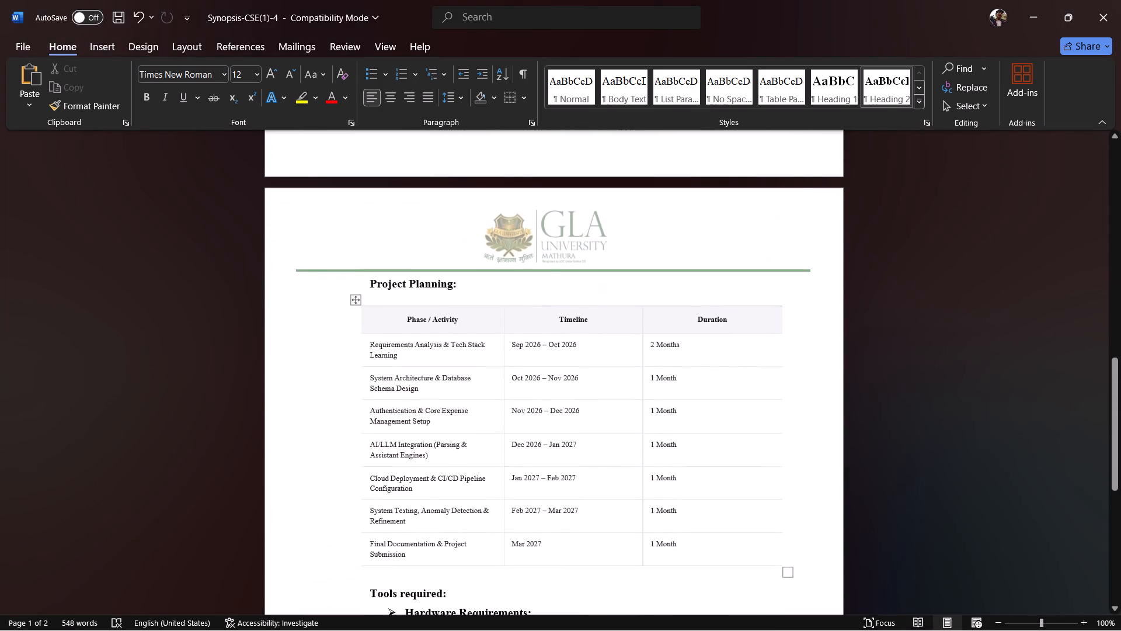
{"action": "scroll", "coordinate": [482, 400], "scroll_direction": "down", "scroll_amount": 3}
{"action": "scroll", "coordinate": [482, 400], "scroll_direction": "up", "scroll_amount": 2}
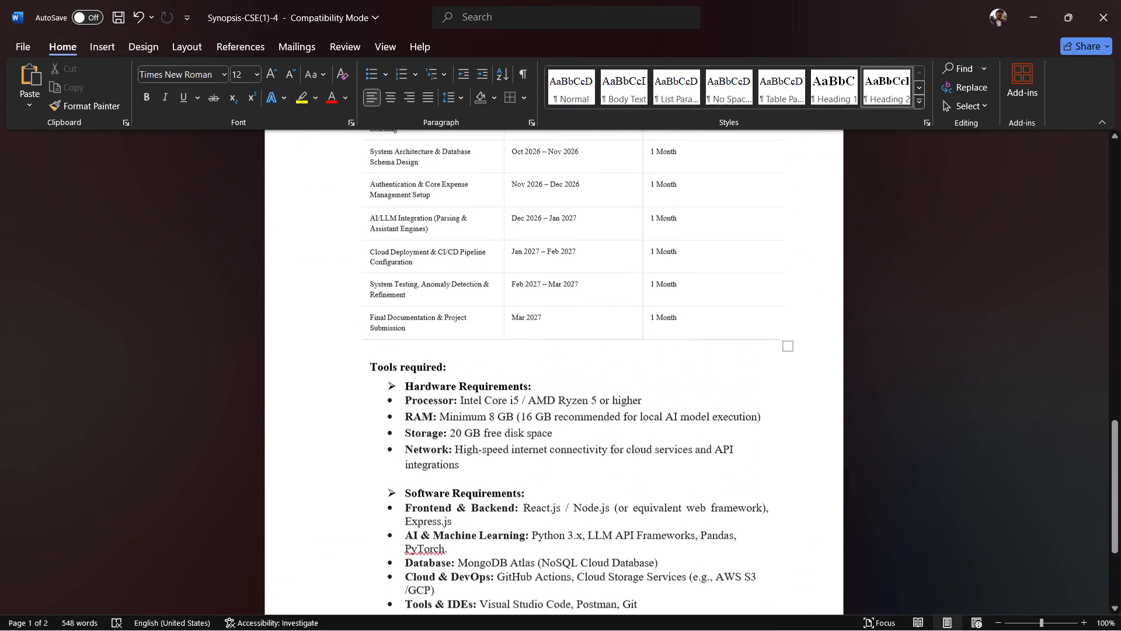
{"action": "scroll", "coordinate": [482, 400], "scroll_direction": "up", "scroll_amount": 1}
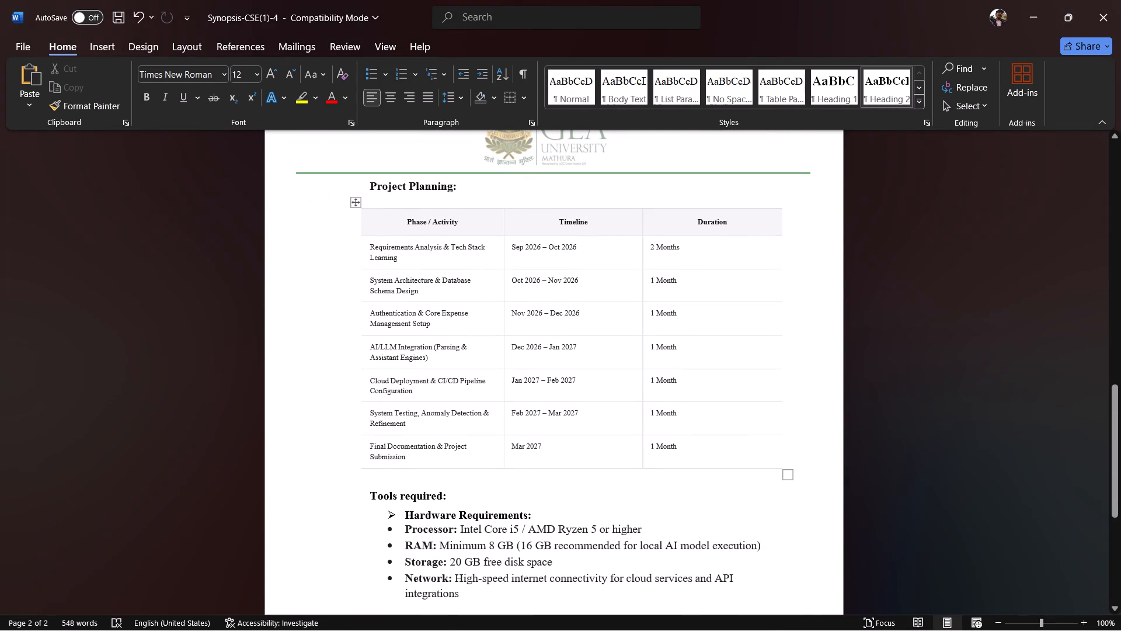
{"action": "scroll", "coordinate": [482, 400], "scroll_direction": "down", "scroll_amount": 9}
{"action": "scroll", "coordinate": [482, 400], "scroll_direction": "up", "scroll_amount": 5}
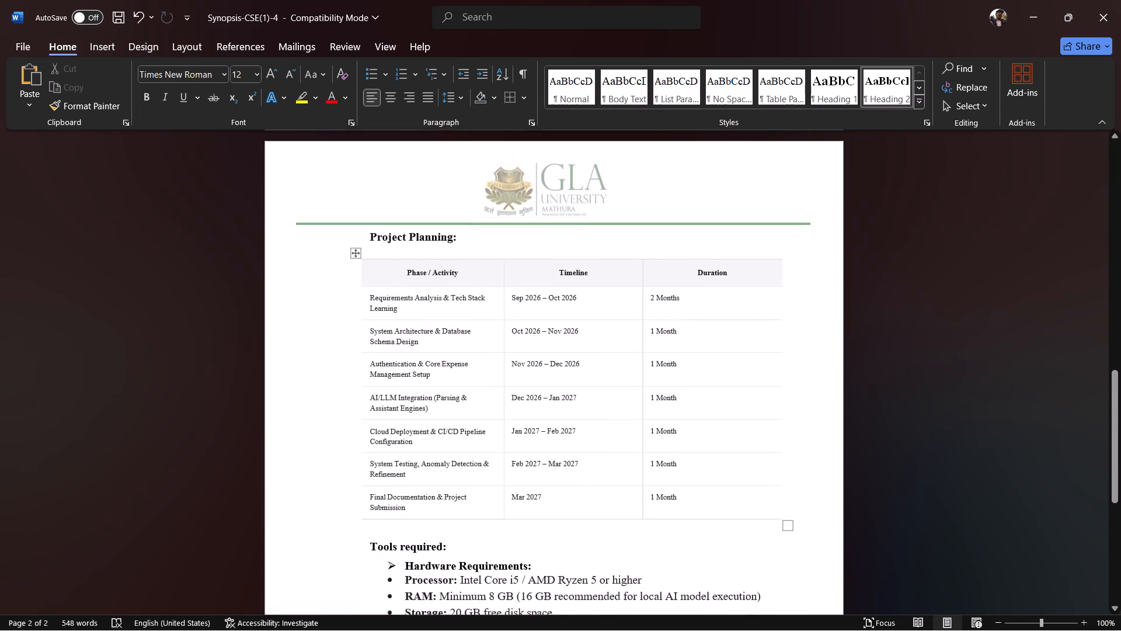
{"action": "scroll", "coordinate": [417, 287], "scroll_direction": "up", "scroll_amount": 2}
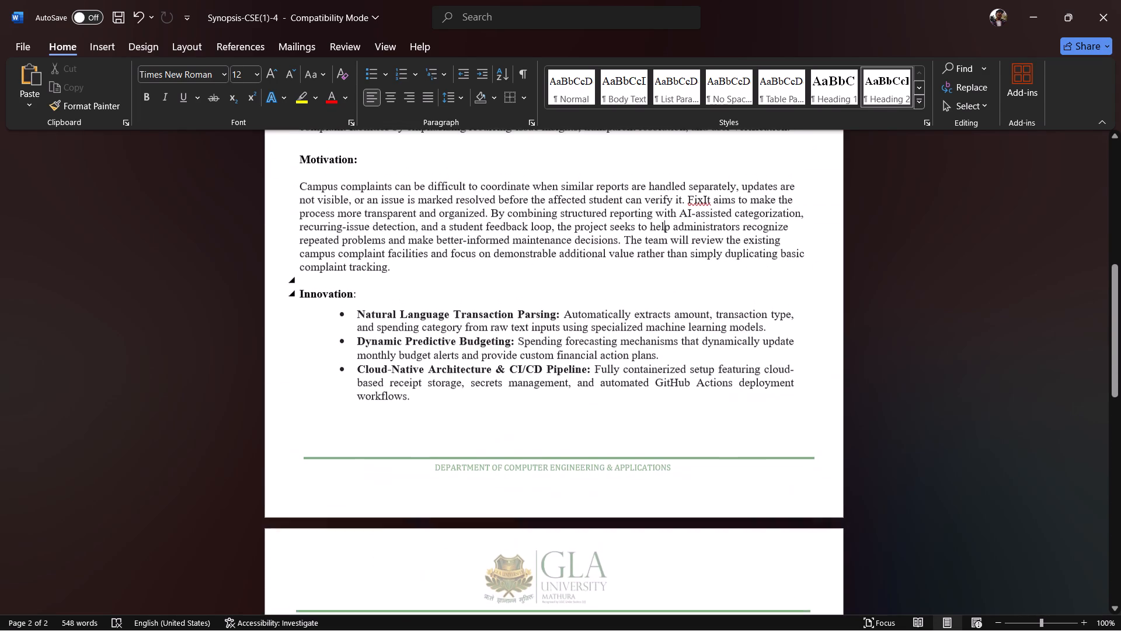
Switch to FixIt_Project_Synopsis.pdf in Chrome and examine its Innovation / Key Features, Proposed Technology Stack, Project Planning and hardware sections.
{"action": "left_click", "coordinate": [624, 617]}
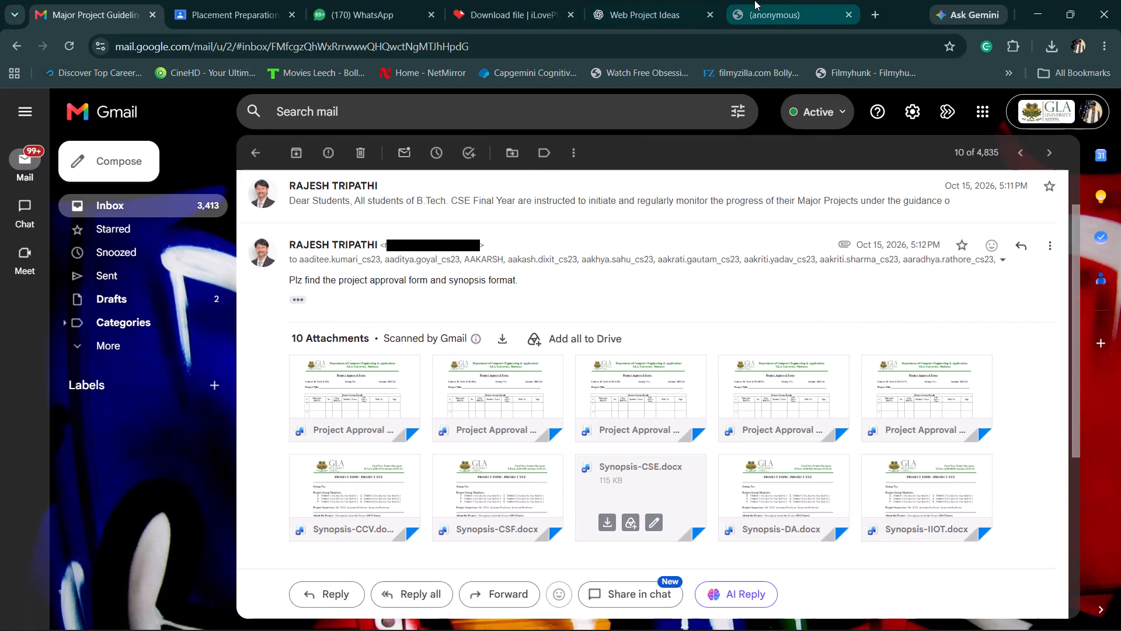
{"action": "left_click", "coordinate": [754, 0]}
{"action": "scroll", "coordinate": [366, 412], "scroll_direction": "down", "scroll_amount": 1}
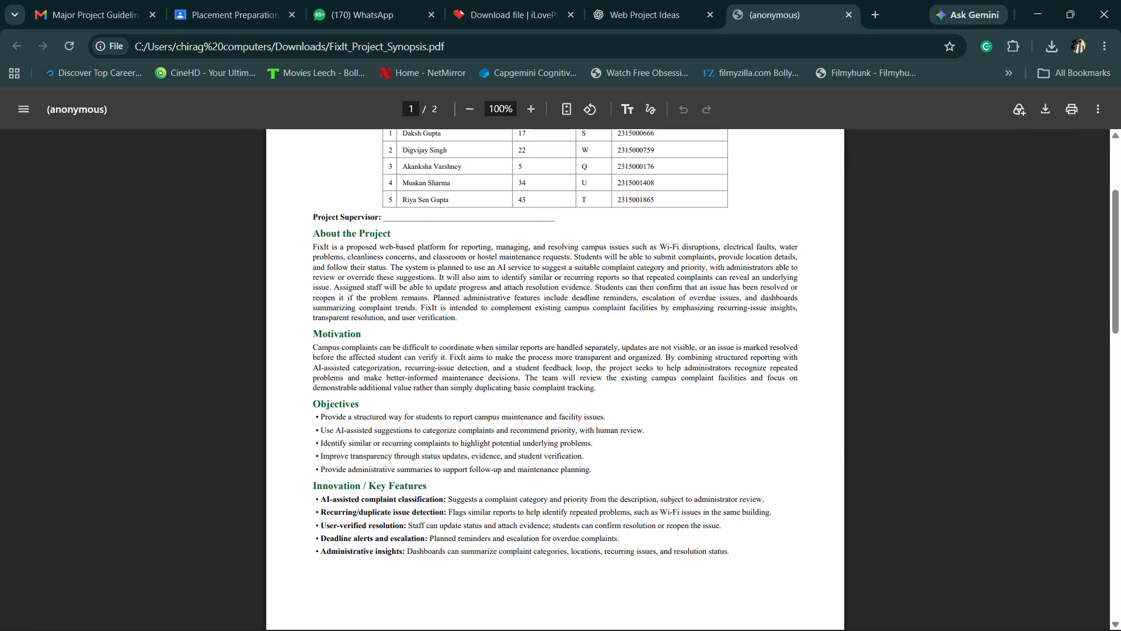
{"action": "scroll", "coordinate": [366, 412], "scroll_direction": "down", "scroll_amount": 6}
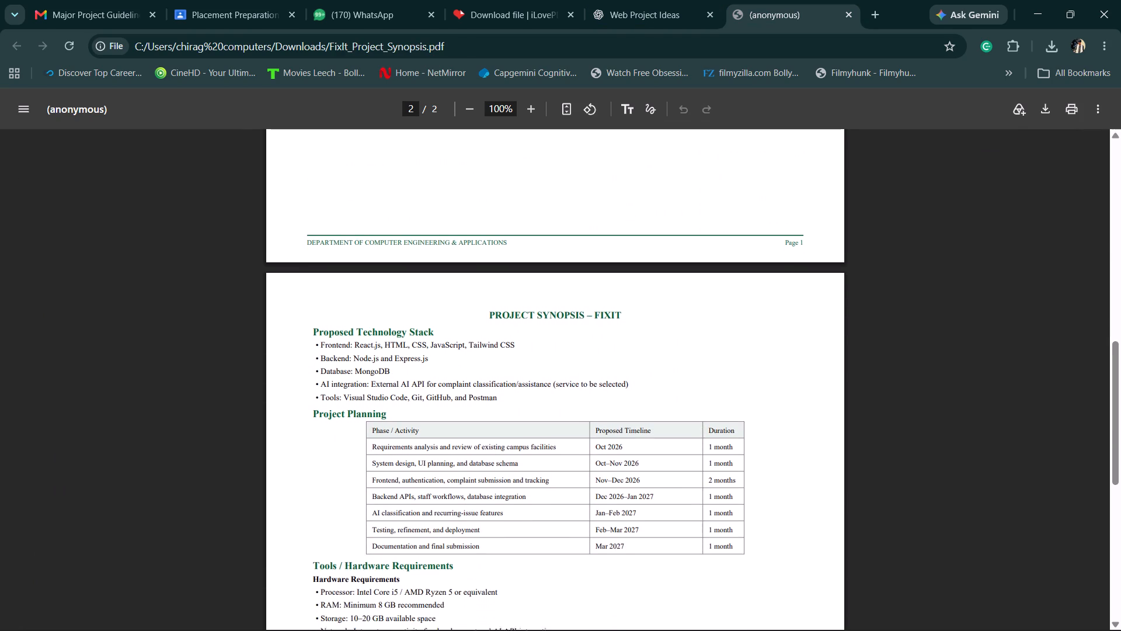
{"action": "scroll", "coordinate": [366, 412], "scroll_direction": "down", "scroll_amount": 1}
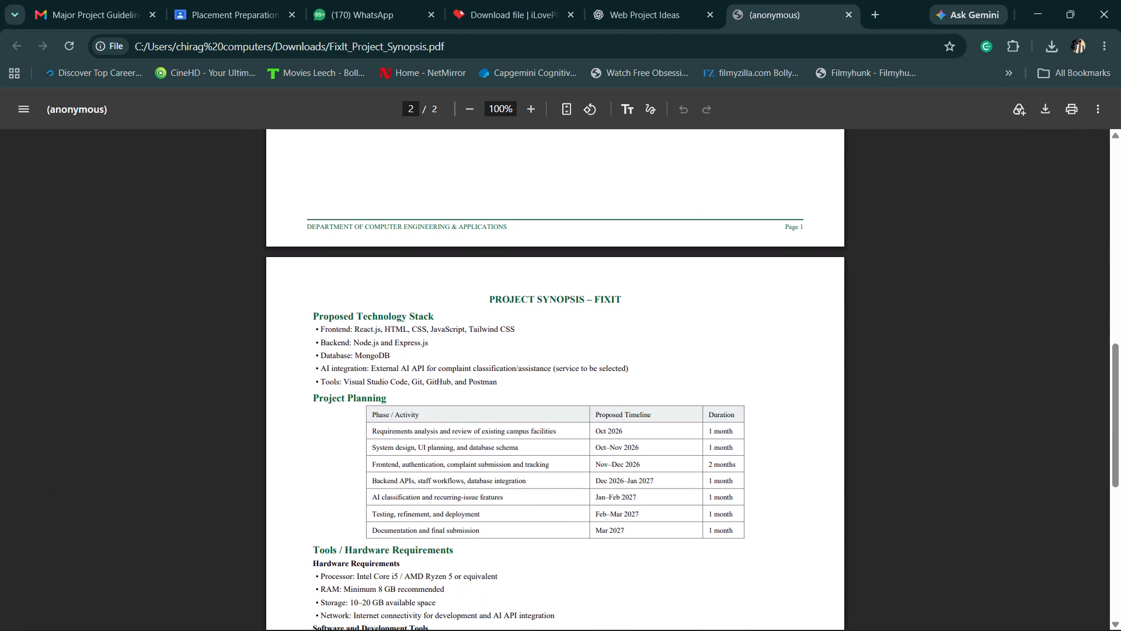
{"action": "scroll", "coordinate": [366, 412], "scroll_direction": "down", "scroll_amount": 1}
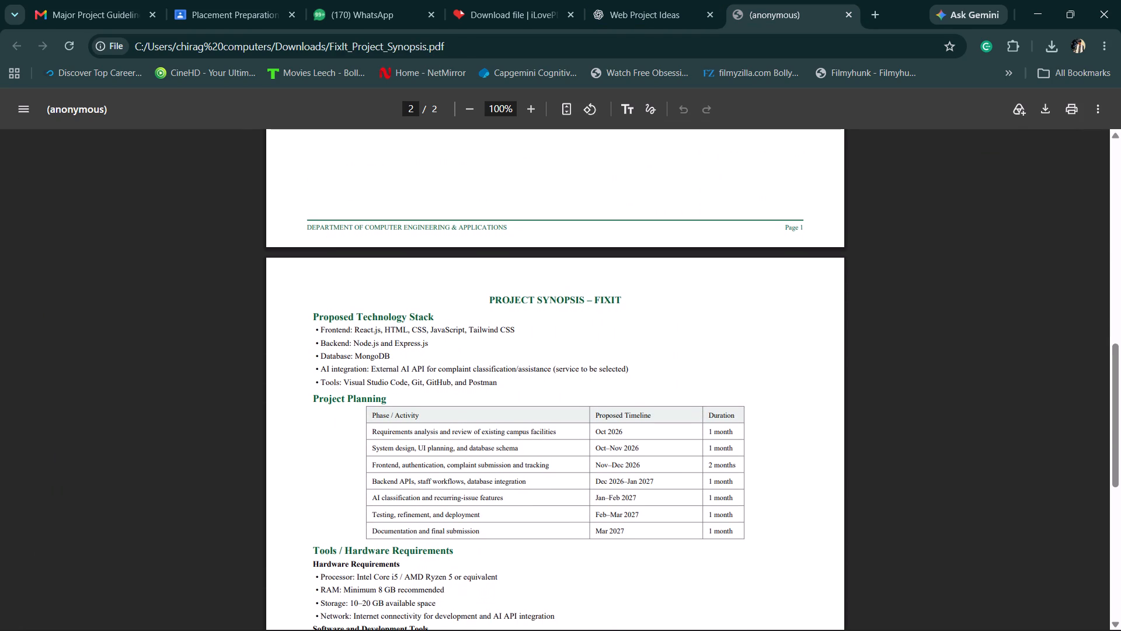
{"action": "scroll", "coordinate": [366, 412], "scroll_direction": "up", "scroll_amount": 2}
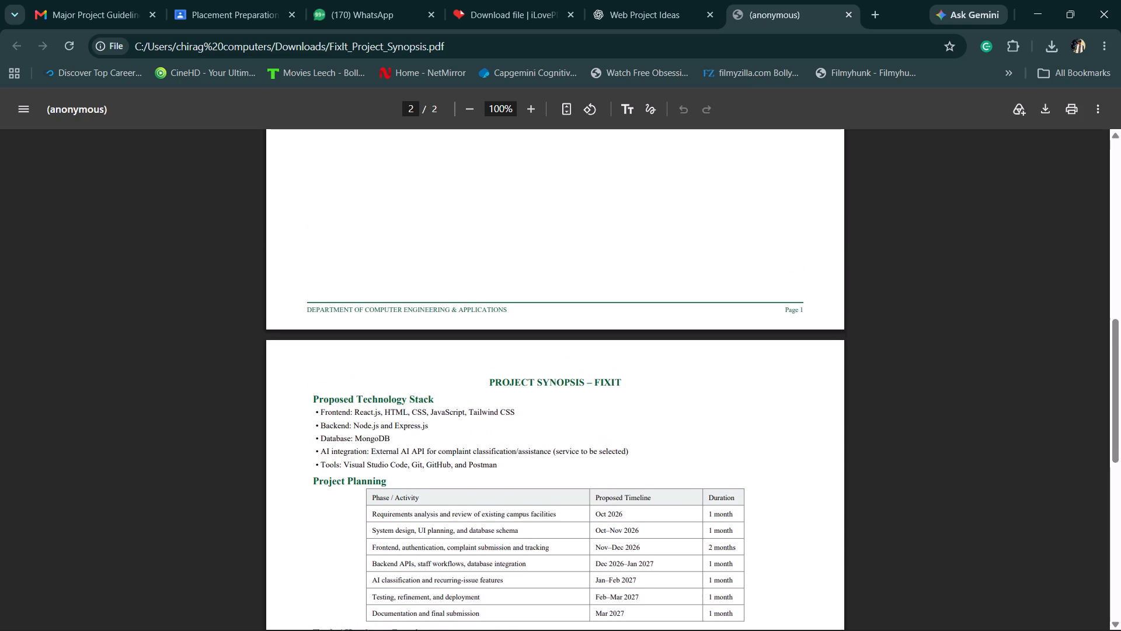
Replace the three bullets under Innovation in the Word synopsis with the five Innovation / Key Features bullets copied from the PDF.
{"action": "scroll", "coordinate": [366, 412], "scroll_direction": "up", "scroll_amount": 3}
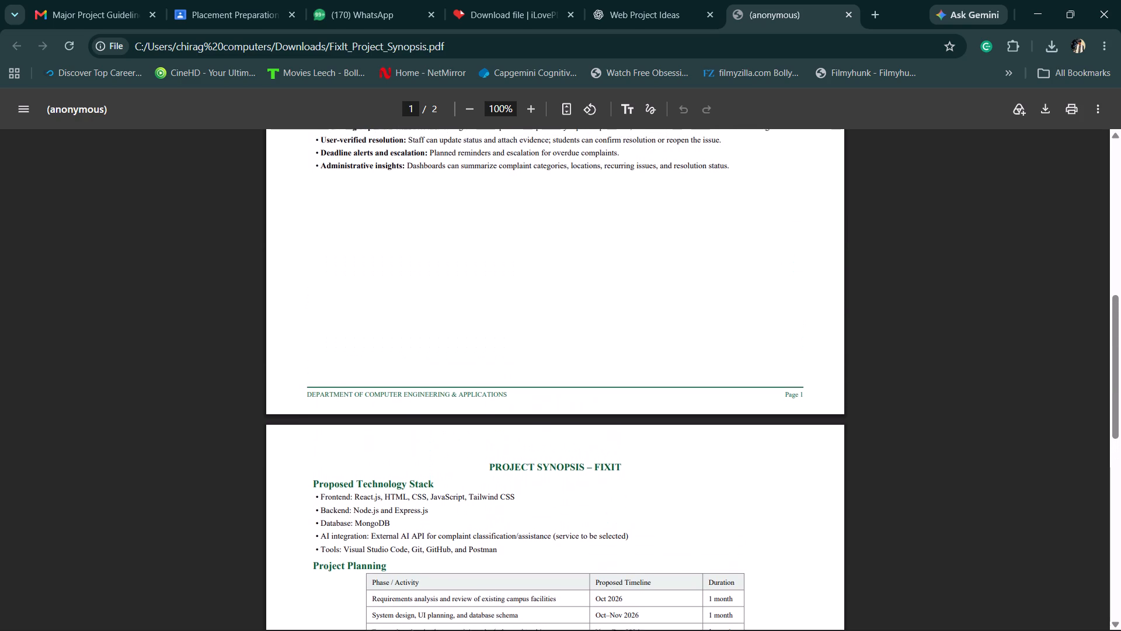
{"action": "scroll", "coordinate": [366, 412], "scroll_direction": "up", "scroll_amount": 1}
{"action": "scroll", "coordinate": [366, 412], "scroll_direction": "down", "scroll_amount": 1}
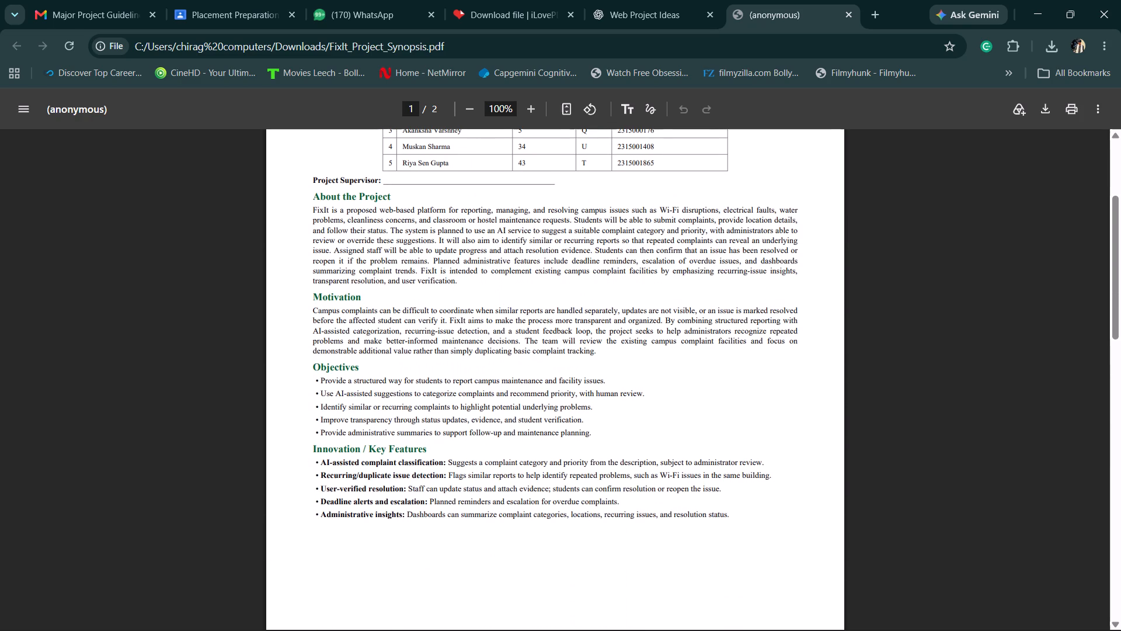
{"action": "left_click_drag", "start_coordinate": [314, 465], "coordinate": [712, 514]}
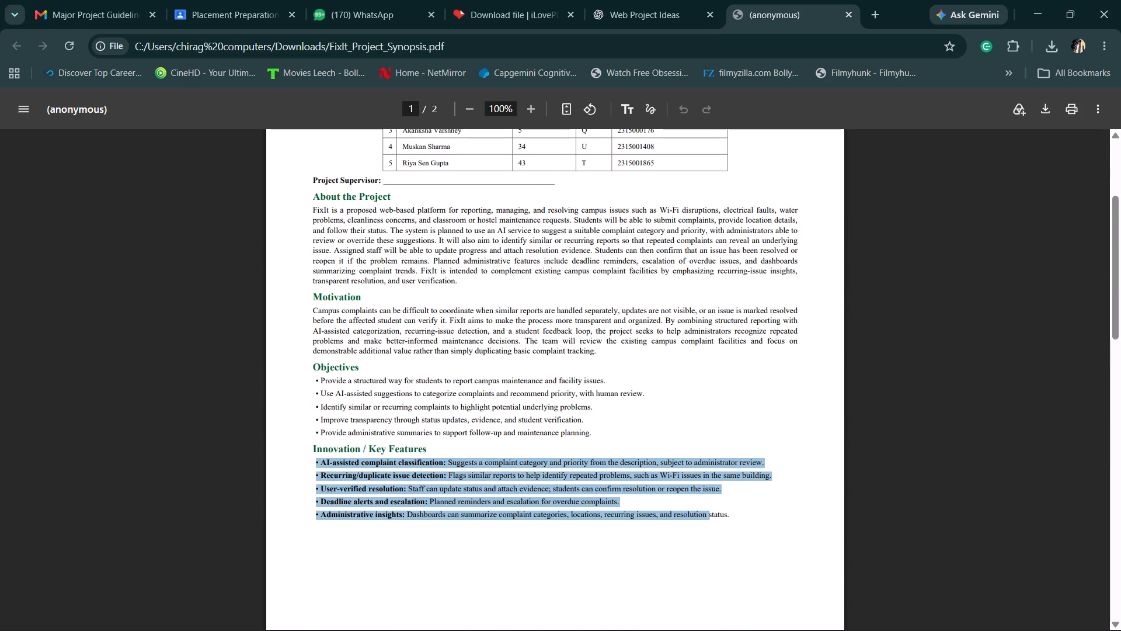
{"action": "left_click_drag", "start_coordinate": [712, 514], "coordinate": [733, 514]}
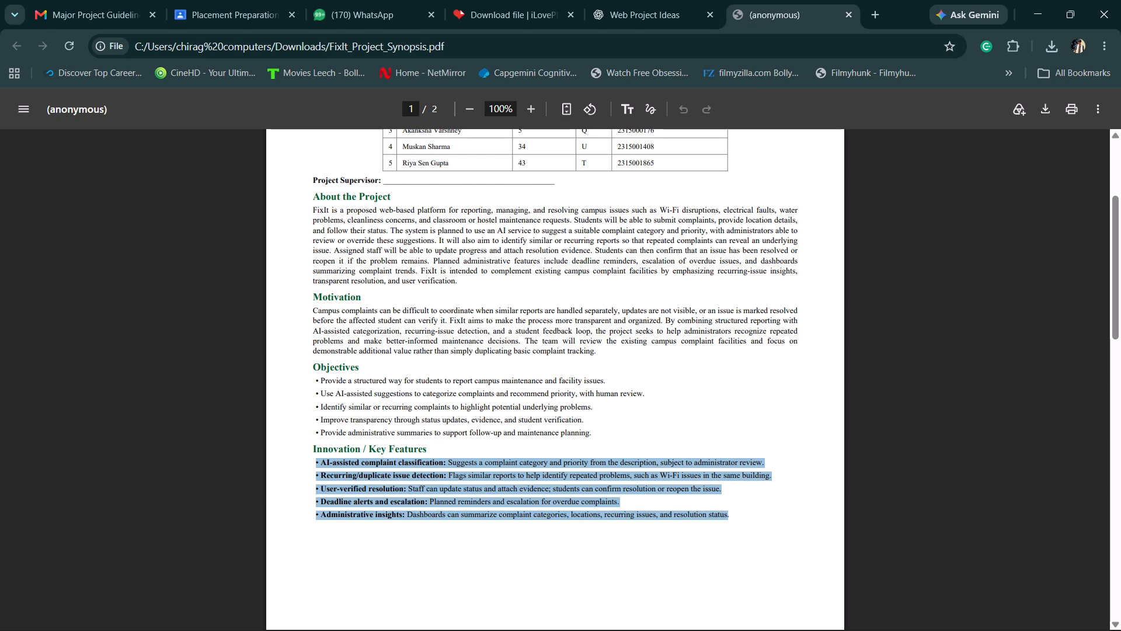
{"action": "key", "text": "ctrl+c"}
{"action": "left_click", "coordinate": [757, 614]}
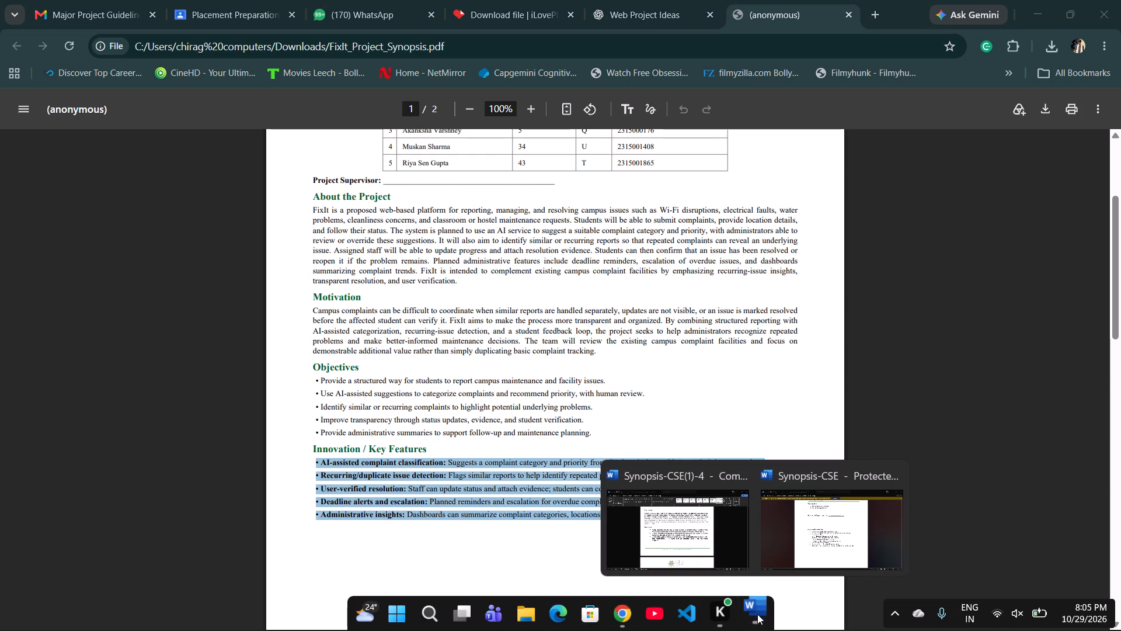
{"action": "left_click", "coordinate": [695, 528]}
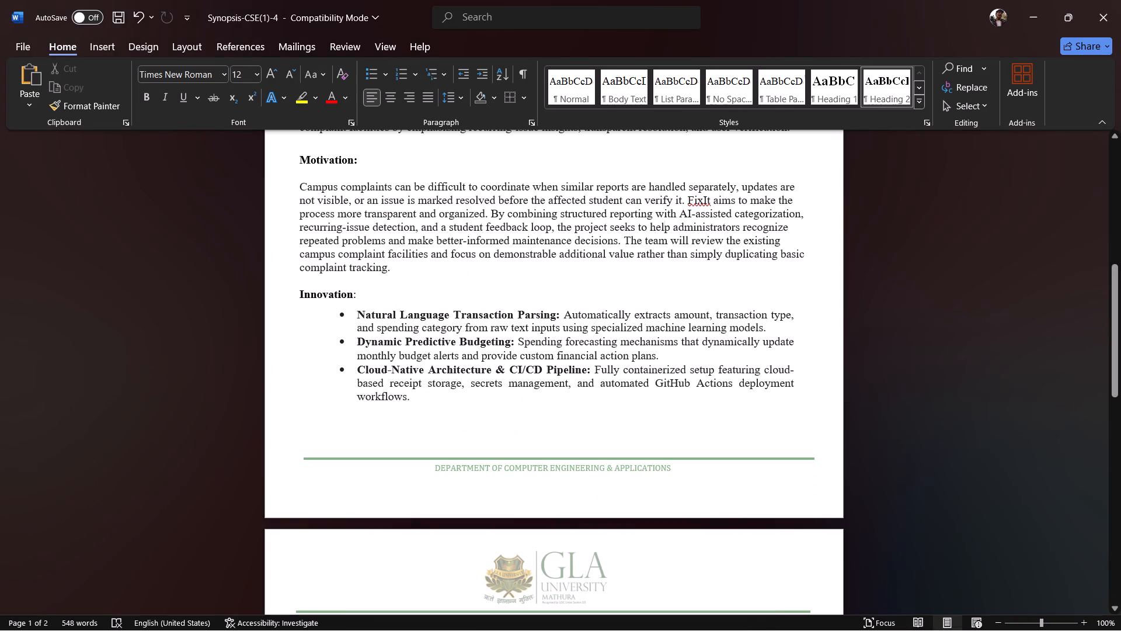
{"action": "left_click_drag", "start_coordinate": [335, 313], "coordinate": [455, 399]}
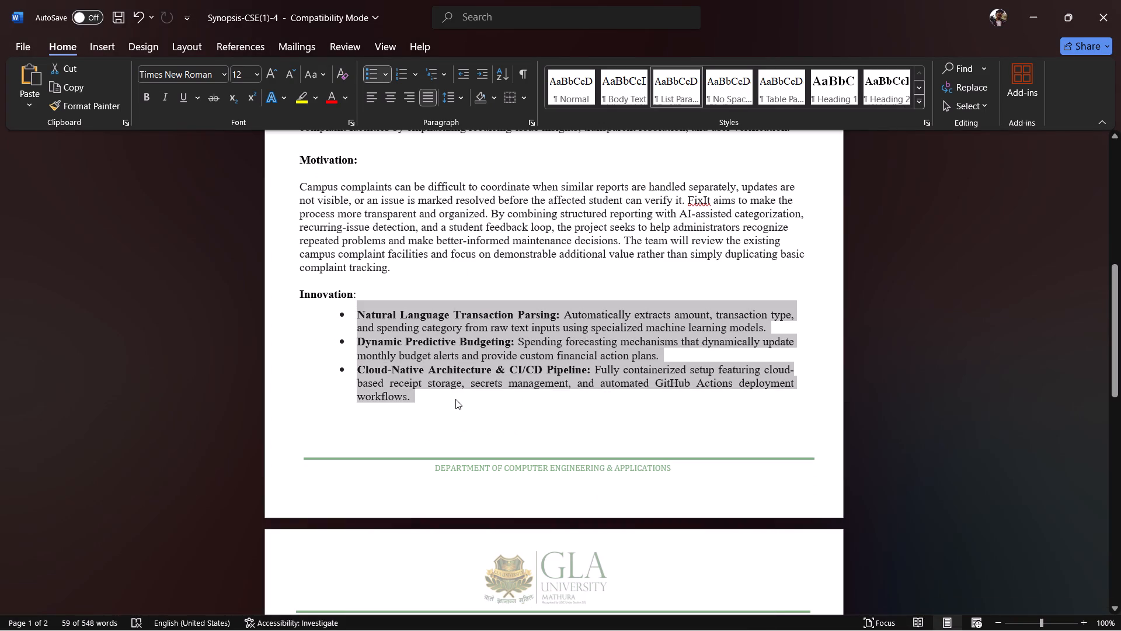
{"action": "key", "text": "ctrl+v"}
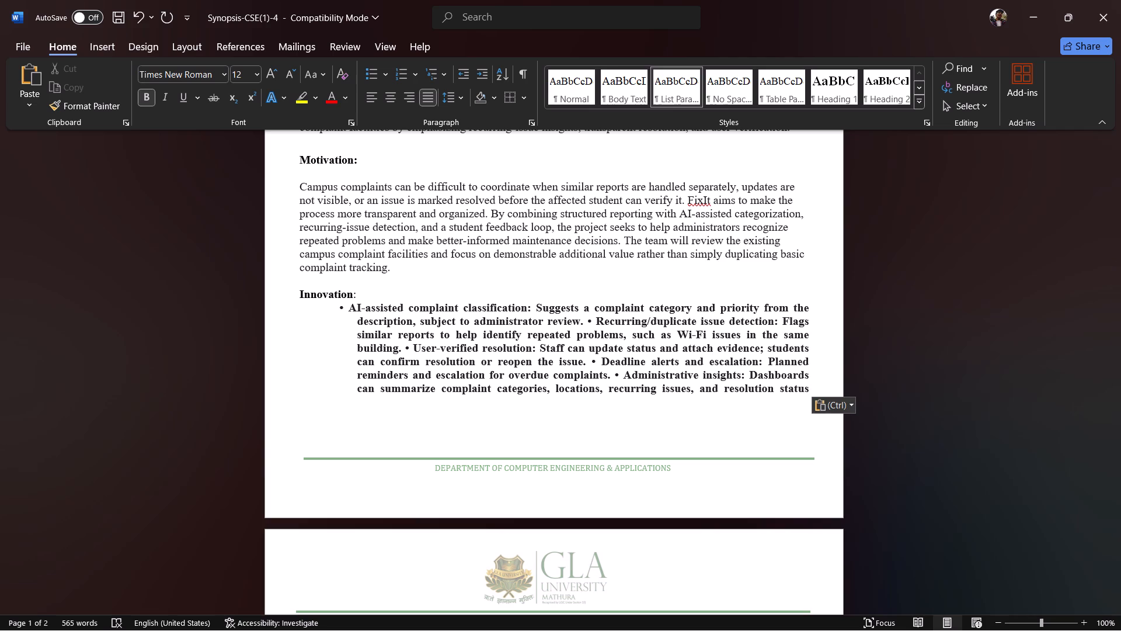
Split the pasted Innovation text into five separate lines, one for each bulleted feature.
{"action": "left_click", "coordinate": [589, 323]}
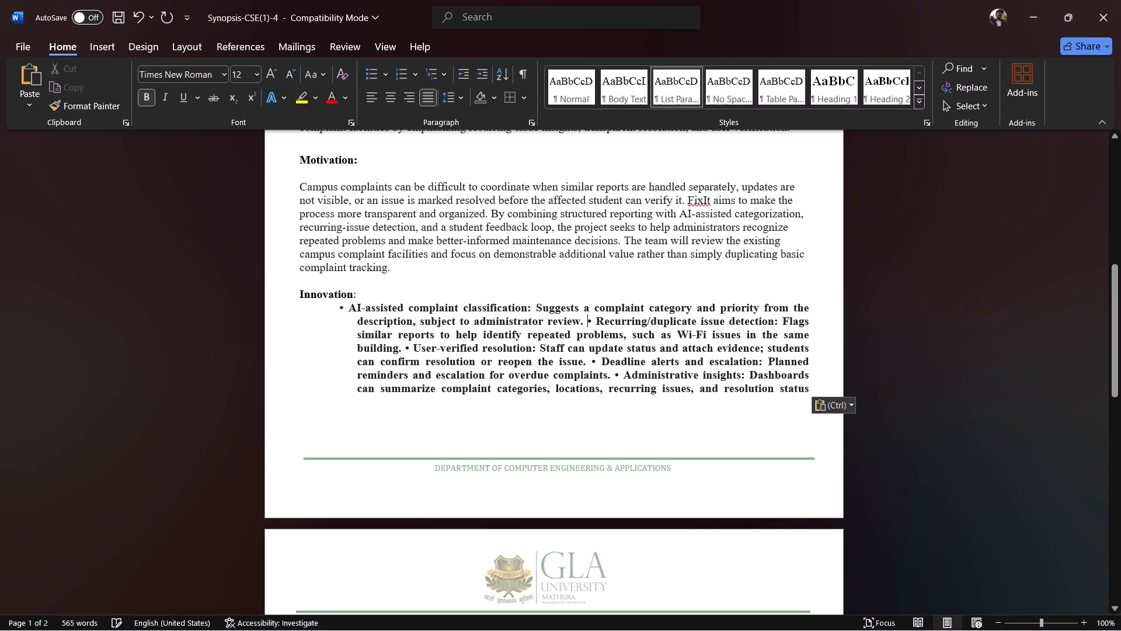
{"action": "key", "text": "Return"}
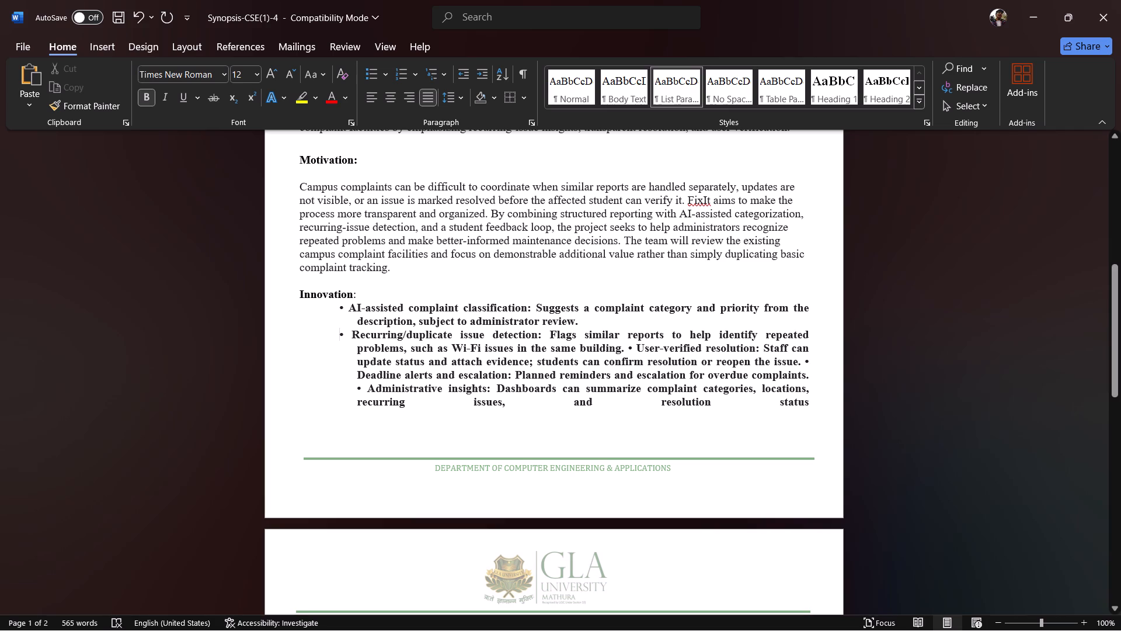
{"action": "left_click", "coordinate": [628, 349]}
{"action": "key", "text": "Return"}
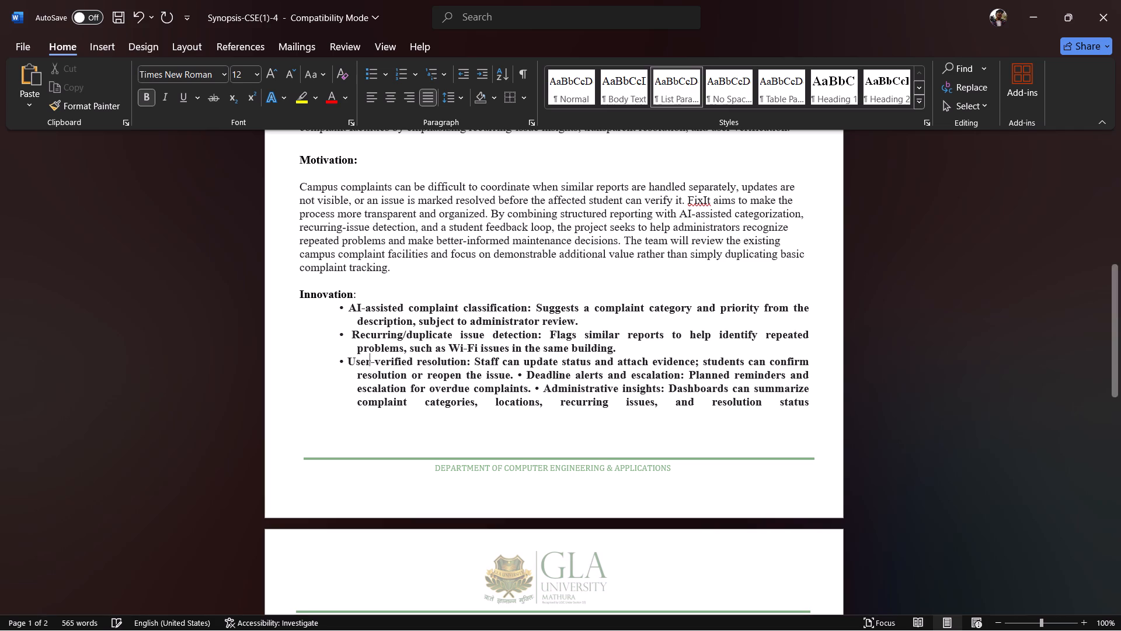
{"action": "left_click", "coordinate": [518, 372]}
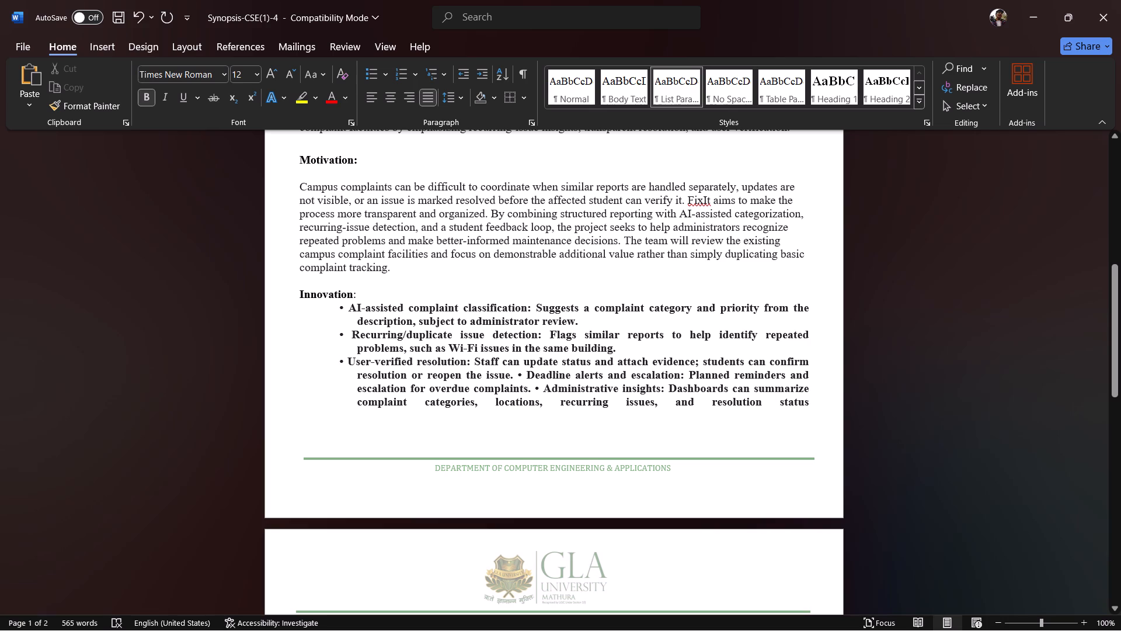
{"action": "key", "text": "Return"}
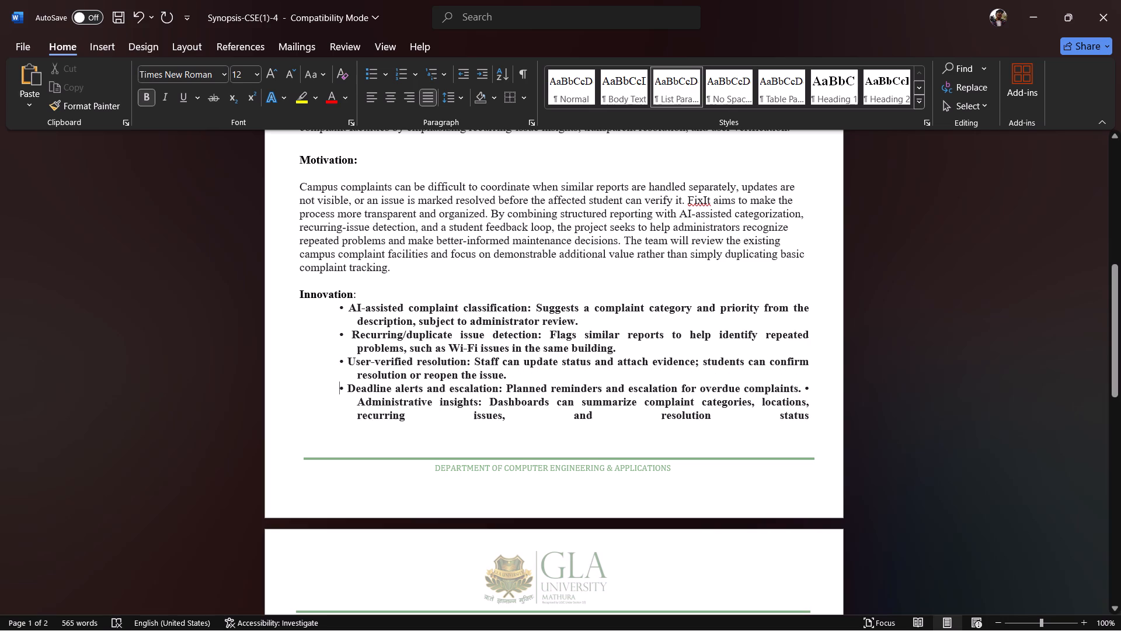
{"action": "left_click", "coordinate": [805, 389]}
{"action": "key", "text": "Return"}
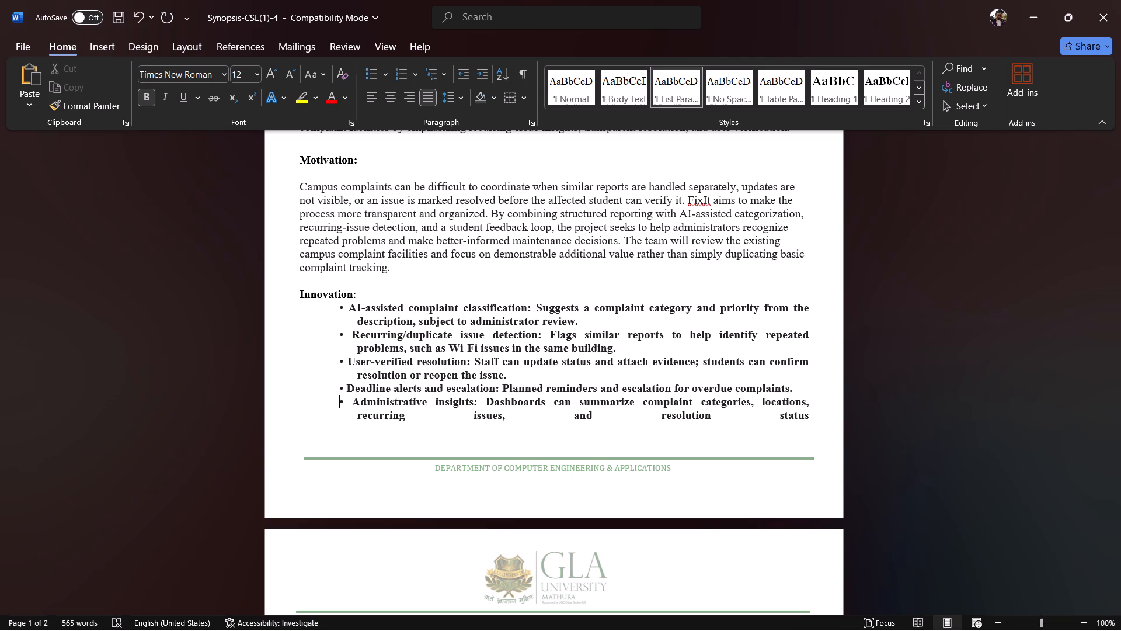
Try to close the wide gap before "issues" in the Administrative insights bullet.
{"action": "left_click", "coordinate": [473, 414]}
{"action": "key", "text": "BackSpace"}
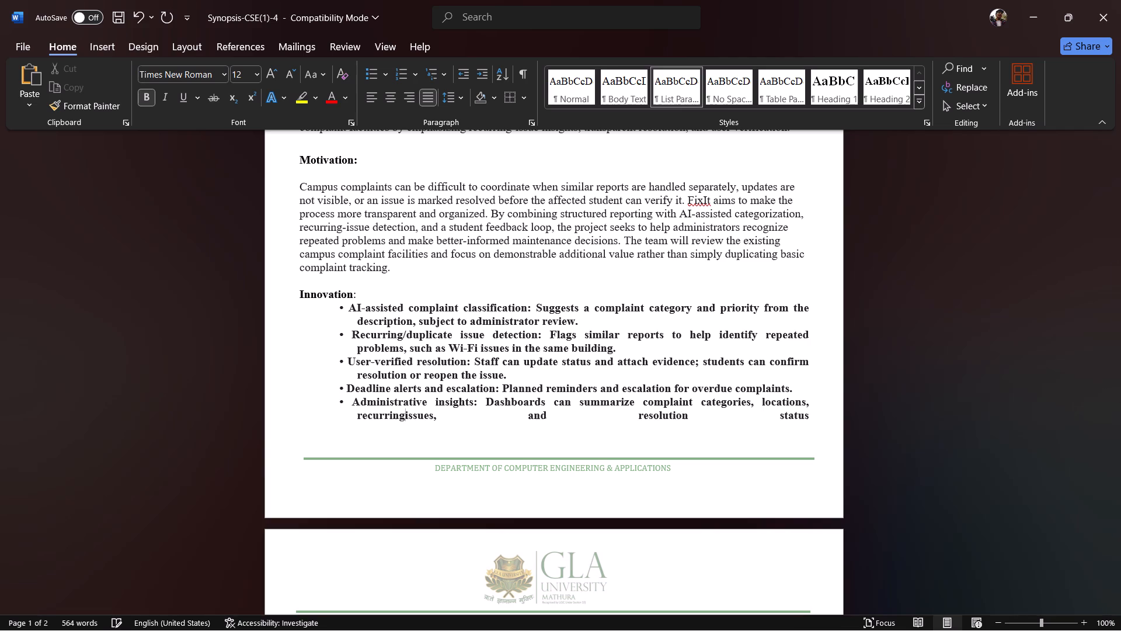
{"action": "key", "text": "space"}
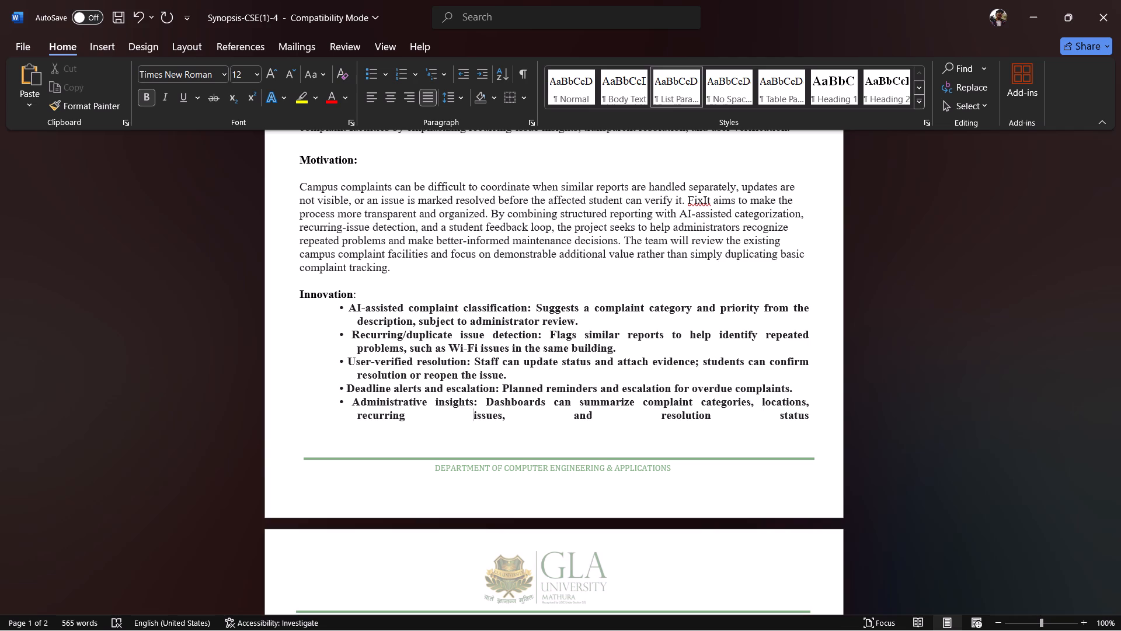
Remove bold from the descriptions of the AI-assisted complaint classification, Recurring/duplicate issue detection and User-verified resolution bullets, keeping their labels bold.
{"action": "scroll", "coordinate": [535, 471], "scroll_direction": "down", "scroll_amount": 2}
{"action": "scroll", "coordinate": [535, 471], "scroll_direction": "up", "scroll_amount": 3}
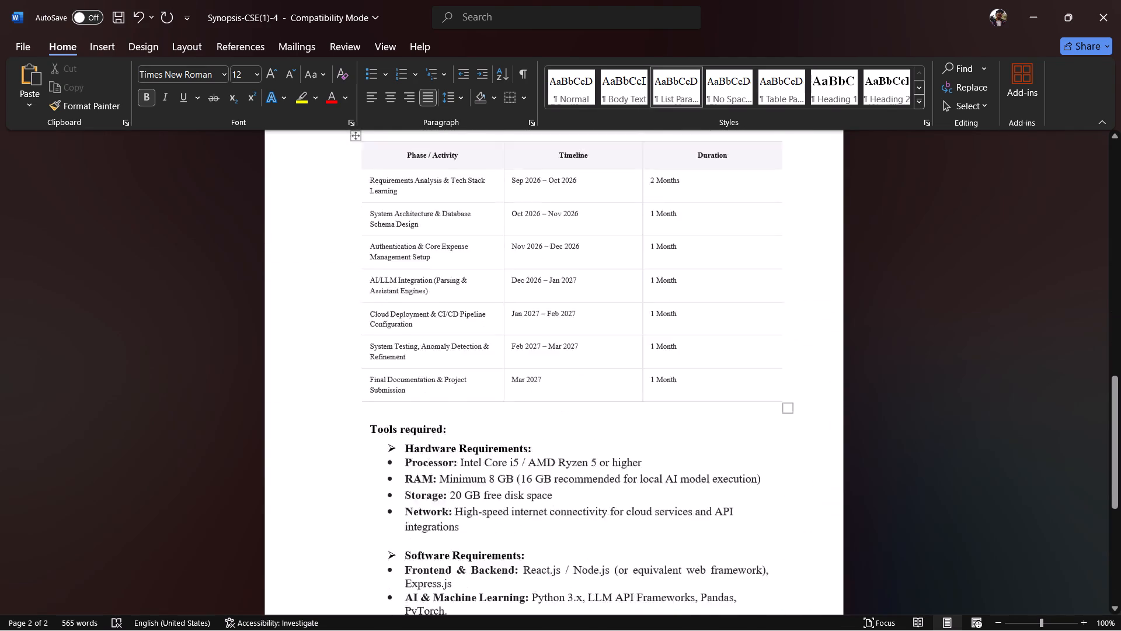
{"action": "scroll", "coordinate": [535, 471], "scroll_direction": "up", "scroll_amount": 3}
{"action": "scroll", "coordinate": [535, 471], "scroll_direction": "down", "scroll_amount": 1}
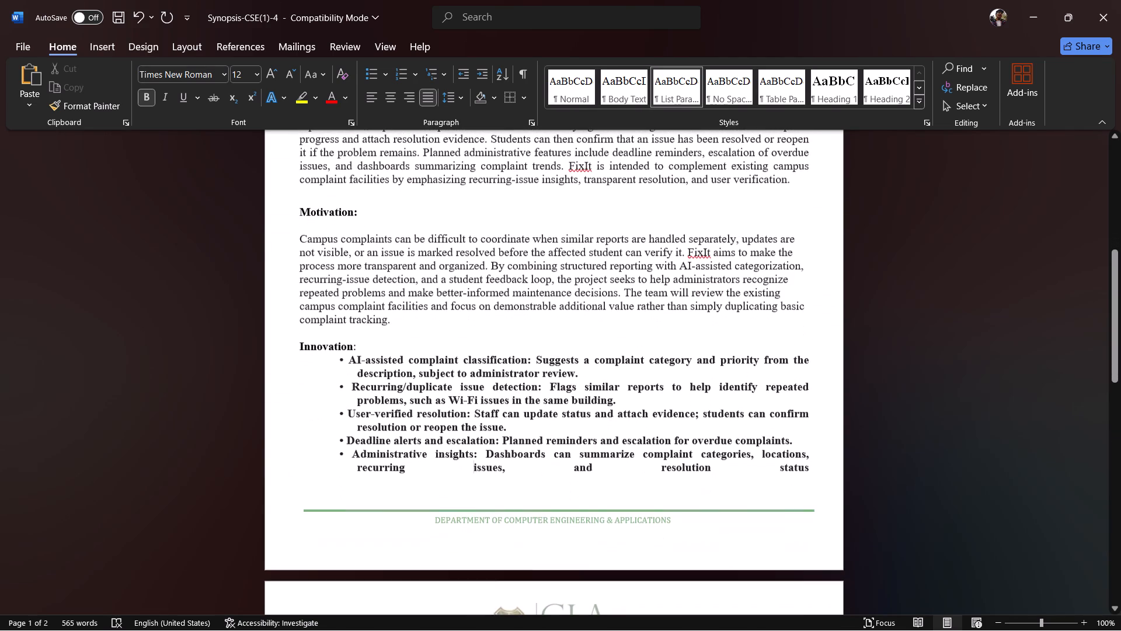
{"action": "left_click_drag", "start_coordinate": [535, 358], "coordinate": [572, 380]}
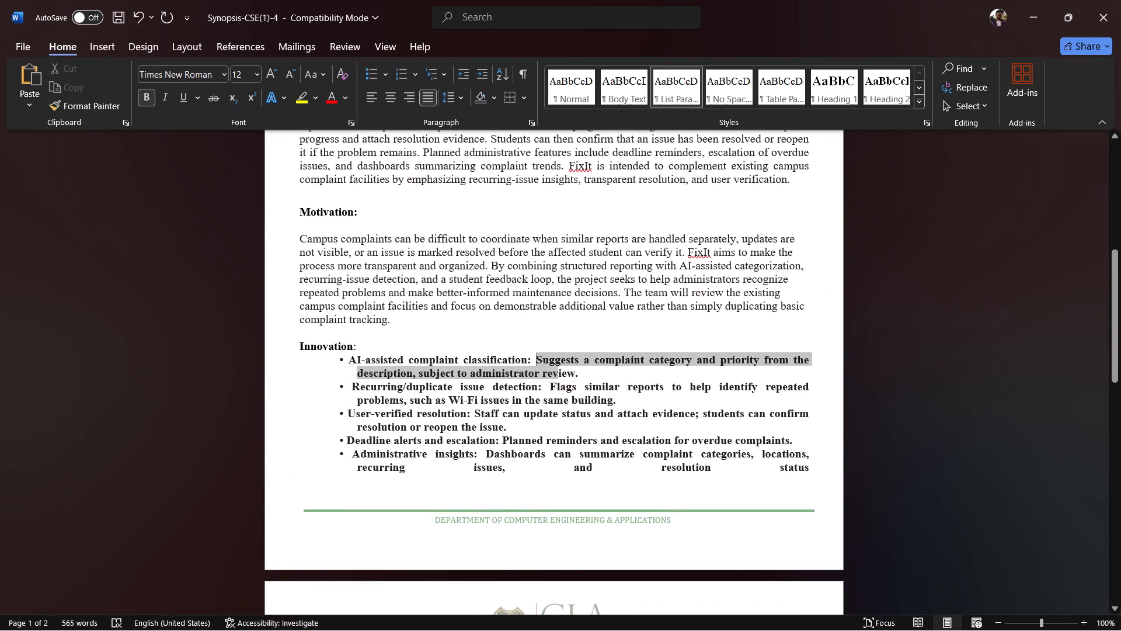
{"action": "left_click_drag", "start_coordinate": [572, 380], "coordinate": [579, 375]}
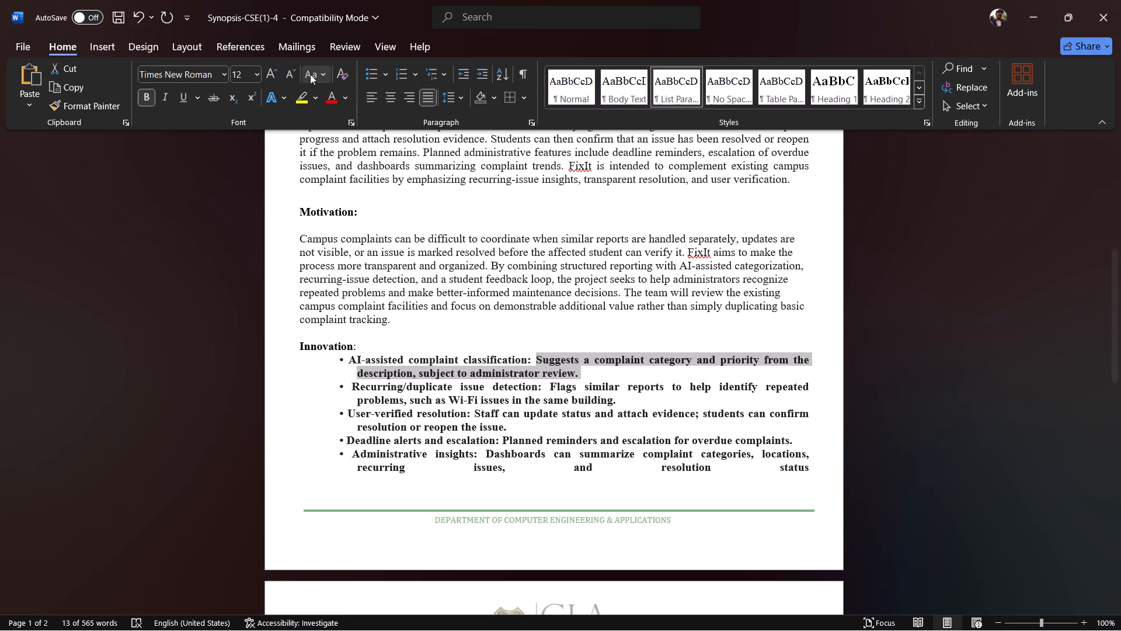
{"action": "left_click", "coordinate": [142, 99]}
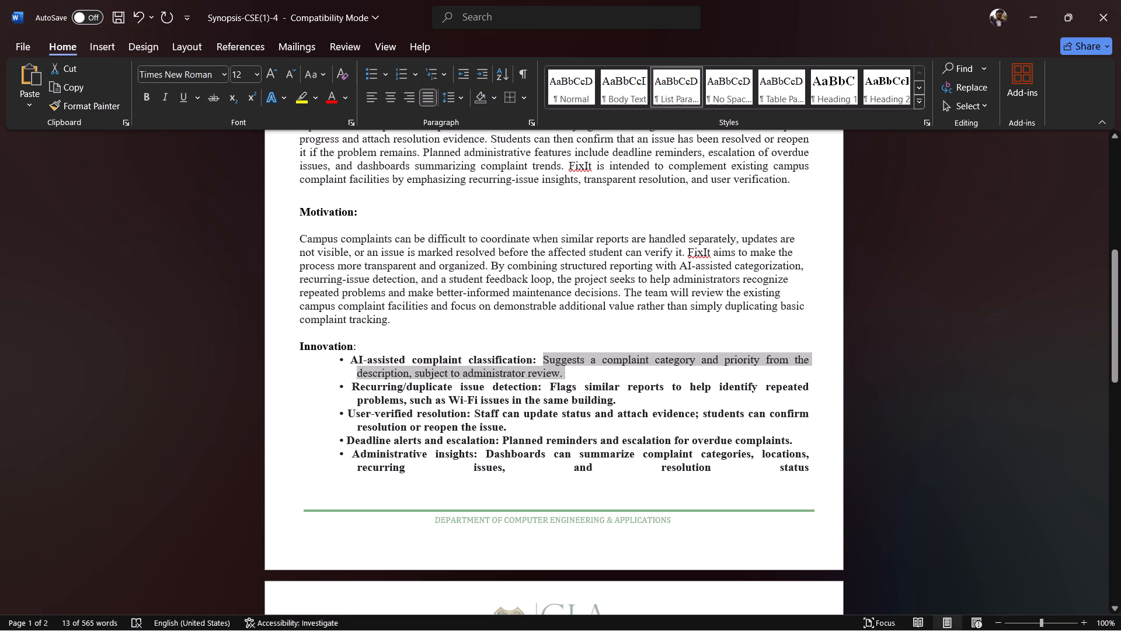
{"action": "left_click_drag", "start_coordinate": [549, 387], "coordinate": [615, 402]}
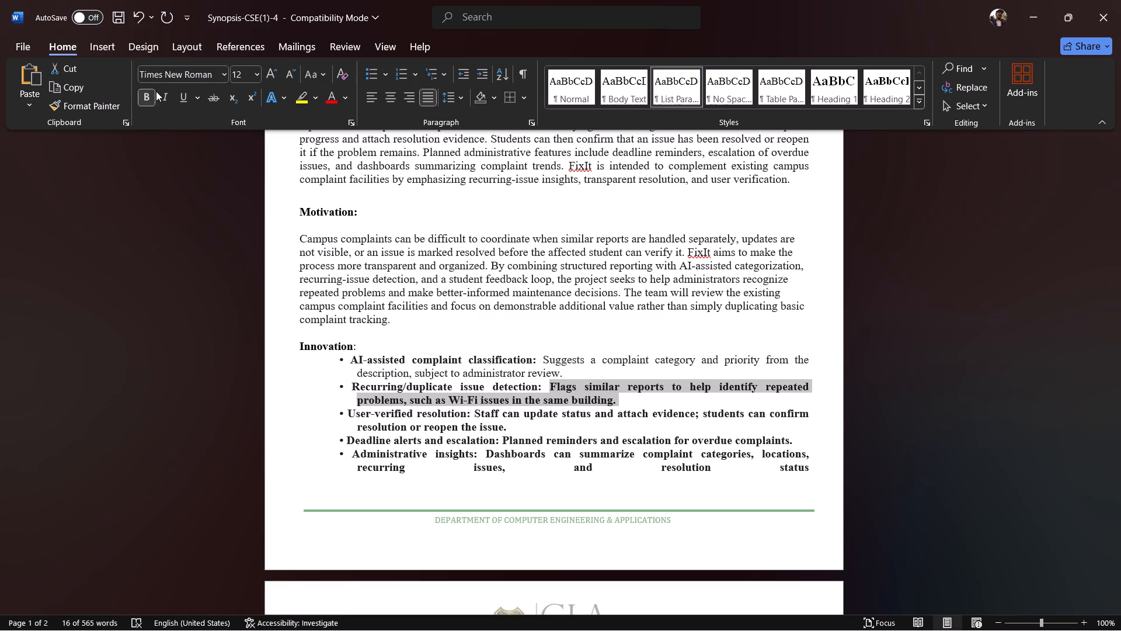
{"action": "left_click", "coordinate": [154, 92]}
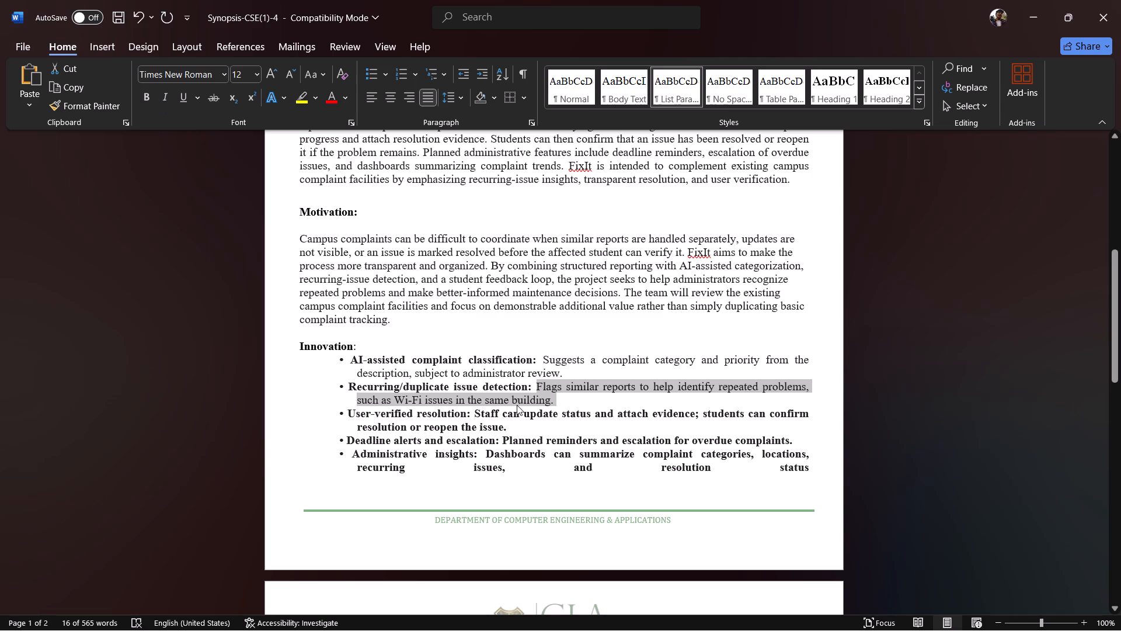
{"action": "left_click_drag", "start_coordinate": [476, 413], "coordinate": [507, 427]}
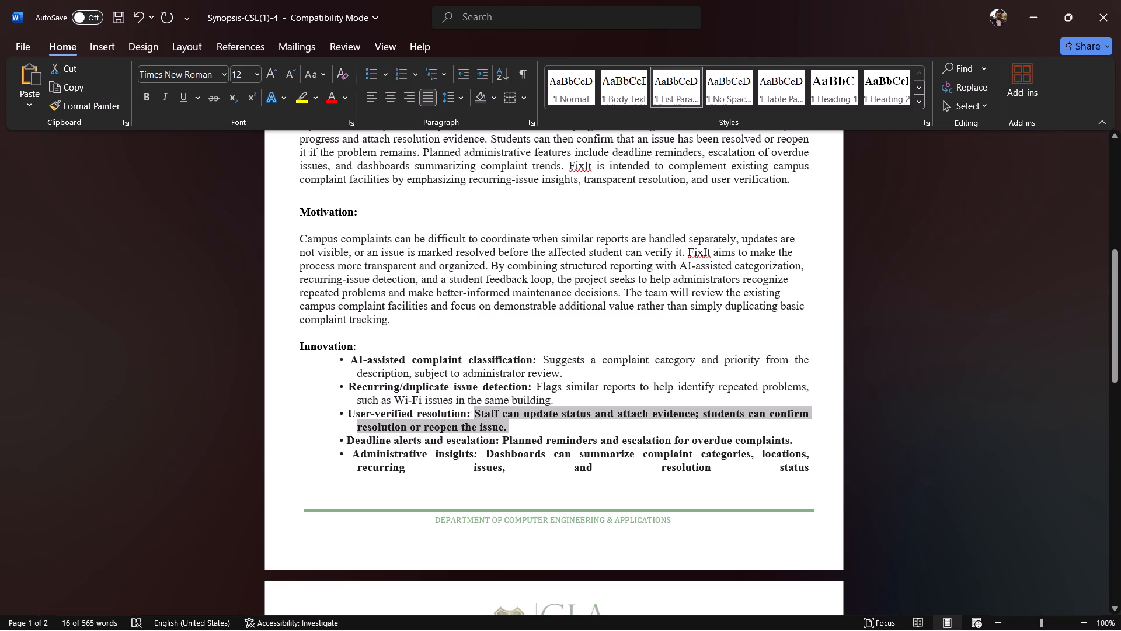
{"action": "left_click_drag", "start_coordinate": [507, 427], "coordinate": [506, 427]}
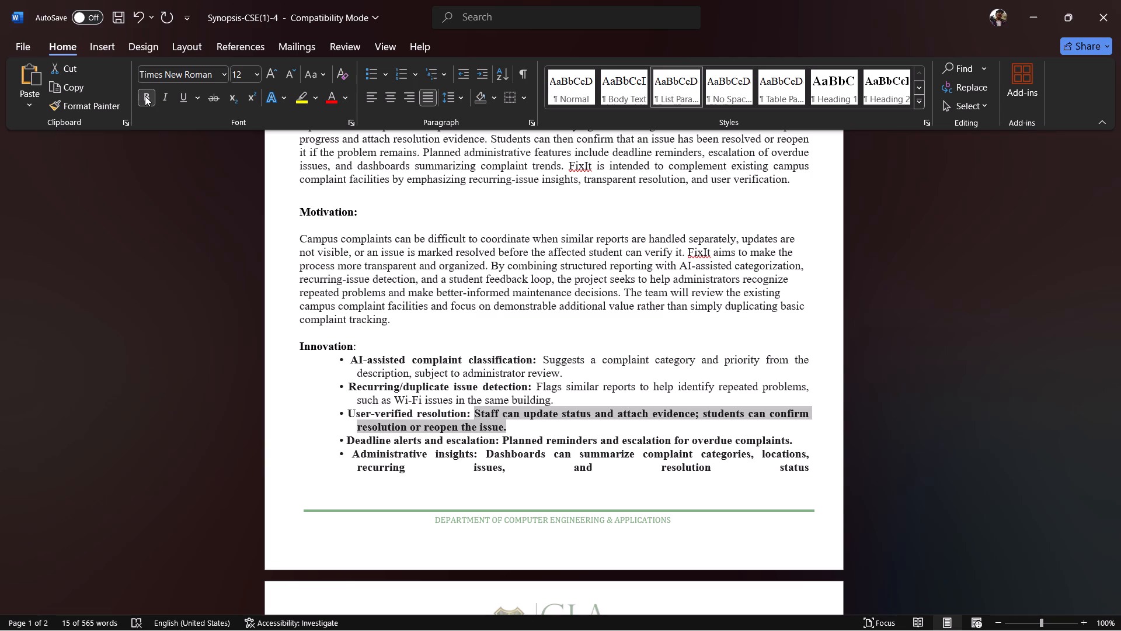
{"action": "left_click", "coordinate": [145, 96]}
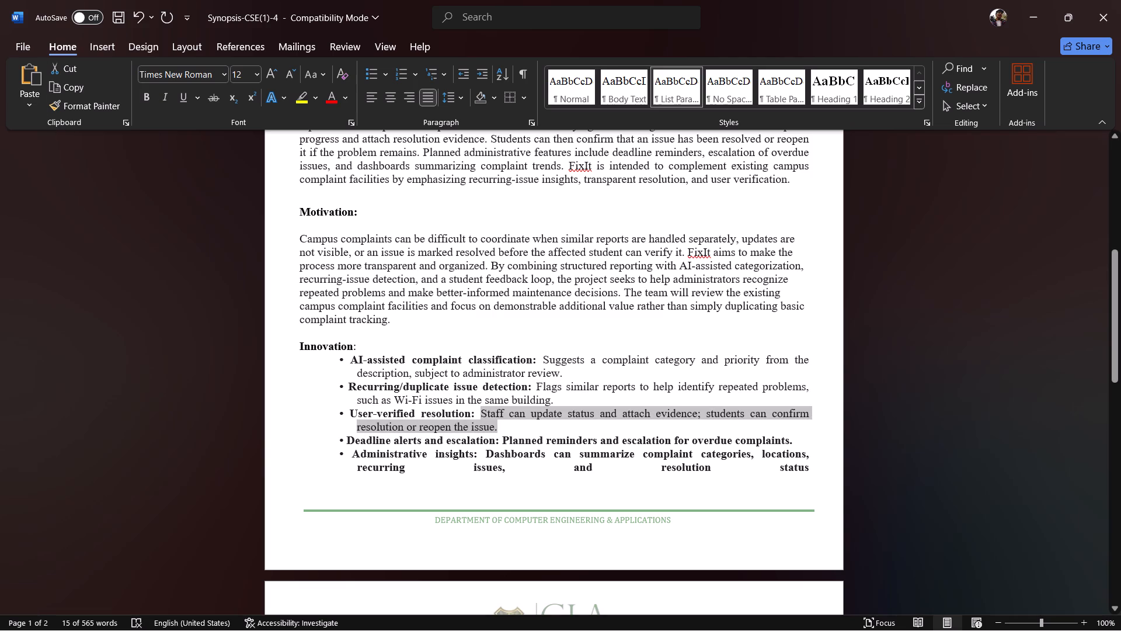
Remove bold from the descriptions of the Deadline alerts and escalation and Administrative insights bullets, keeping their labels bold.
{"action": "left_click_drag", "start_coordinate": [502, 441], "coordinate": [787, 438]}
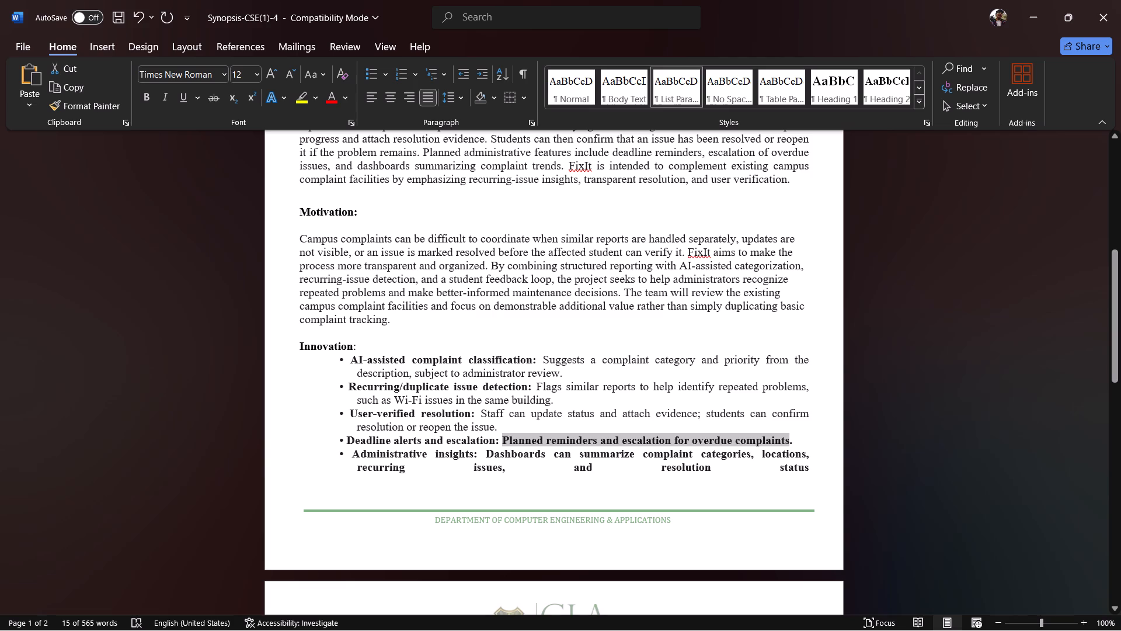
{"action": "left_click_drag", "start_coordinate": [787, 438], "coordinate": [792, 438]}
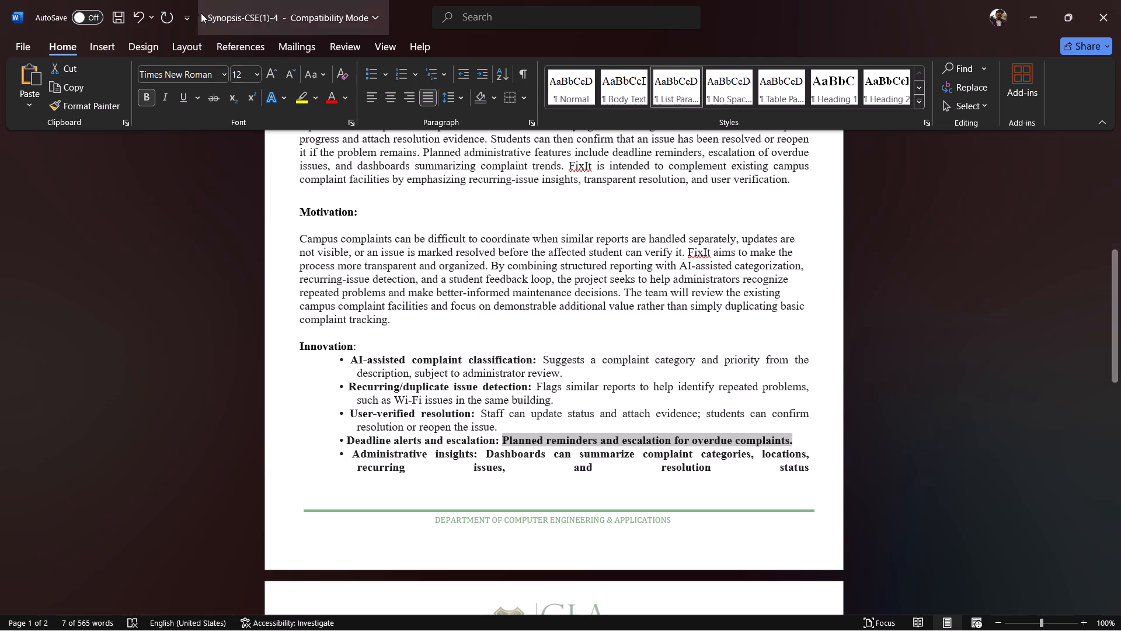
{"action": "left_click", "coordinate": [144, 100]}
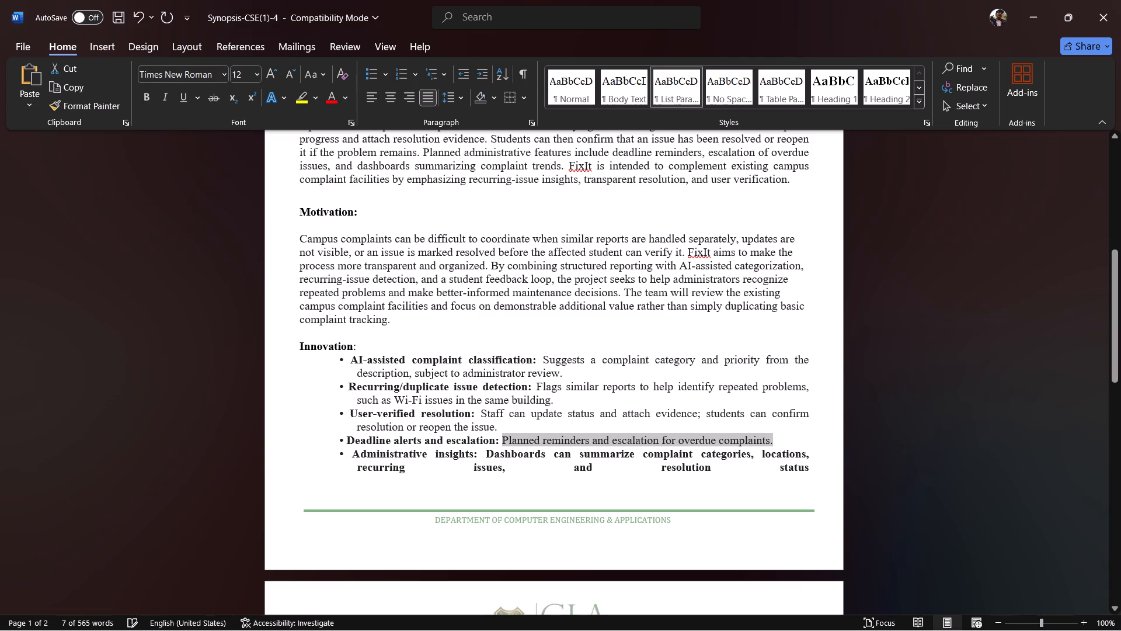
{"action": "left_click_drag", "start_coordinate": [486, 452], "coordinate": [516, 466]}
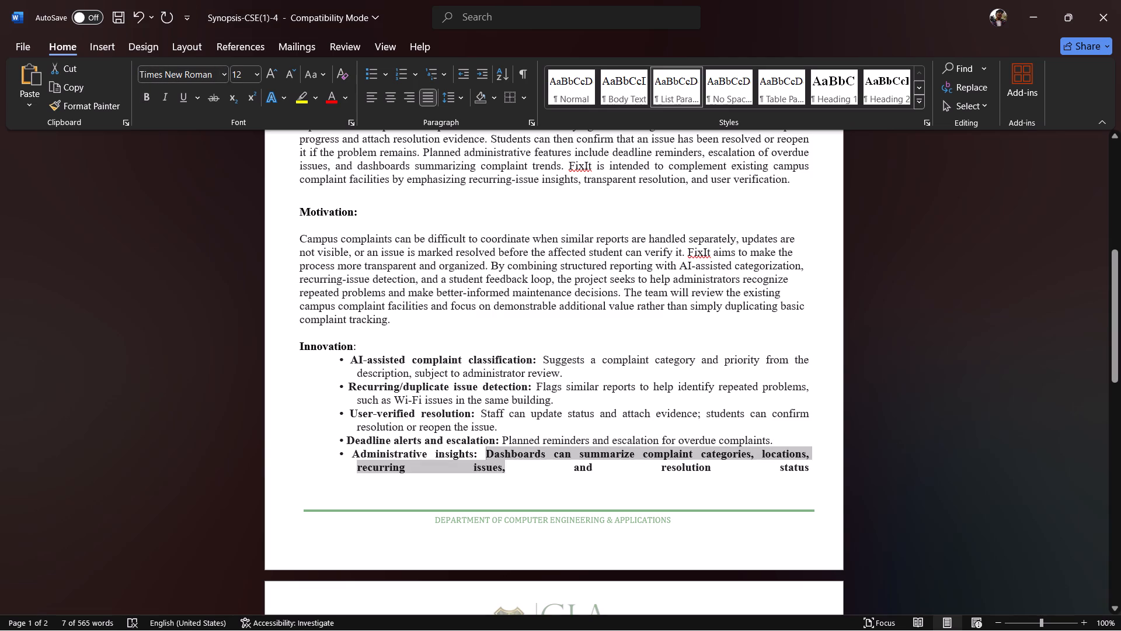
{"action": "left_click_drag", "start_coordinate": [516, 466], "coordinate": [812, 462]}
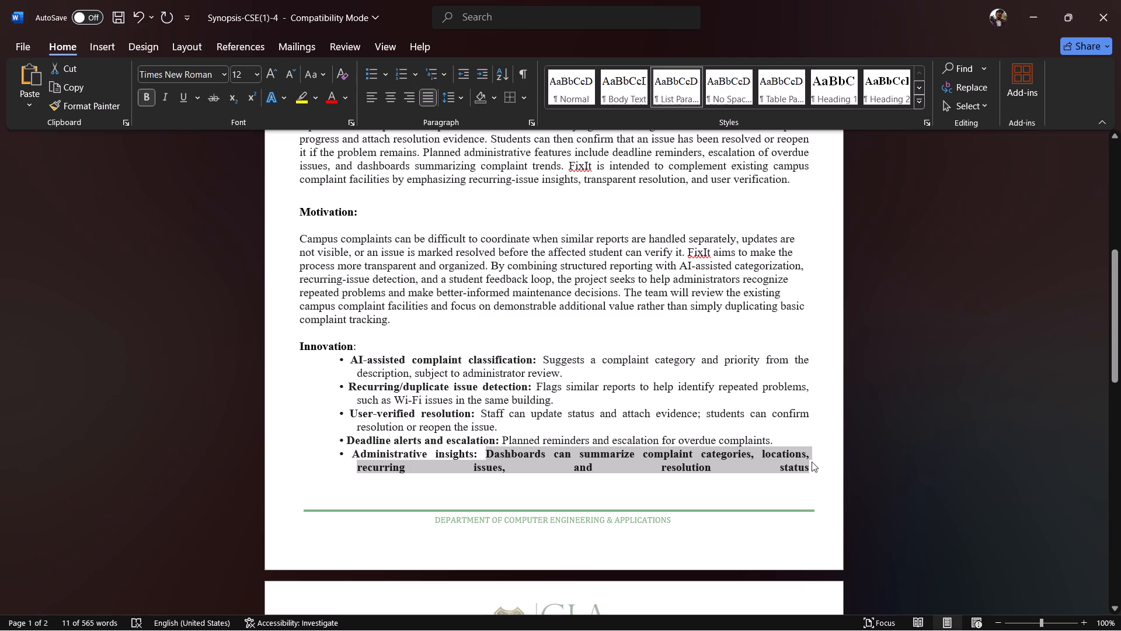
{"action": "left_click", "coordinate": [144, 89]}
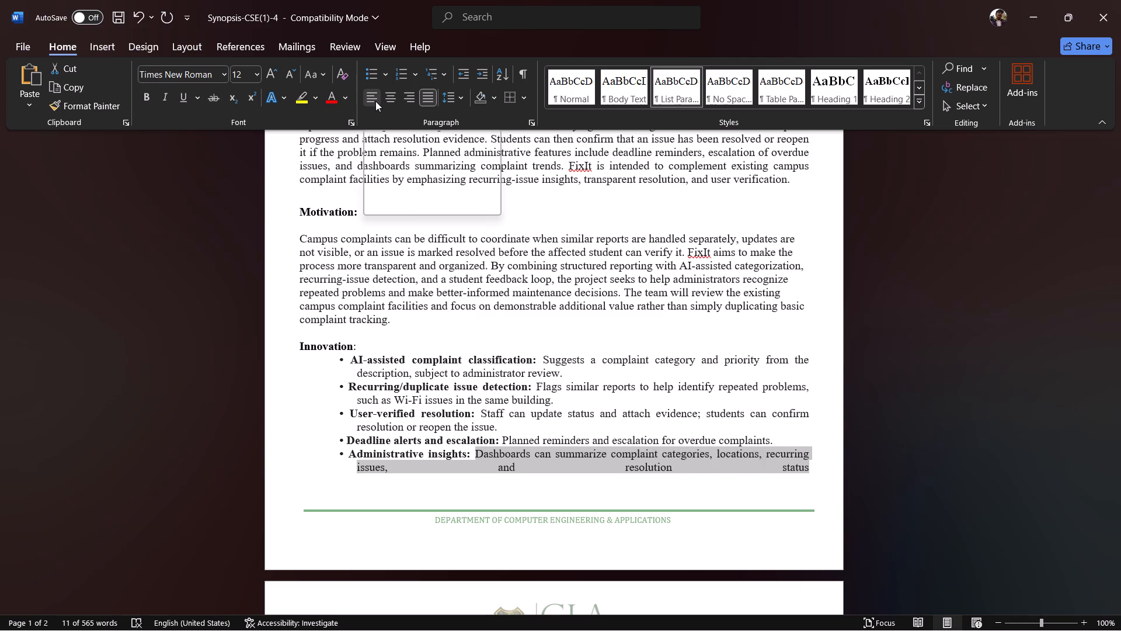
Left-align the Administrative insights bullet to get rid of its stretched word spacing.
{"action": "left_click", "coordinate": [375, 101]}
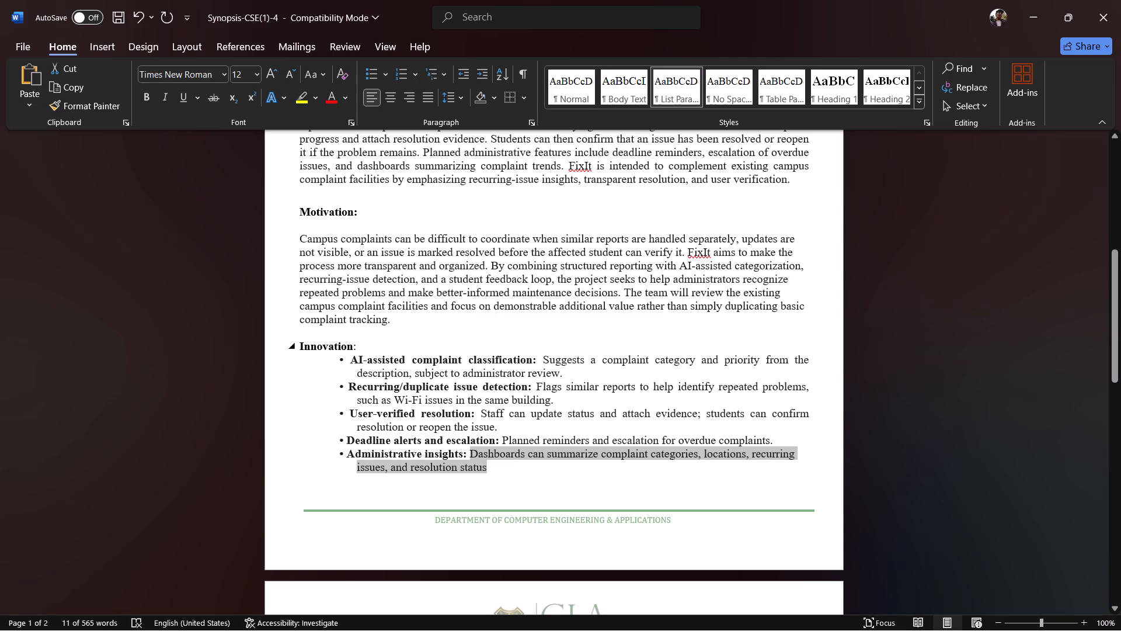
{"action": "left_click", "coordinate": [504, 463]}
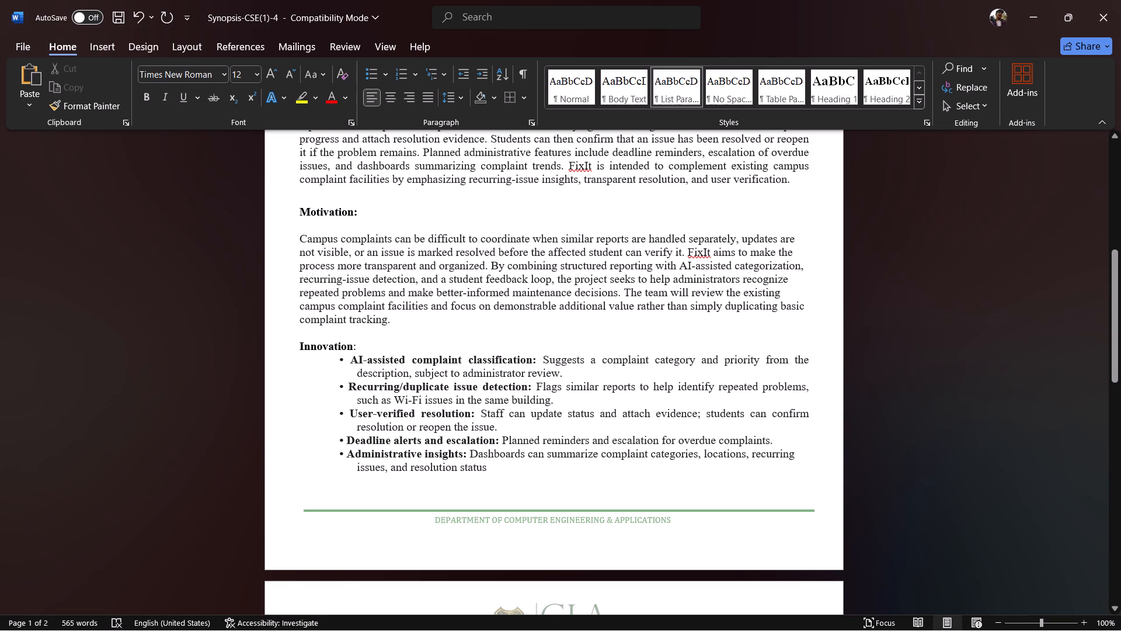
Add a space after the bullet symbol before the Deadline alerts and escalation and Administrative insights labels.
{"action": "left_click", "coordinate": [347, 440]}
{"action": "key", "text": "space"}
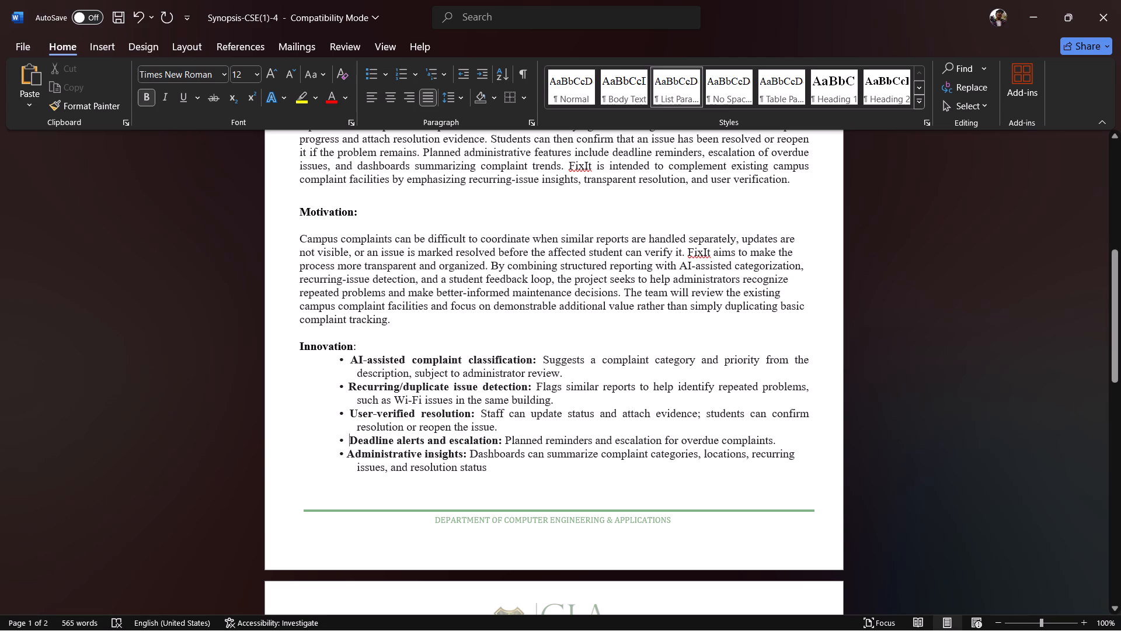
{"action": "left_click", "coordinate": [348, 456]}
{"action": "key", "text": "space"}
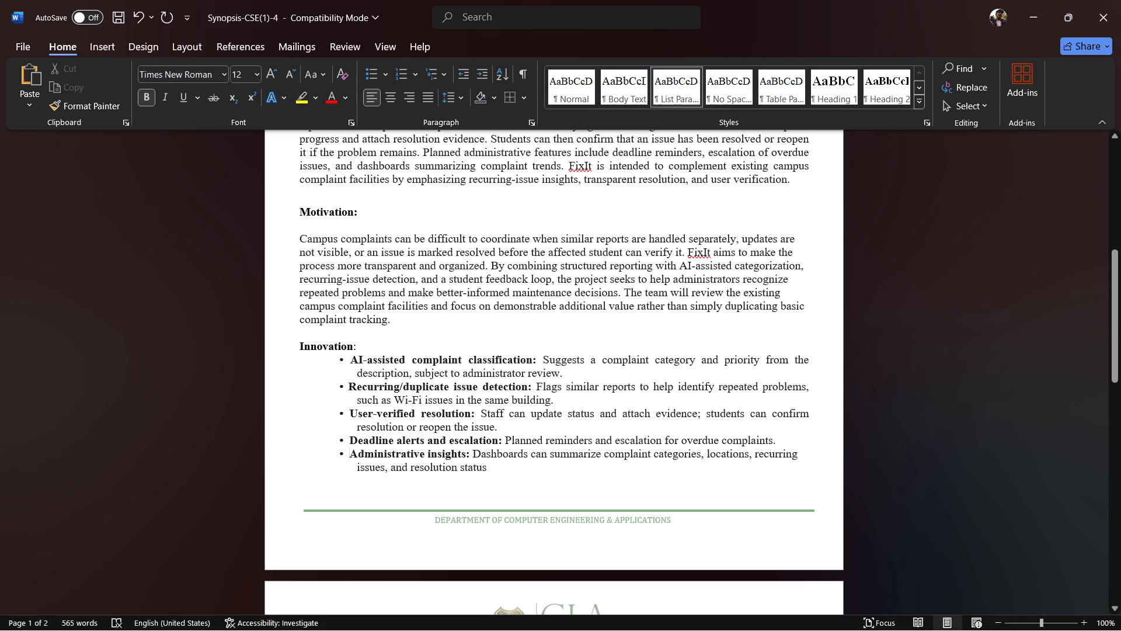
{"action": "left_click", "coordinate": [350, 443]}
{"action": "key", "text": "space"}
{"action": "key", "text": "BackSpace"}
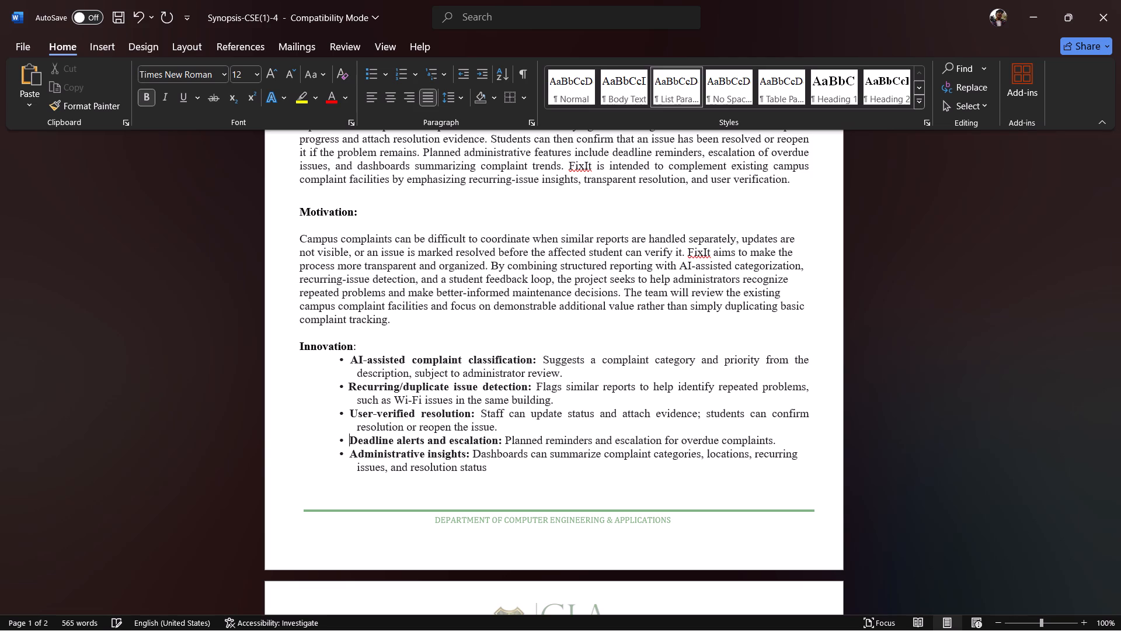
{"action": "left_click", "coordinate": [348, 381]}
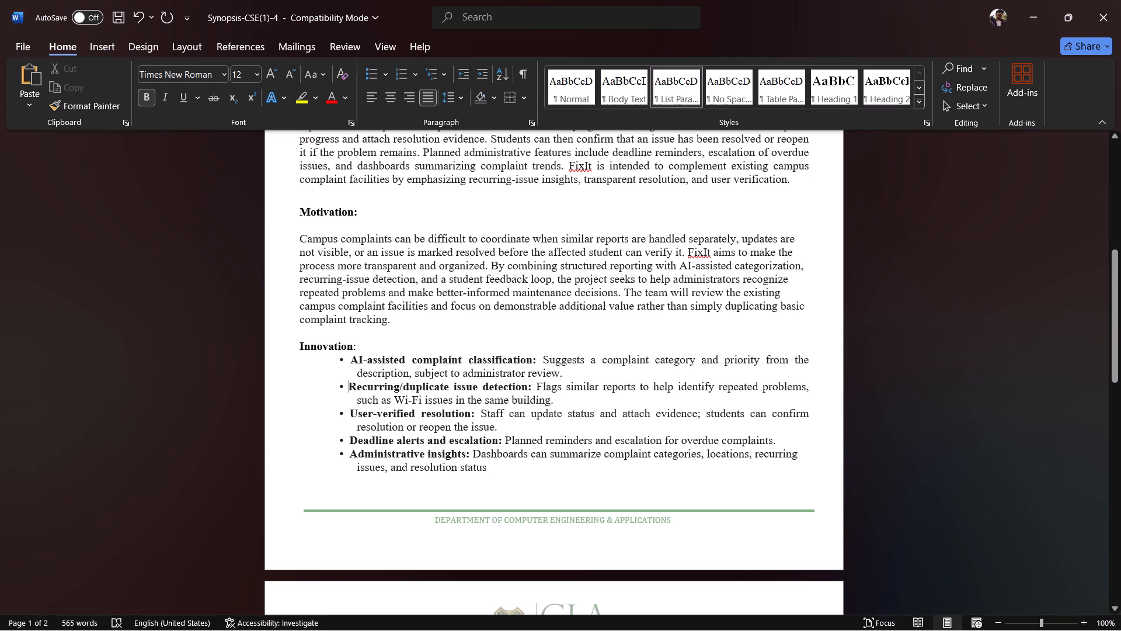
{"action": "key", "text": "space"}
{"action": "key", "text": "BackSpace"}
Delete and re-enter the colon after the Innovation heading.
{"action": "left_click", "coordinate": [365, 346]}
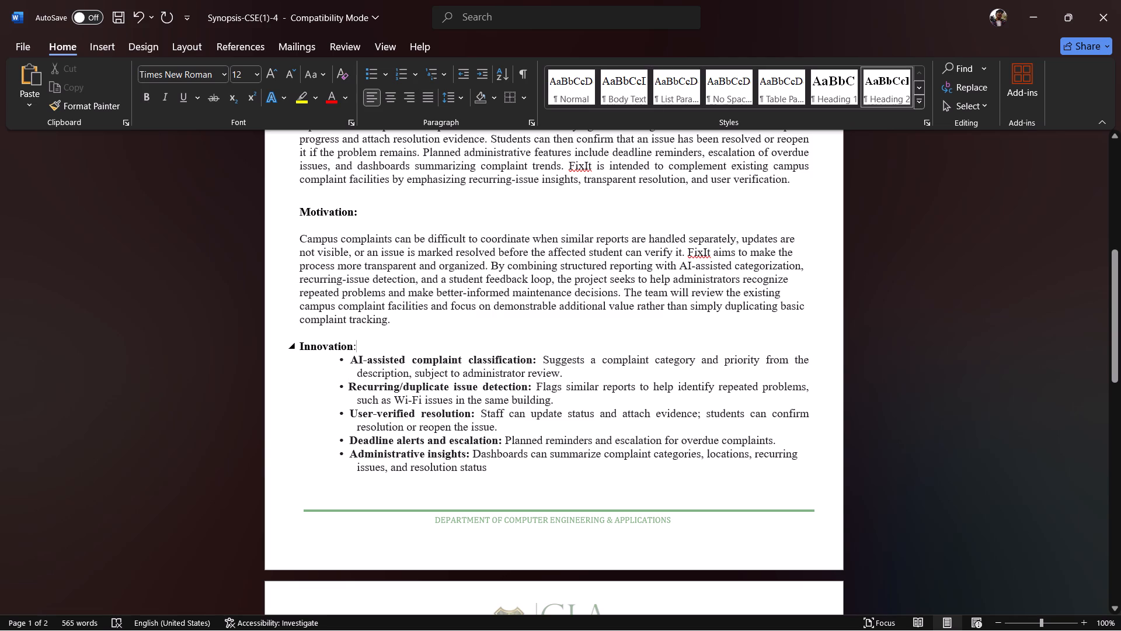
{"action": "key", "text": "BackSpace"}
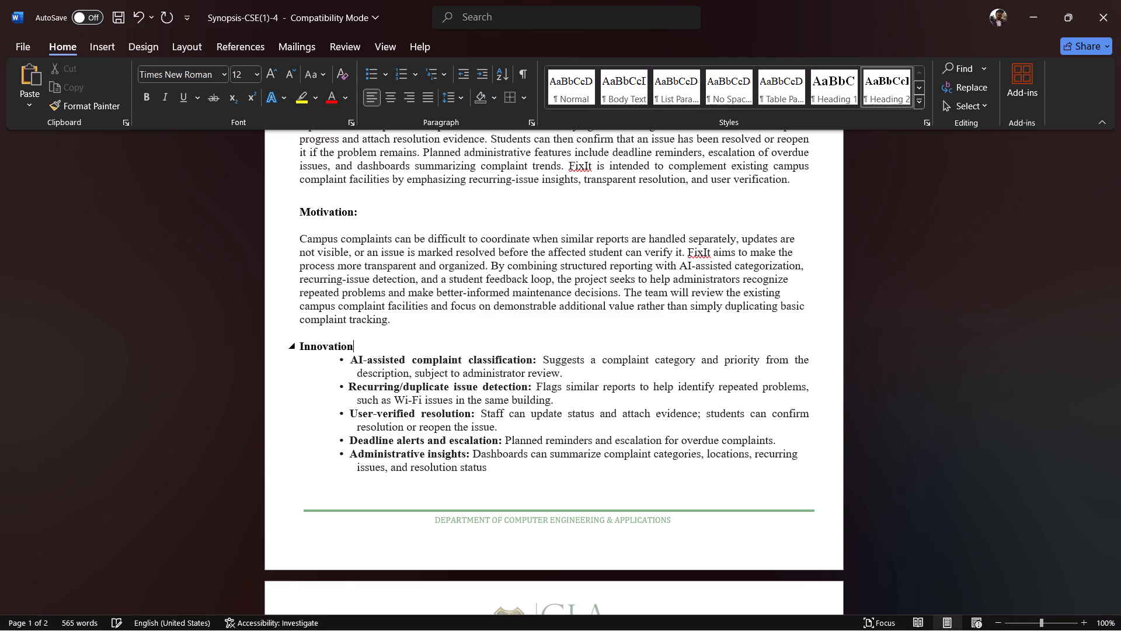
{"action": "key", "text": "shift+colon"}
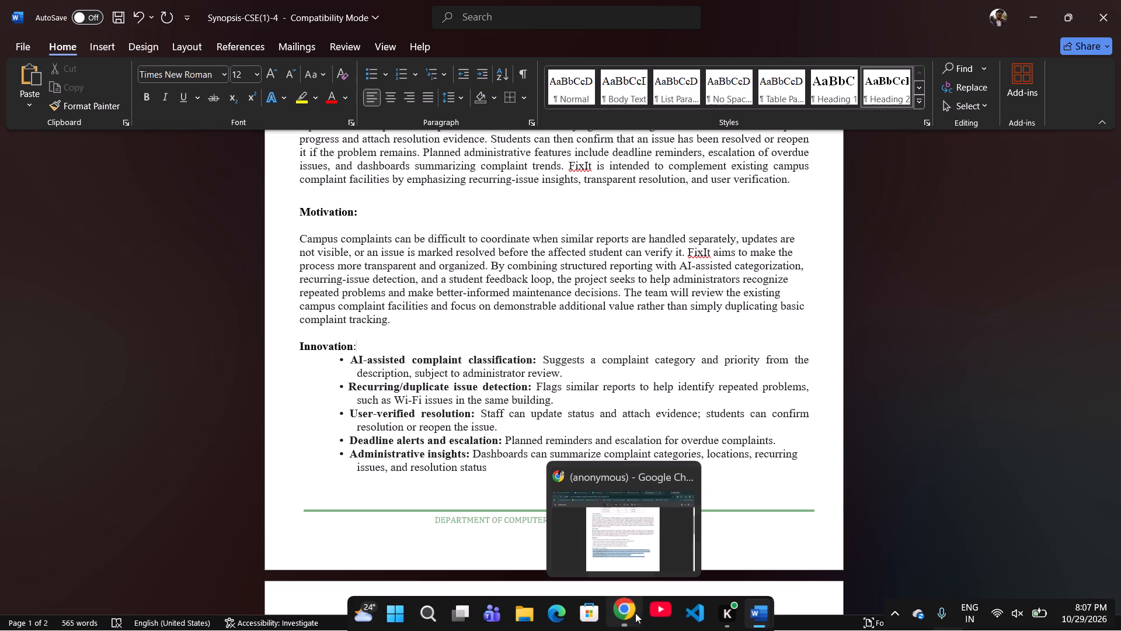
Compare the Innovation section in the Word synopsis with the Innovation / Key Features section of the FixIt PDF in Chrome.
{"action": "left_click", "coordinate": [622, 529]}
{"action": "left_click", "coordinate": [467, 503]}
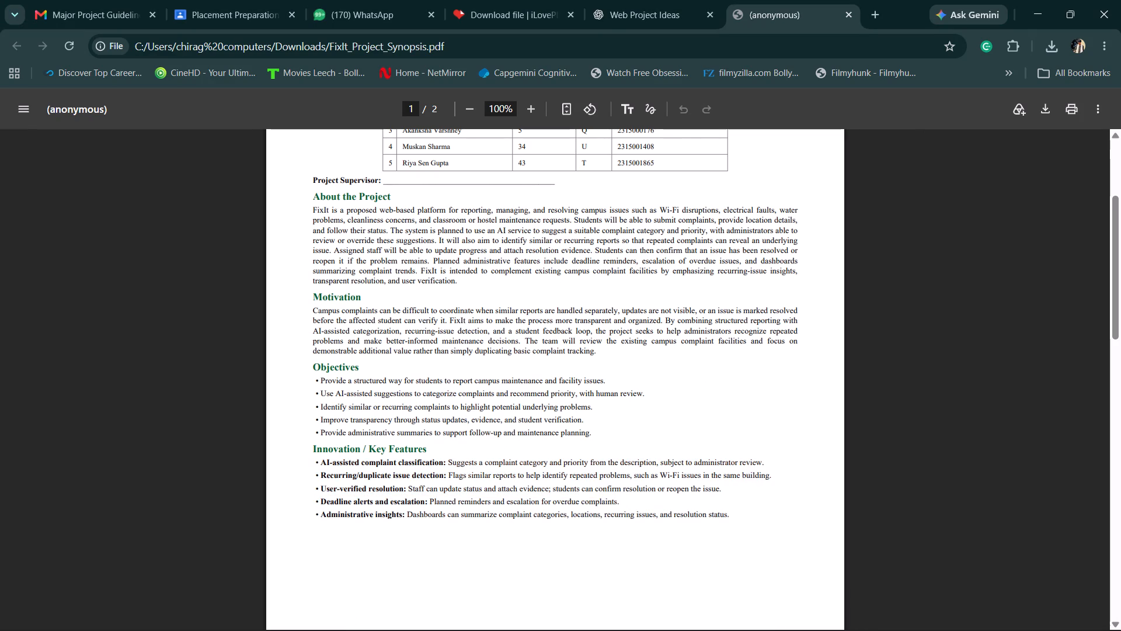
{"action": "left_click", "coordinate": [762, 623]}
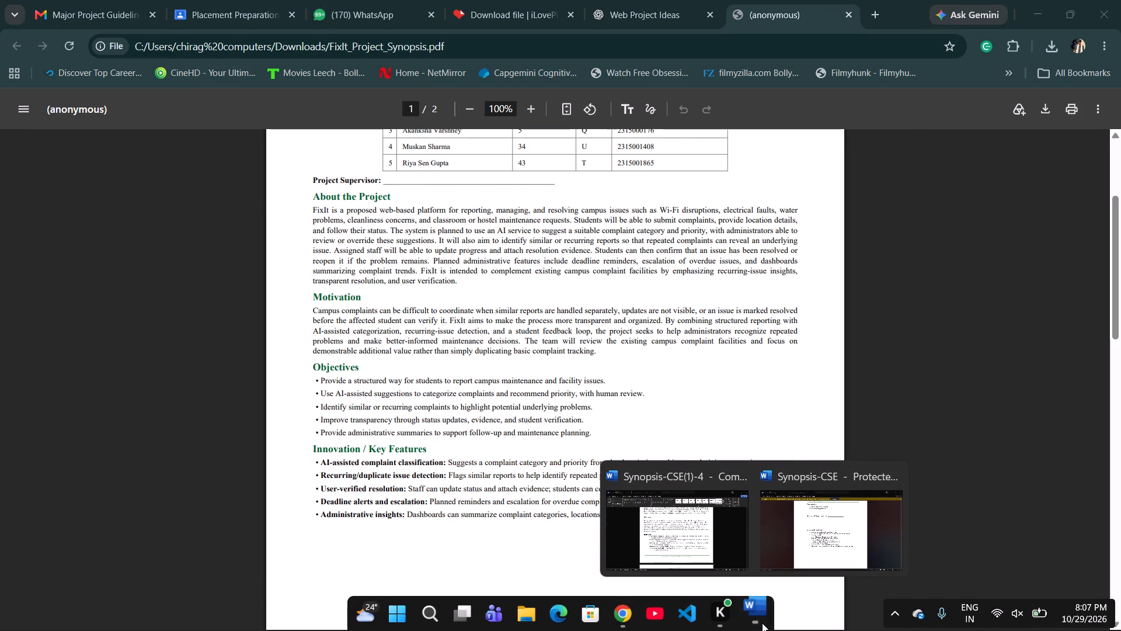
{"action": "left_click", "coordinate": [661, 494]}
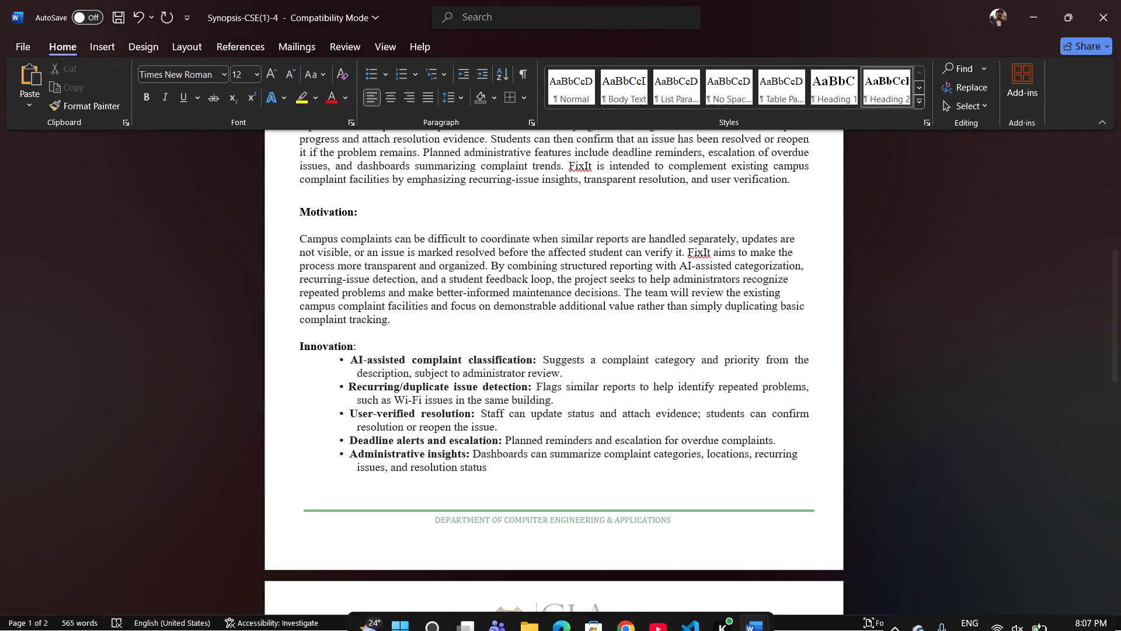
{"action": "left_click", "coordinate": [636, 613]}
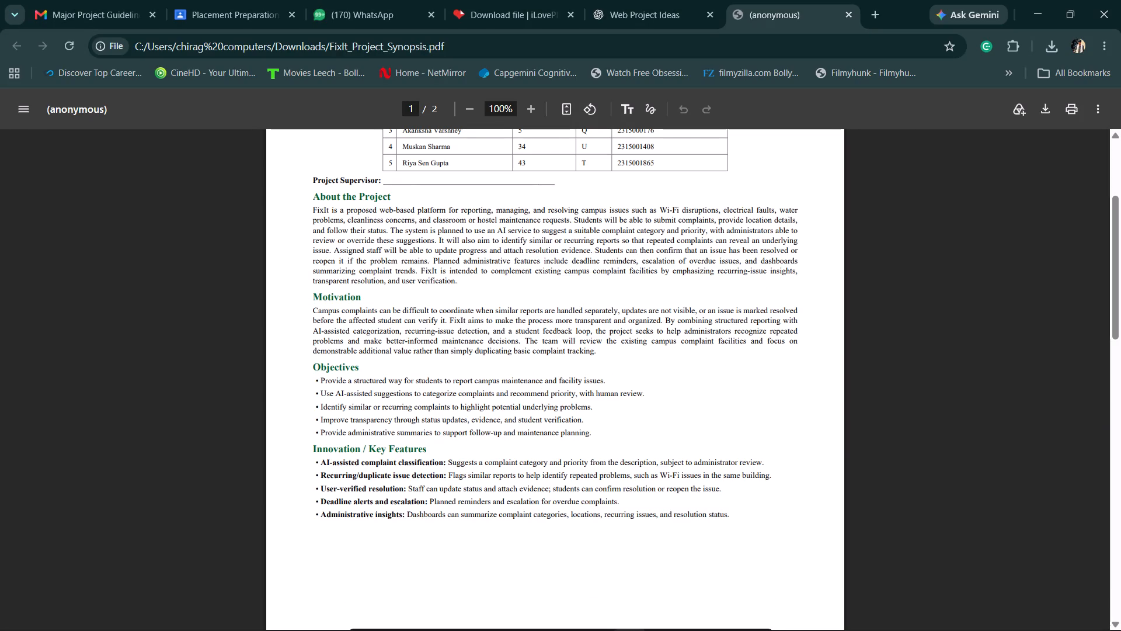
{"action": "left_click", "coordinate": [749, 610]}
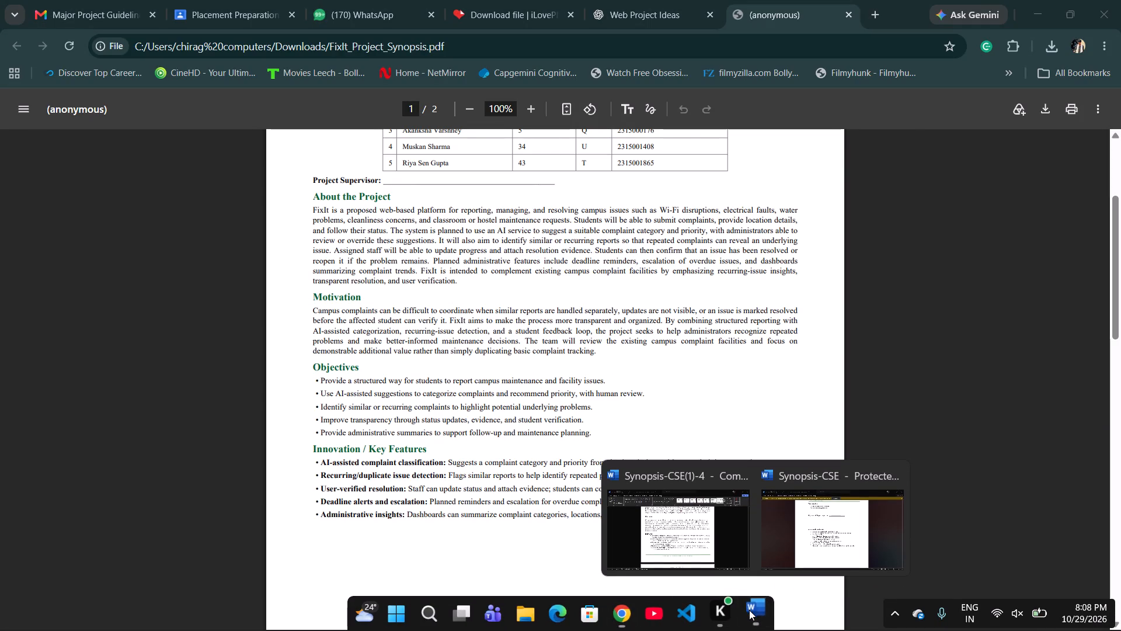
{"action": "left_click", "coordinate": [649, 487]}
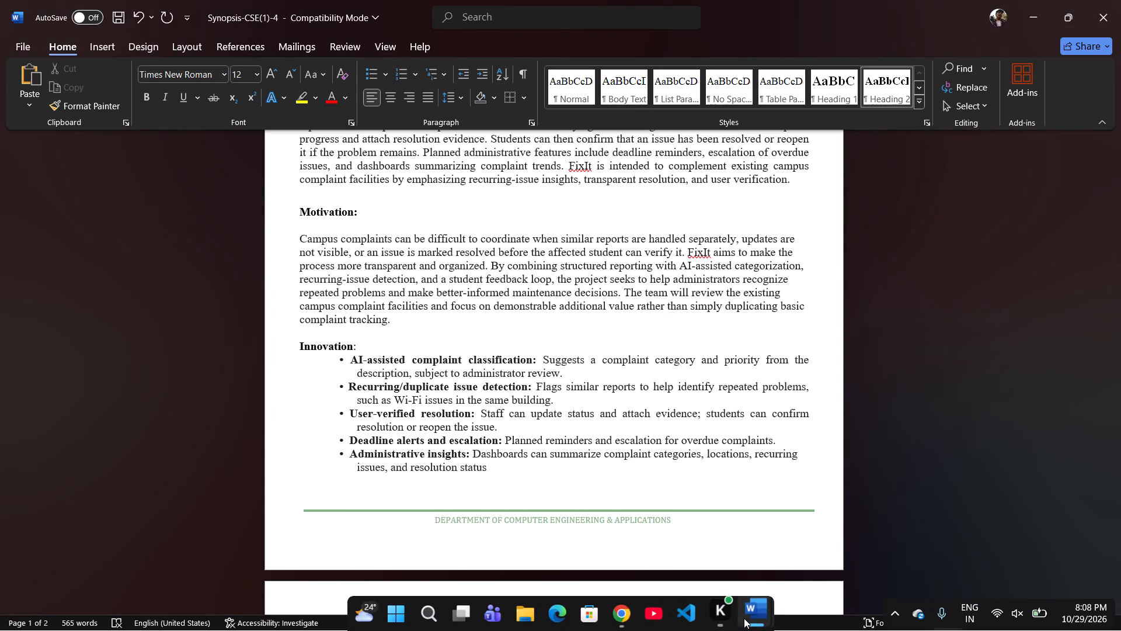
{"action": "left_click", "coordinate": [620, 615]}
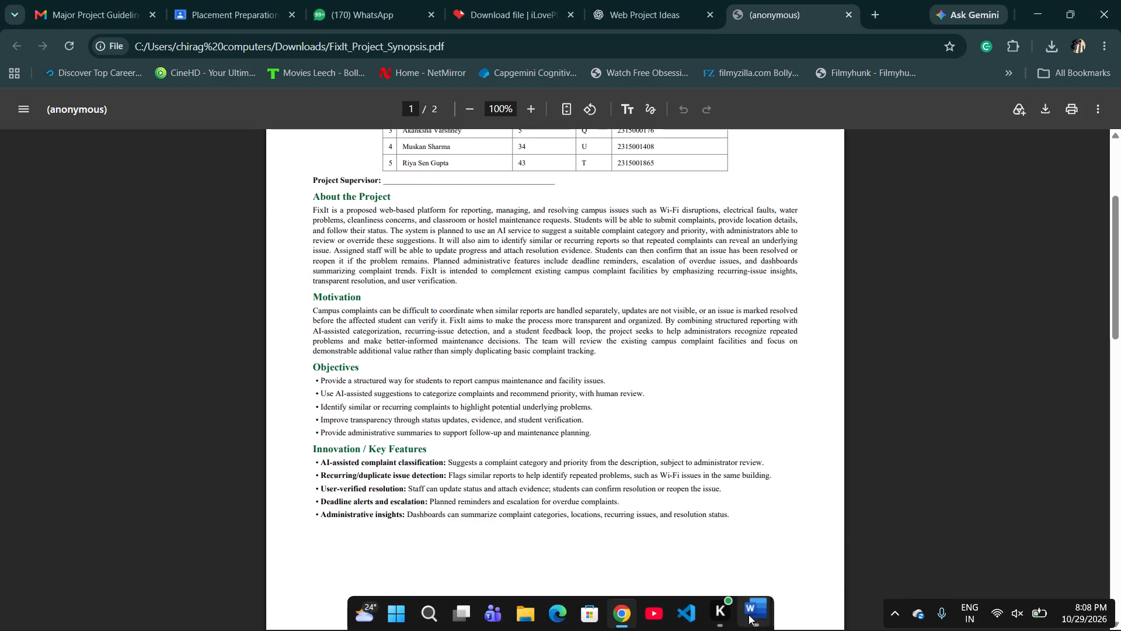
{"action": "left_click", "coordinate": [749, 615]}
{"action": "left_click", "coordinate": [706, 551]}
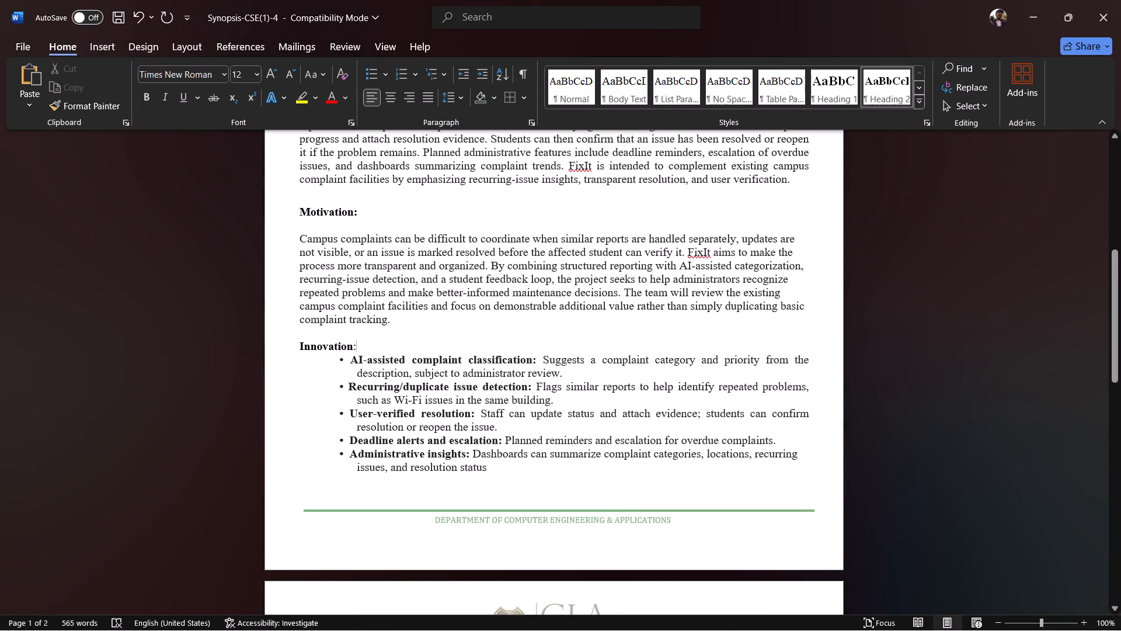
Review the Project Planning table and the Tools required section on page 2 of the Word synopsis.
{"action": "scroll", "coordinate": [558, 469], "scroll_direction": "down", "scroll_amount": 3}
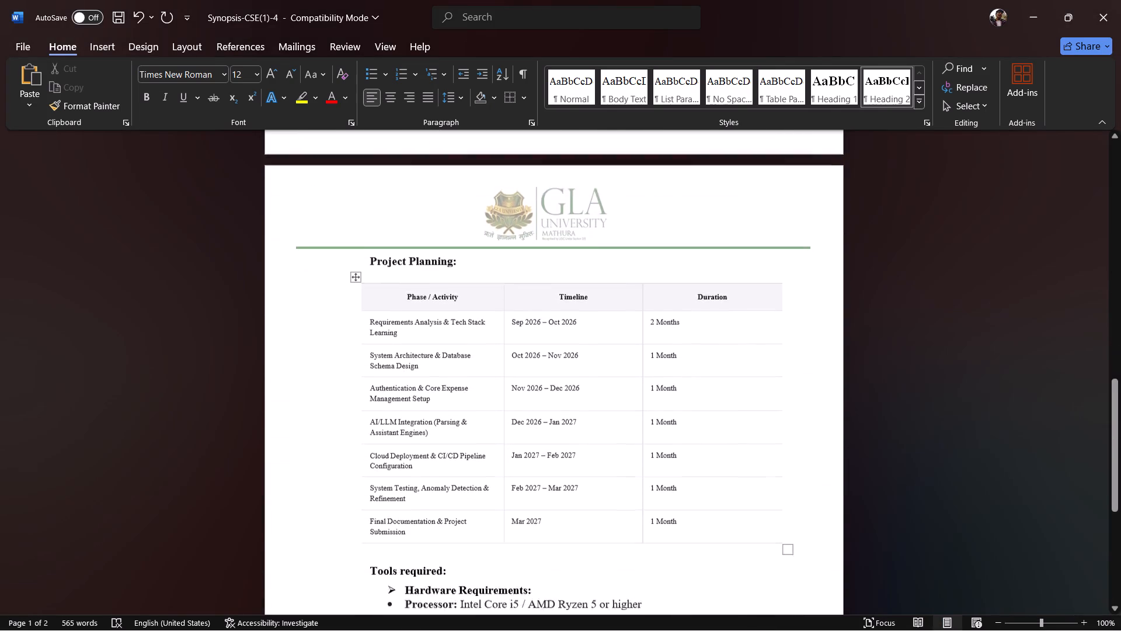
{"action": "scroll", "coordinate": [558, 469], "scroll_direction": "down", "scroll_amount": 1}
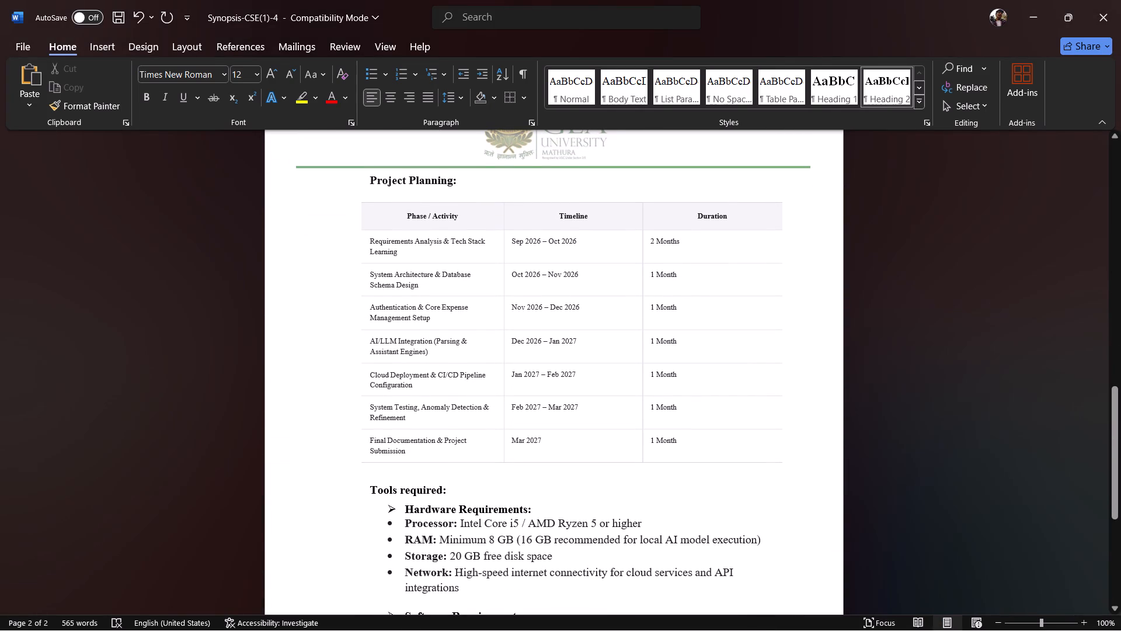
{"action": "left_click", "coordinate": [363, 221]}
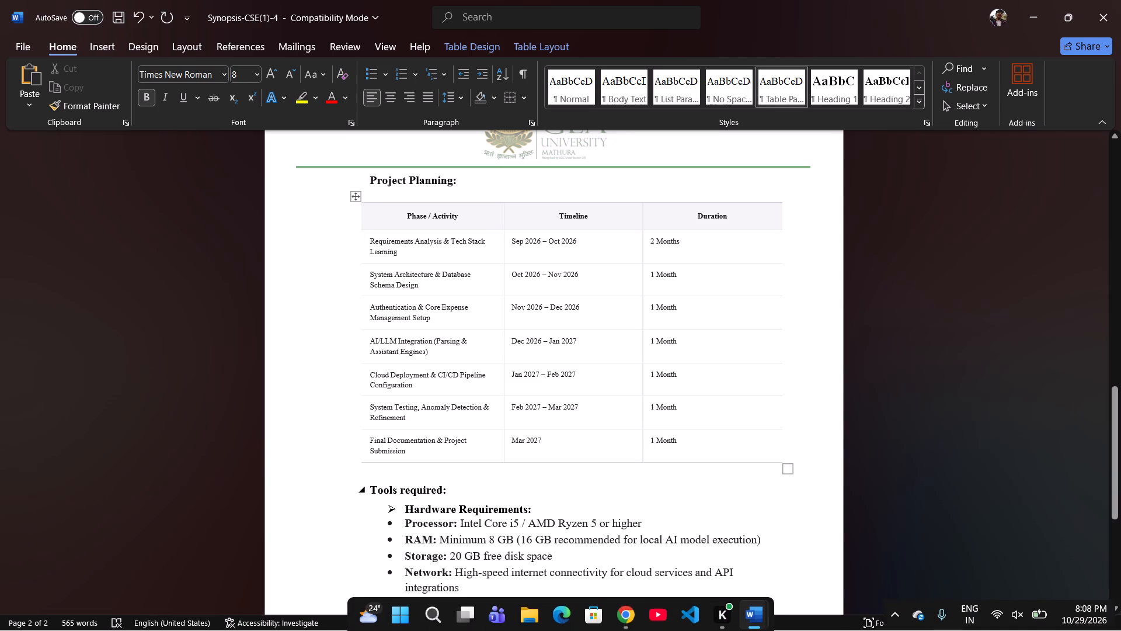
{"action": "scroll", "coordinate": [694, 495], "scroll_direction": "down", "scroll_amount": 2}
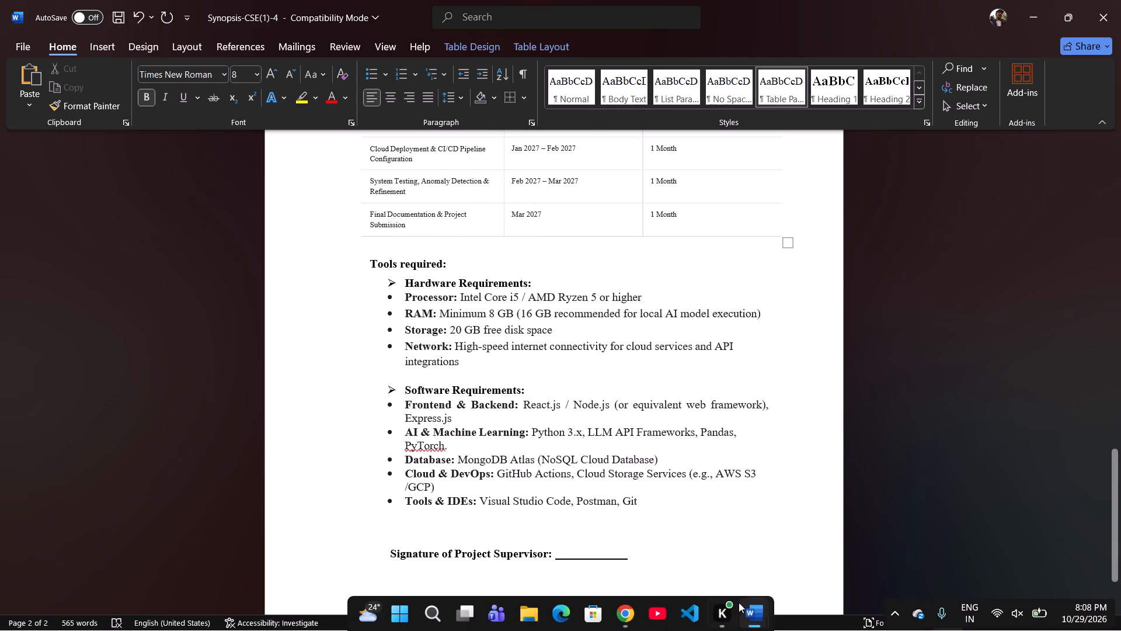
{"action": "left_click", "coordinate": [659, 512]}
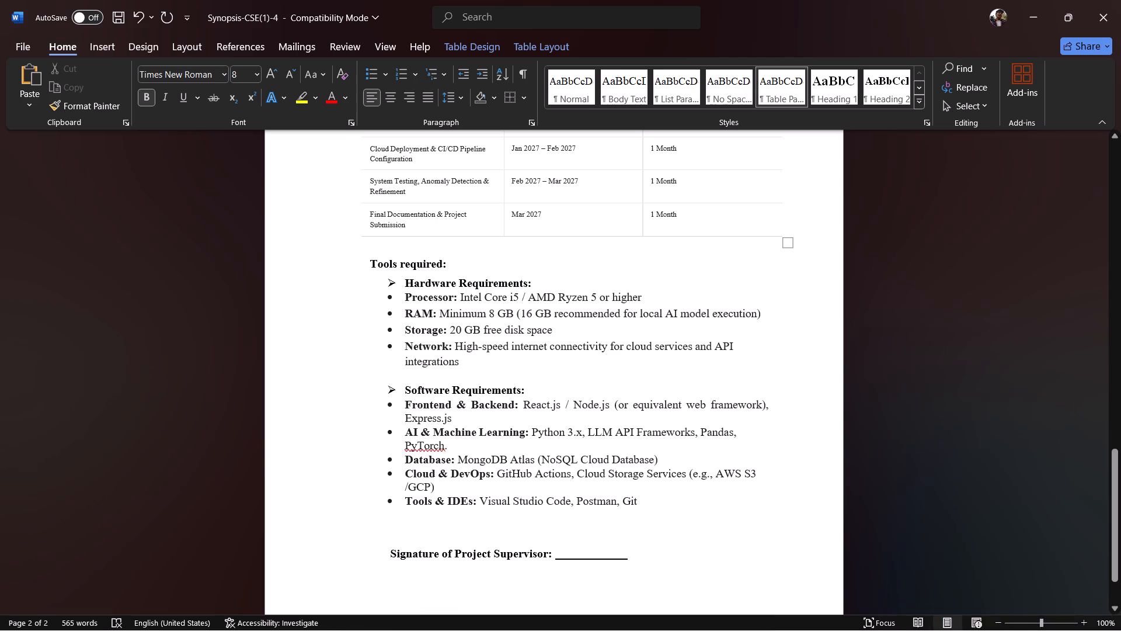
{"action": "left_click", "coordinate": [629, 606]}
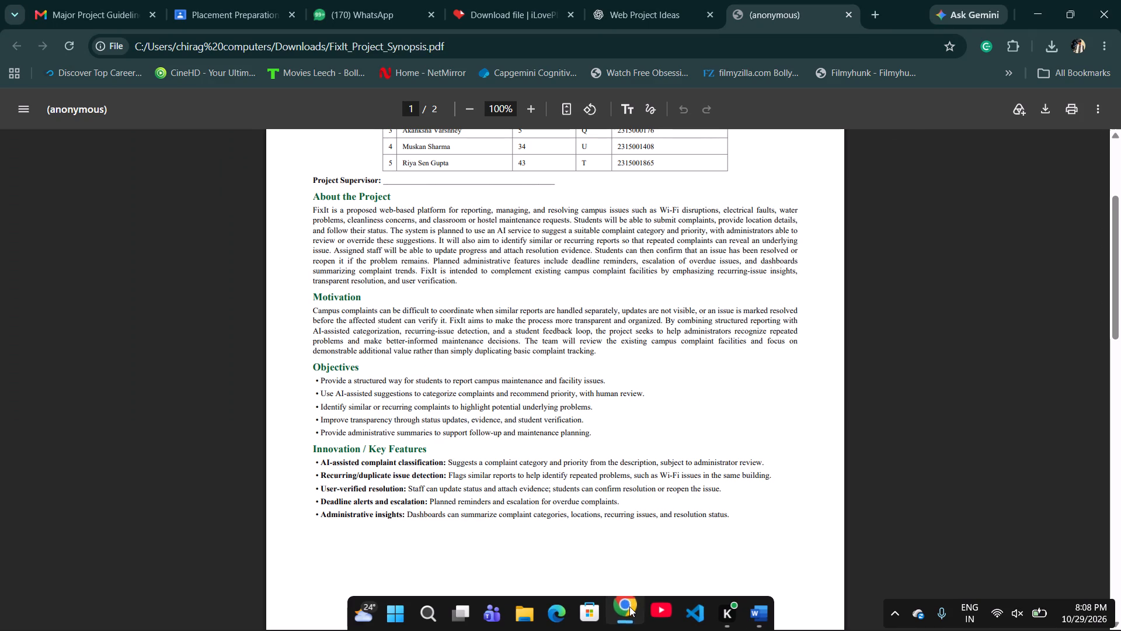
{"action": "scroll", "coordinate": [513, 488], "scroll_direction": "down", "scroll_amount": 4}
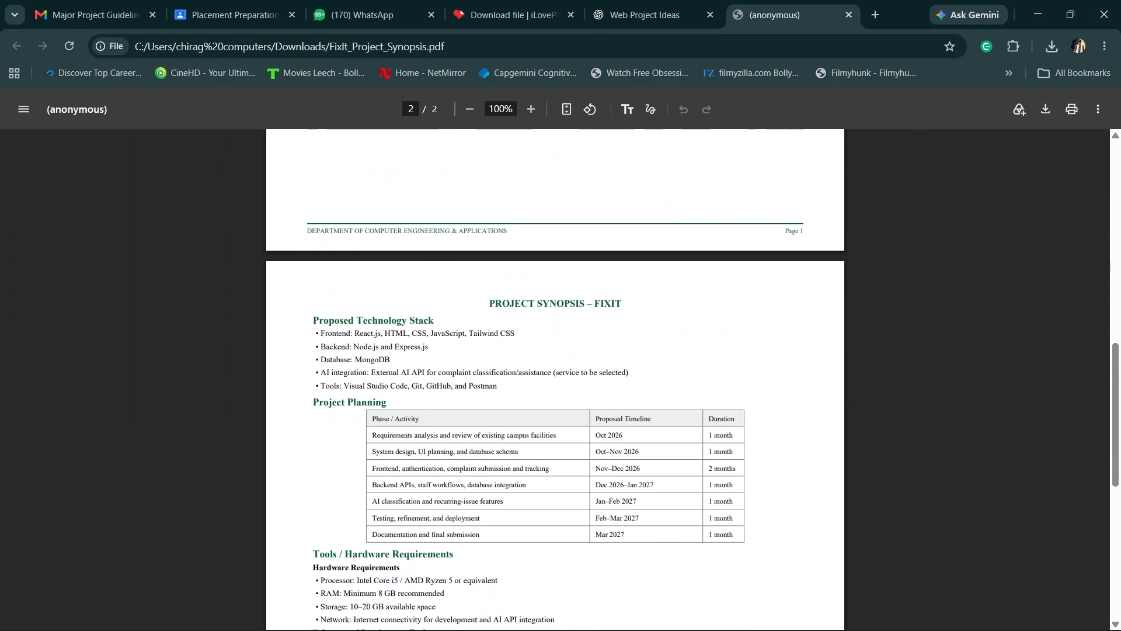
{"action": "scroll", "coordinate": [513, 488], "scroll_direction": "down", "scroll_amount": 3}
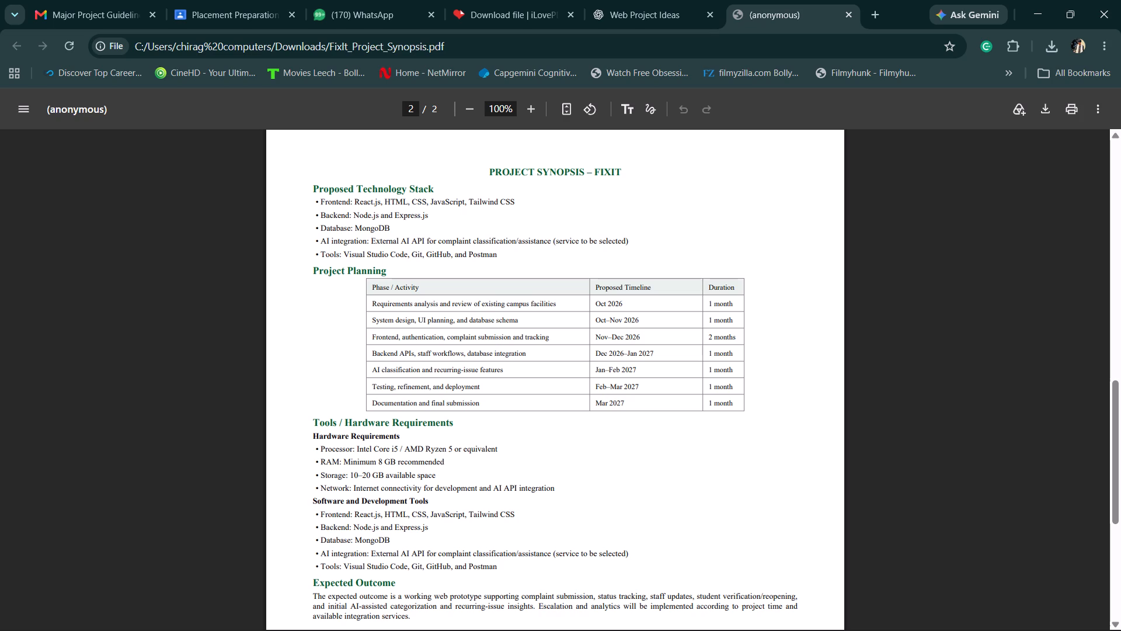
{"action": "scroll", "coordinate": [616, 472], "scroll_direction": "down", "scroll_amount": 2}
{"action": "scroll", "coordinate": [616, 472], "scroll_direction": "up", "scroll_amount": 1}
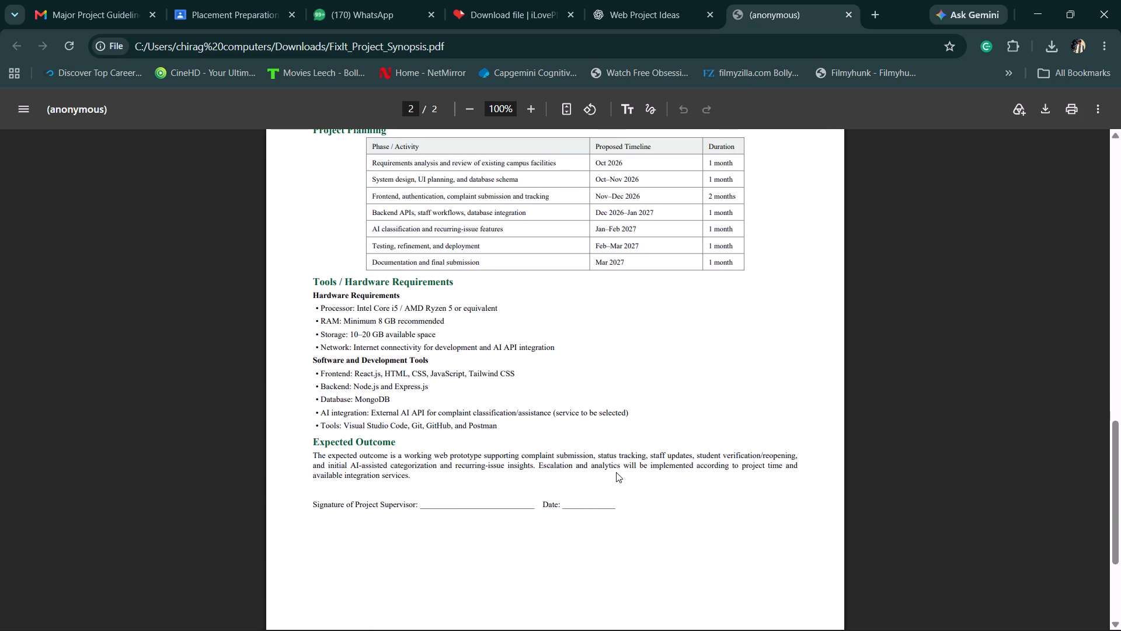
{"action": "scroll", "coordinate": [616, 472], "scroll_direction": "up", "scroll_amount": 3}
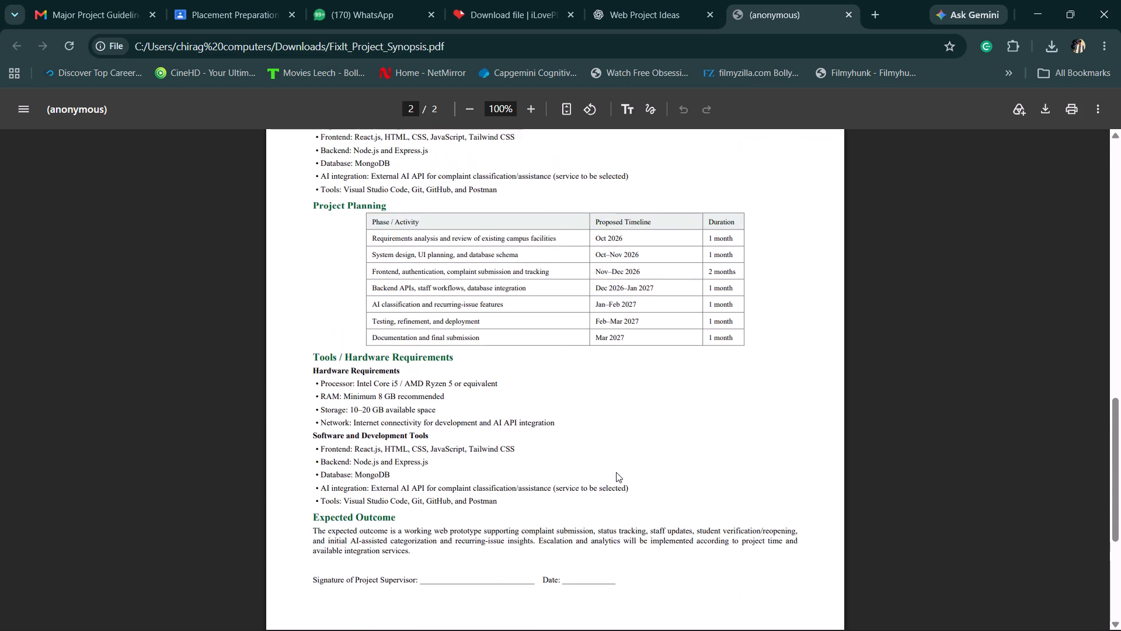
{"action": "scroll", "coordinate": [616, 472], "scroll_direction": "up", "scroll_amount": 1}
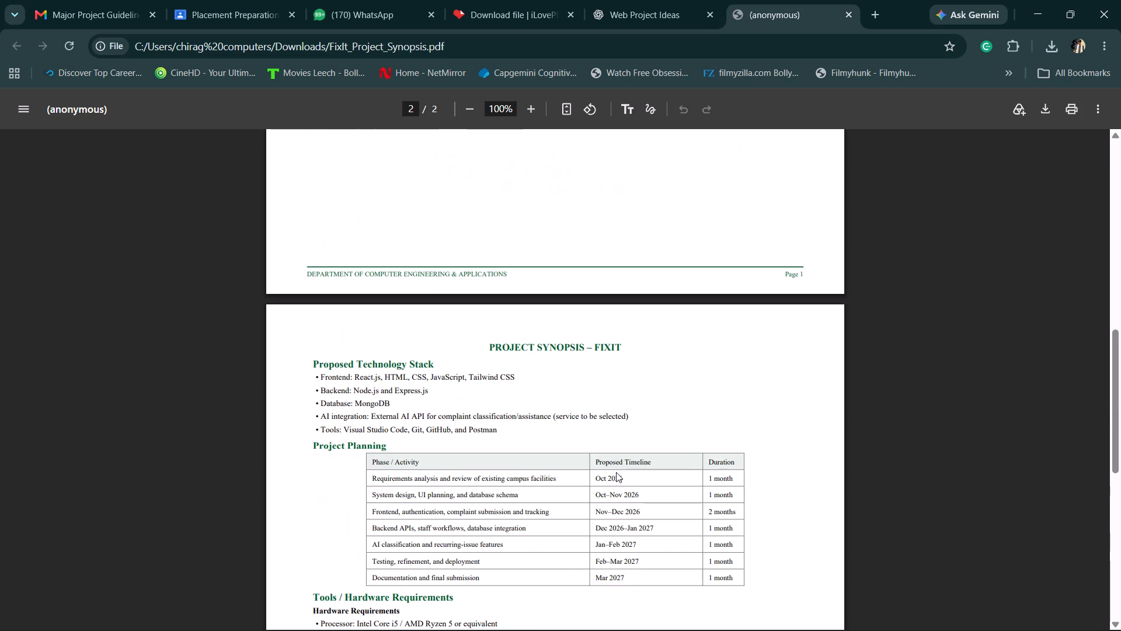
{"action": "scroll", "coordinate": [616, 472], "scroll_direction": "down", "scroll_amount": 2}
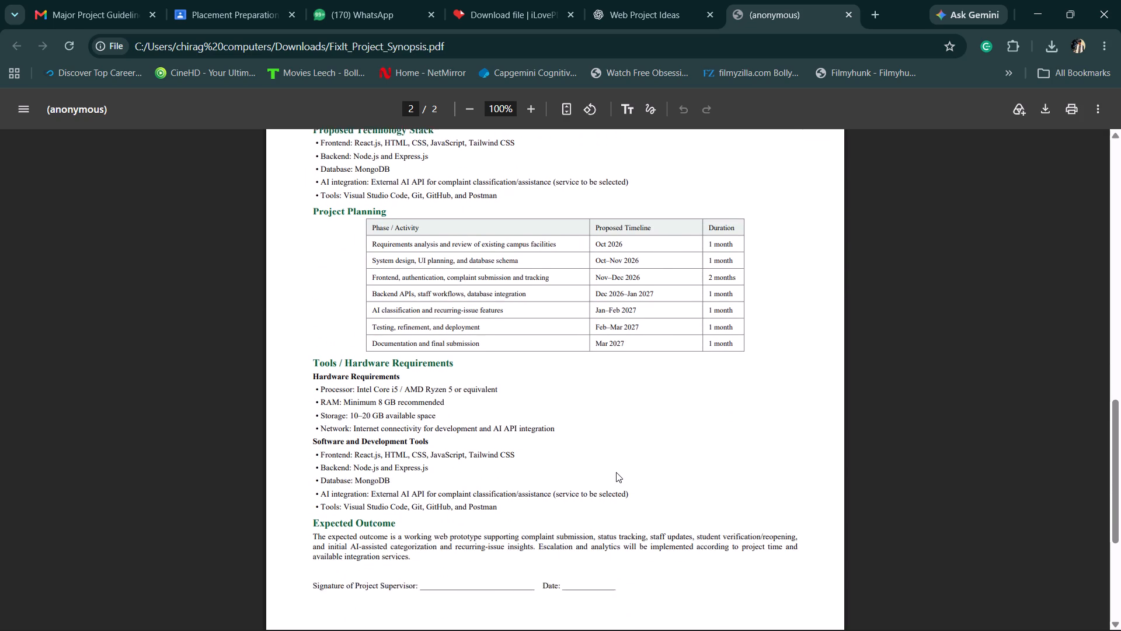
{"action": "scroll", "coordinate": [616, 472], "scroll_direction": "down", "scroll_amount": 2}
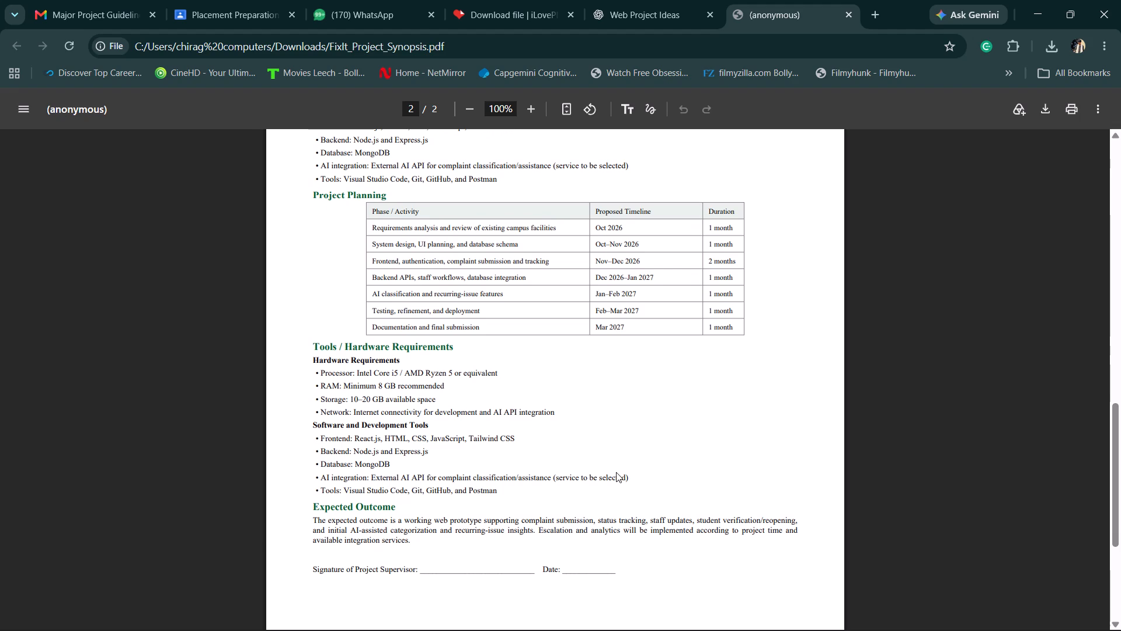
{"action": "scroll", "coordinate": [616, 472], "scroll_direction": "down", "scroll_amount": 1}
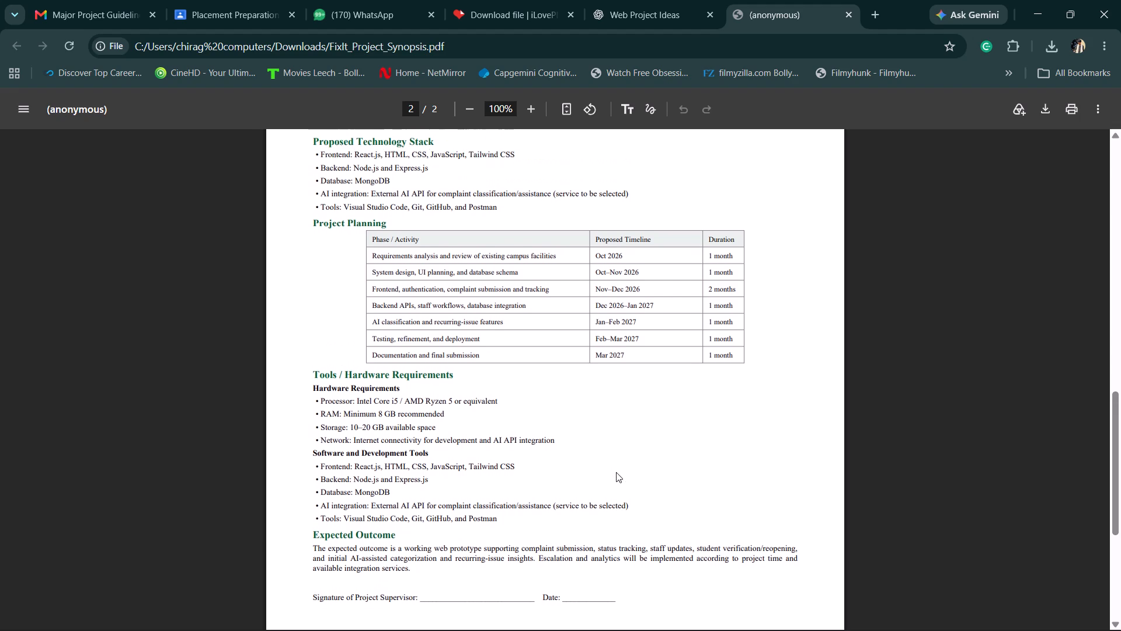
{"action": "scroll", "coordinate": [616, 472], "scroll_direction": "down", "scroll_amount": 3}
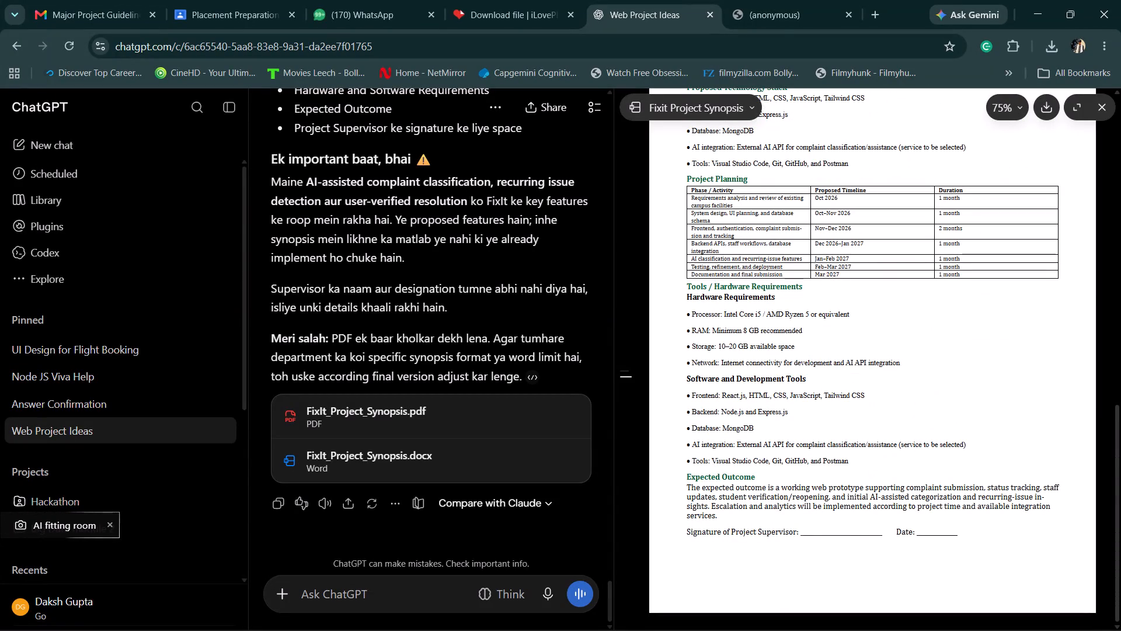
{"action": "left_click_drag", "start_coordinate": [718, 189], "coordinate": [998, 263]}
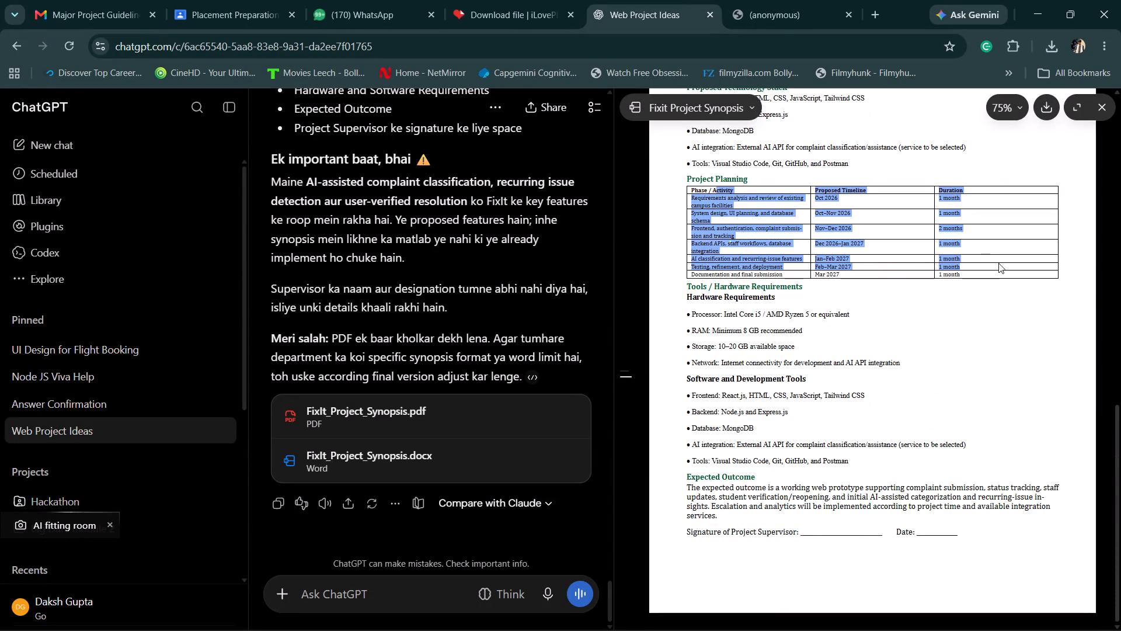
{"action": "left_click_drag", "start_coordinate": [998, 263], "coordinate": [1001, 264]}
{"action": "left_click", "coordinate": [1050, 113]}
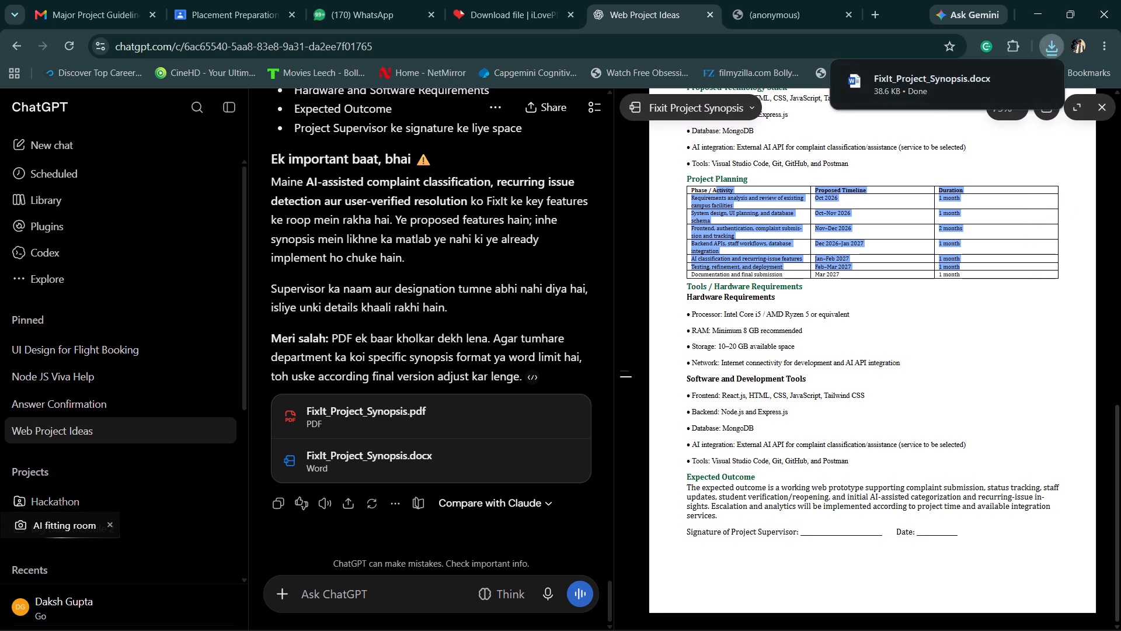
{"action": "left_click", "coordinate": [826, 514]}
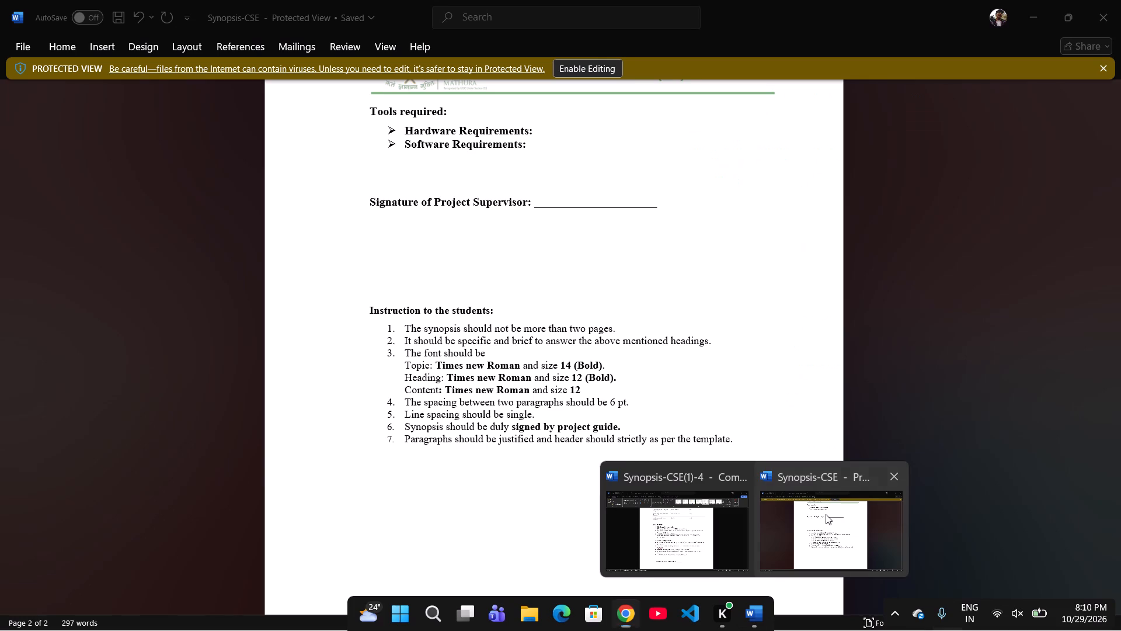
{"action": "scroll", "coordinate": [612, 256], "scroll_direction": "up", "scroll_amount": 8}
{"action": "scroll", "coordinate": [612, 256], "scroll_direction": "down", "scroll_amount": 2}
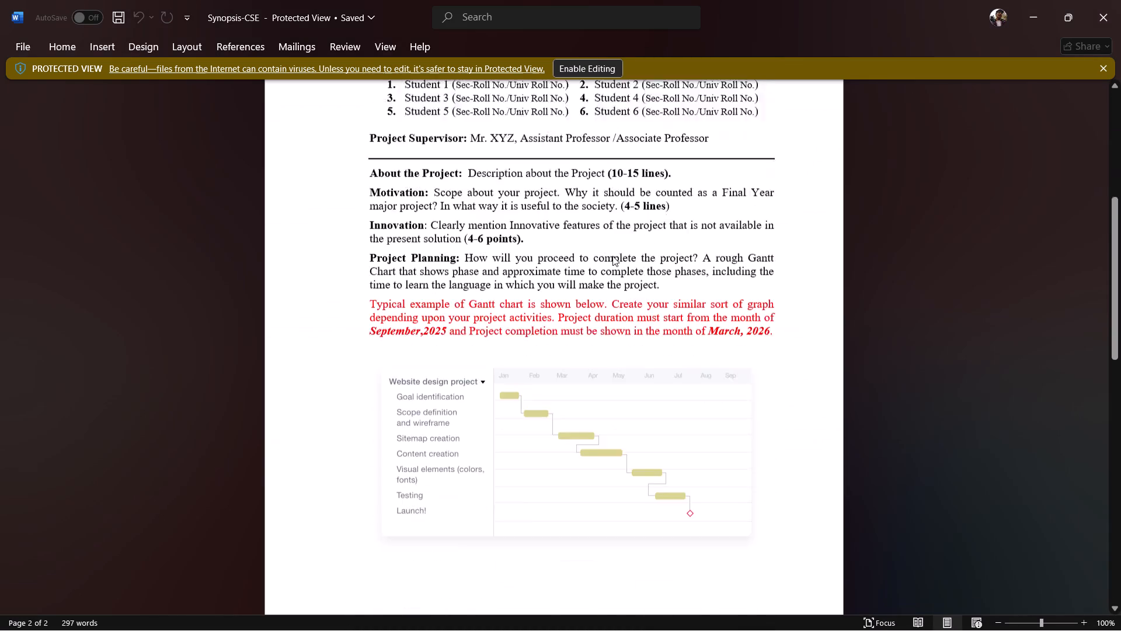
{"action": "scroll", "coordinate": [612, 256], "scroll_direction": "down", "scroll_amount": 1}
{"action": "scroll", "coordinate": [612, 256], "scroll_direction": "right", "scroll_amount": 1}
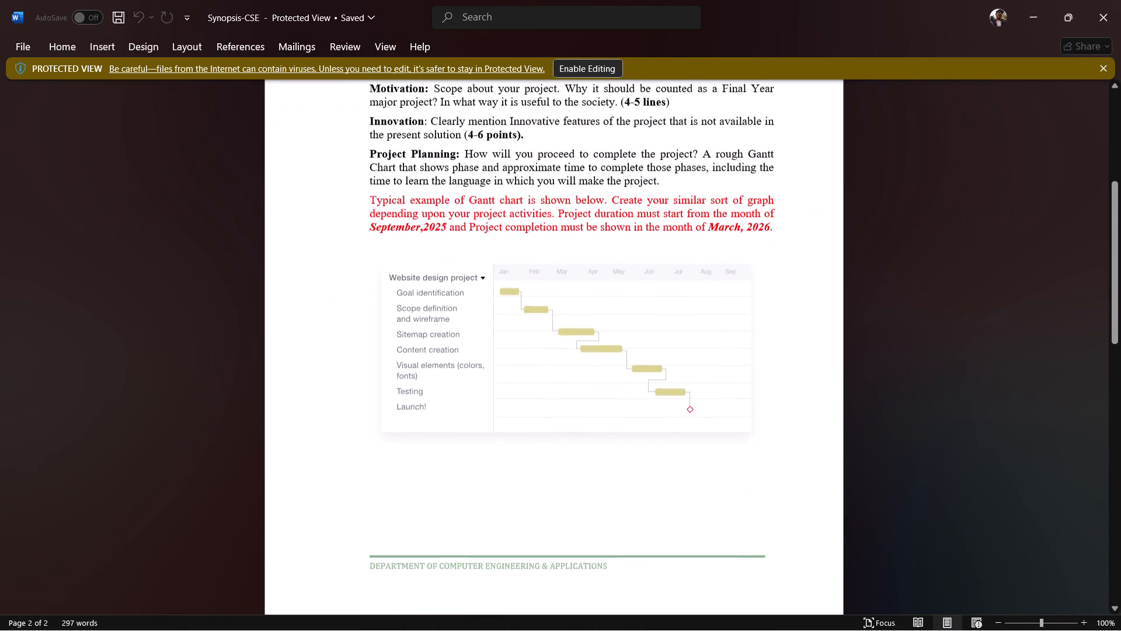
{"action": "scroll", "coordinate": [612, 256], "scroll_direction": "right", "scroll_amount": 1}
{"action": "scroll", "coordinate": [612, 256], "scroll_direction": "up", "scroll_amount": 1}
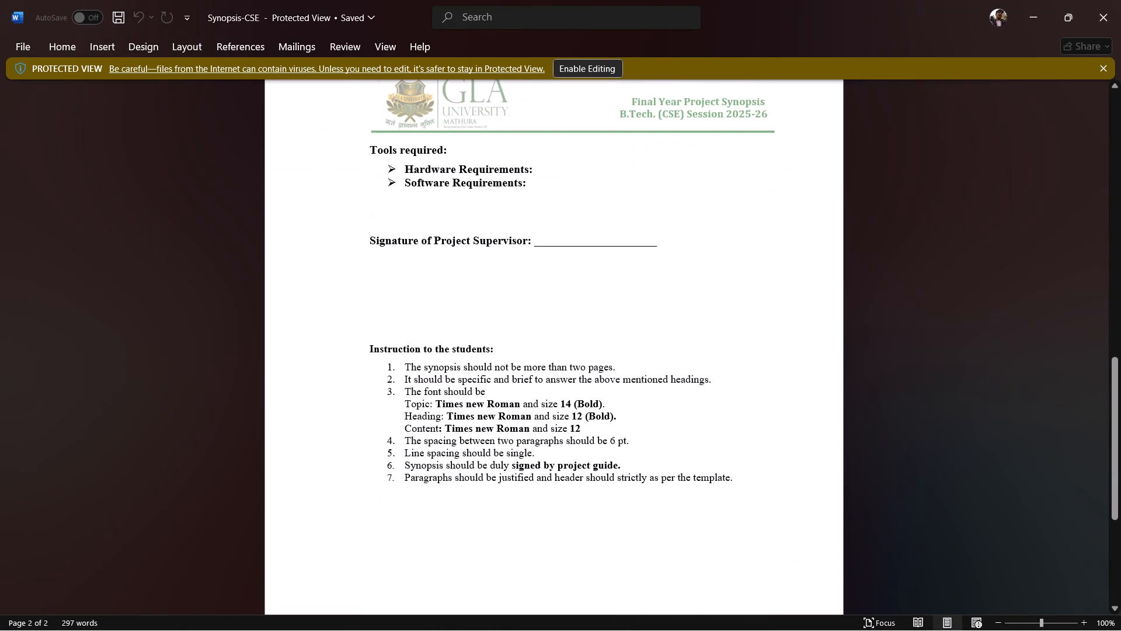
{"action": "scroll", "coordinate": [612, 256], "scroll_direction": "up", "scroll_amount": 1}
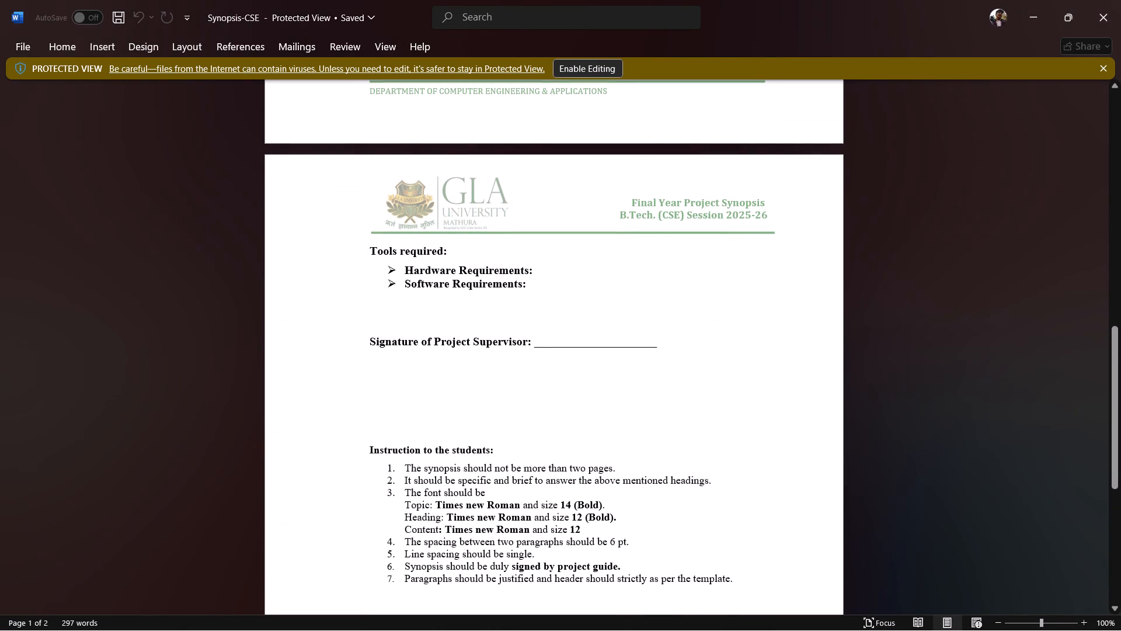
{"action": "scroll", "coordinate": [612, 256], "scroll_direction": "up", "scroll_amount": 1}
{"action": "scroll", "coordinate": [612, 256], "scroll_direction": "down", "scroll_amount": 1}
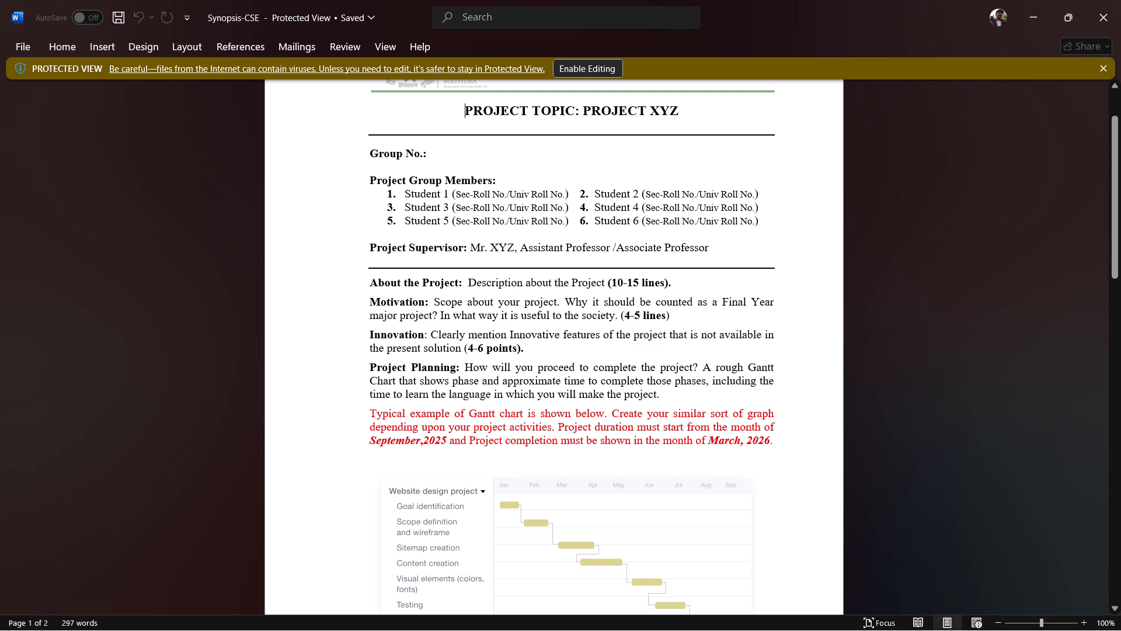
{"action": "scroll", "coordinate": [574, 472], "scroll_direction": "down", "scroll_amount": 1}
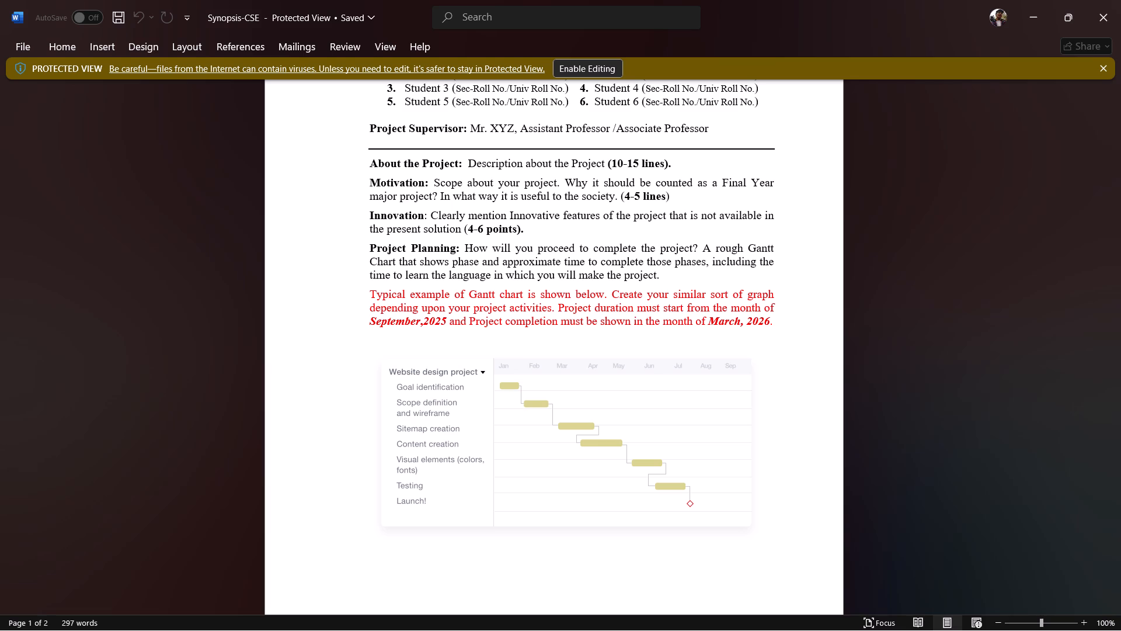
{"action": "scroll", "coordinate": [551, 307], "scroll_direction": "down", "scroll_amount": 2}
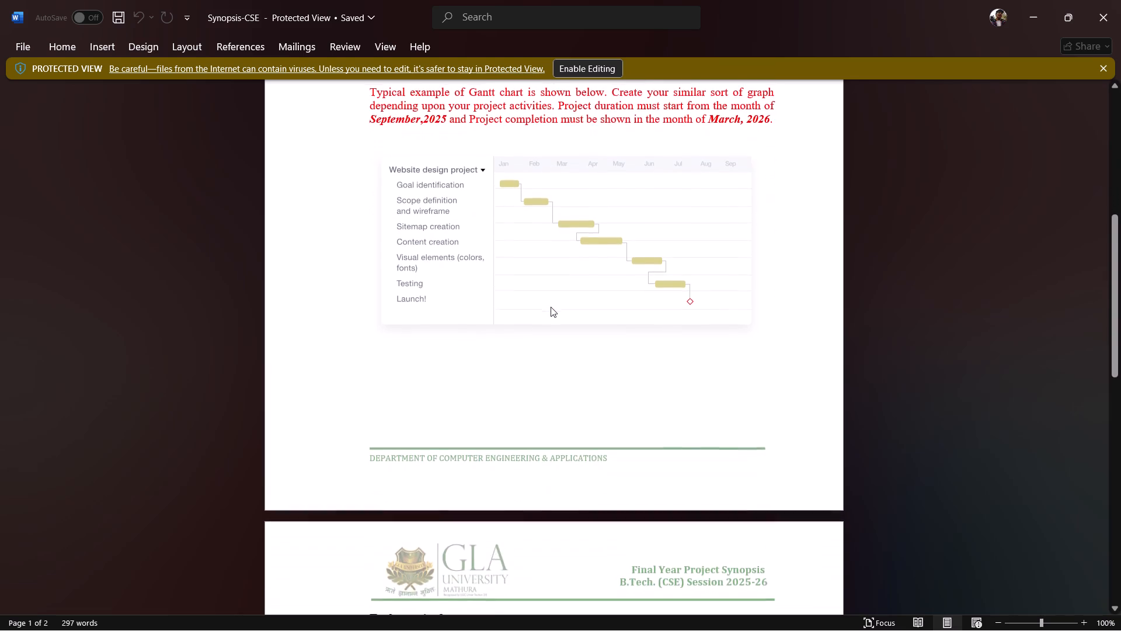
{"action": "scroll", "coordinate": [551, 307], "scroll_direction": "down", "scroll_amount": 4}
{"action": "scroll", "coordinate": [551, 307], "scroll_direction": "up", "scroll_amount": 1}
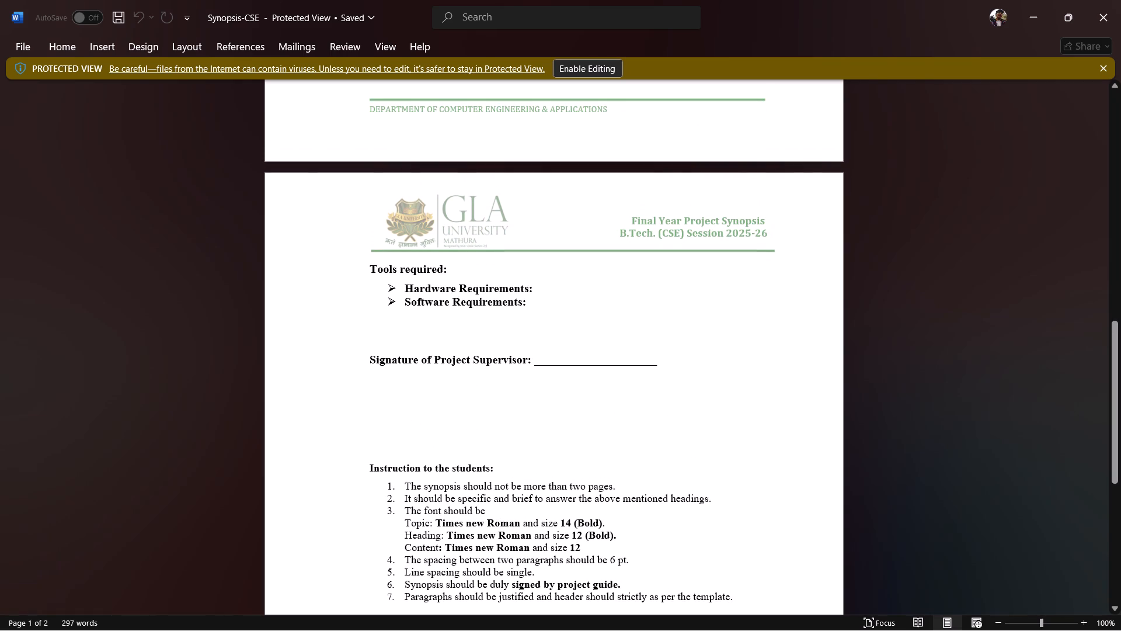
{"action": "scroll", "coordinate": [551, 307], "scroll_direction": "down", "scroll_amount": 1}
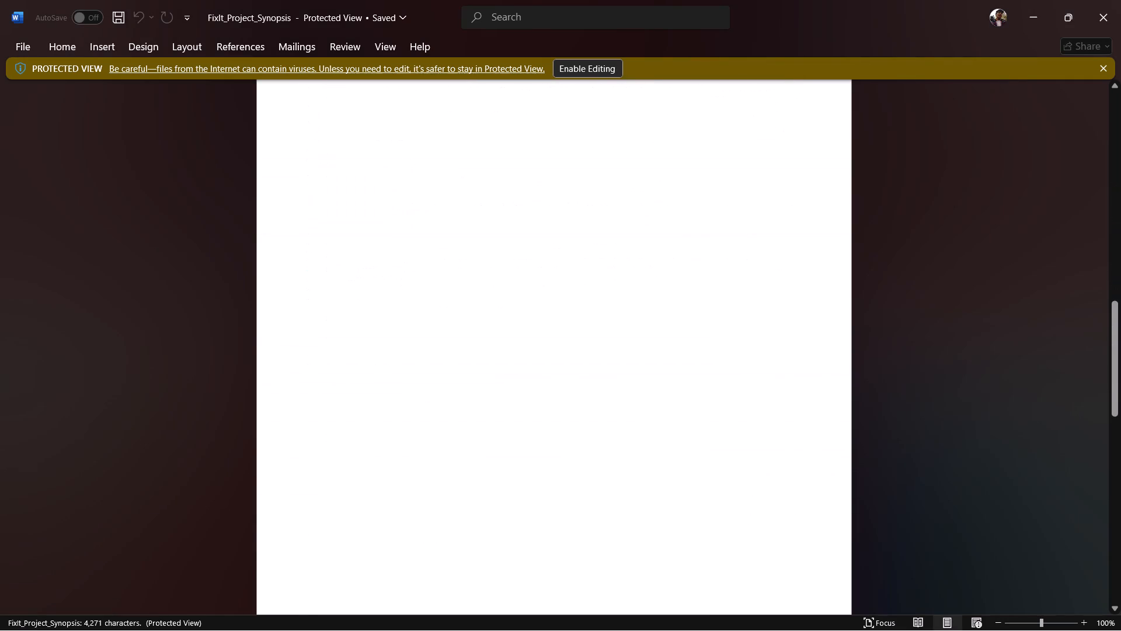
{"action": "scroll", "coordinate": [551, 471], "scroll_direction": "down", "scroll_amount": 1}
{"action": "scroll", "coordinate": [570, 208], "scroll_direction": "up", "scroll_amount": 4}
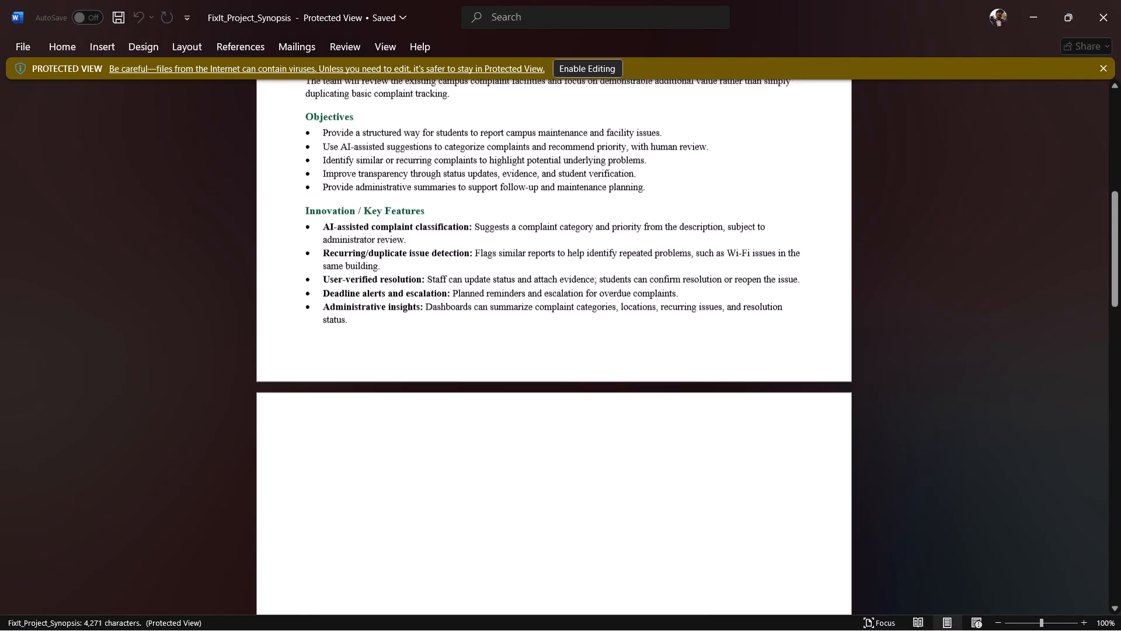
{"action": "scroll", "coordinate": [570, 208], "scroll_direction": "up", "scroll_amount": 2}
{"action": "scroll", "coordinate": [570, 208], "scroll_direction": "down", "scroll_amount": 4}
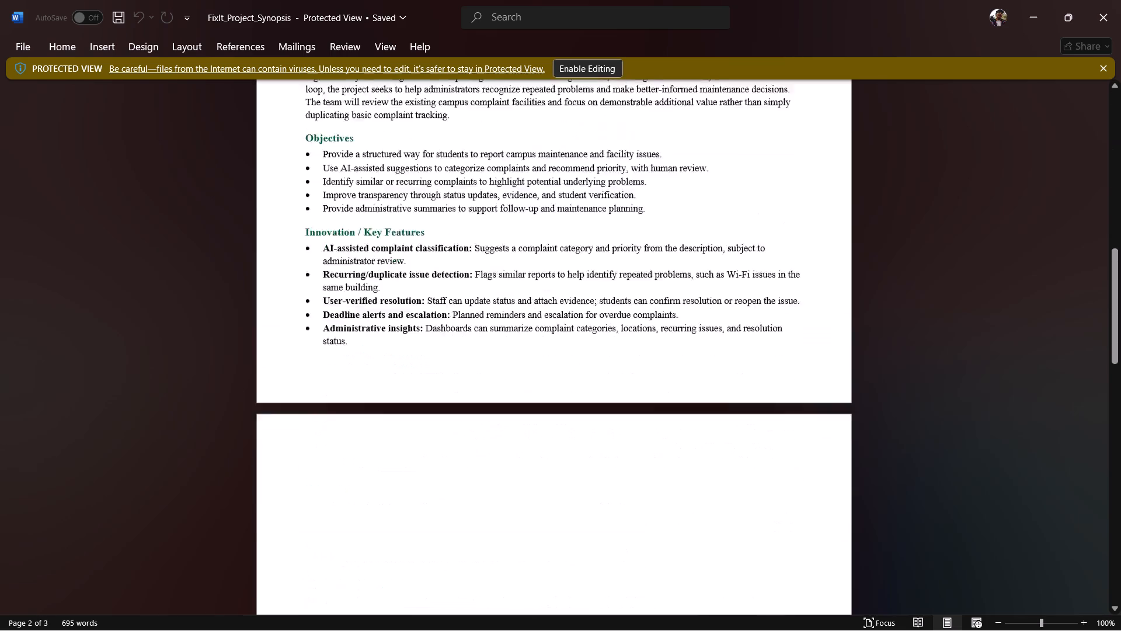
{"action": "scroll", "coordinate": [570, 208], "scroll_direction": "down", "scroll_amount": 6}
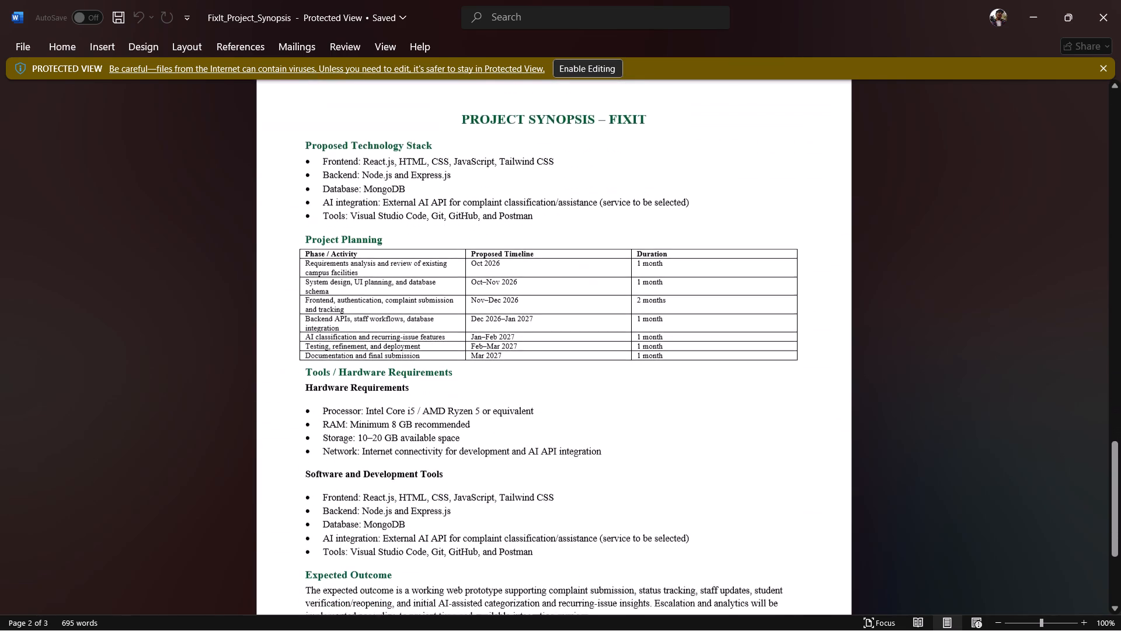
{"action": "scroll", "coordinate": [570, 208], "scroll_direction": "down", "scroll_amount": 1}
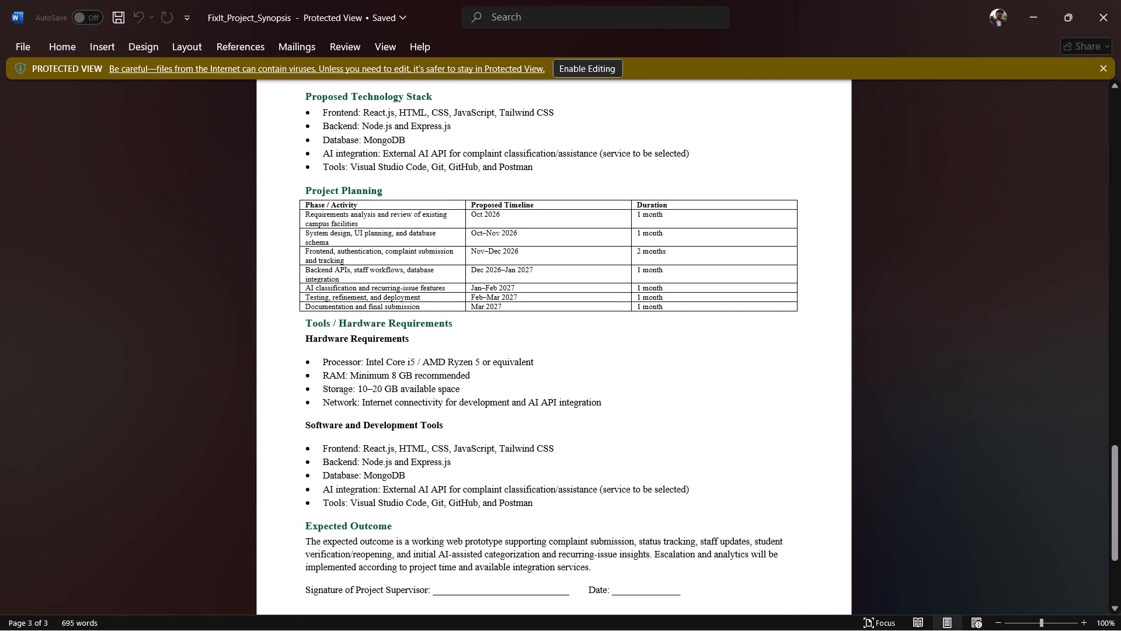
{"action": "left_click_drag", "start_coordinate": [356, 205], "coordinate": [517, 261]}
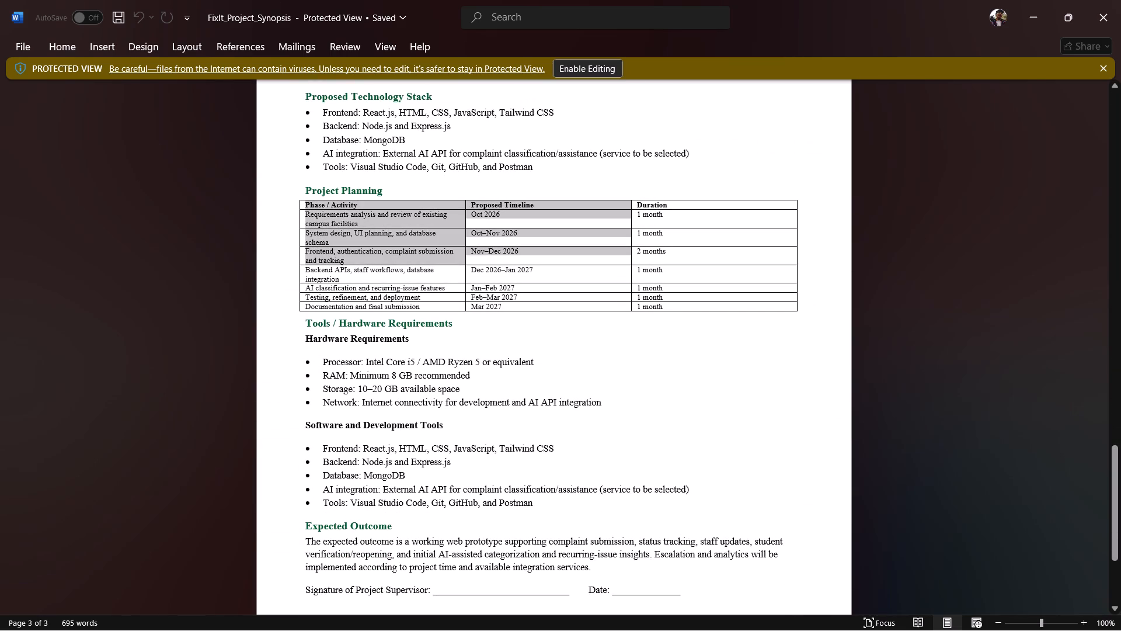
{"action": "left_click_drag", "start_coordinate": [517, 261], "coordinate": [664, 308]}
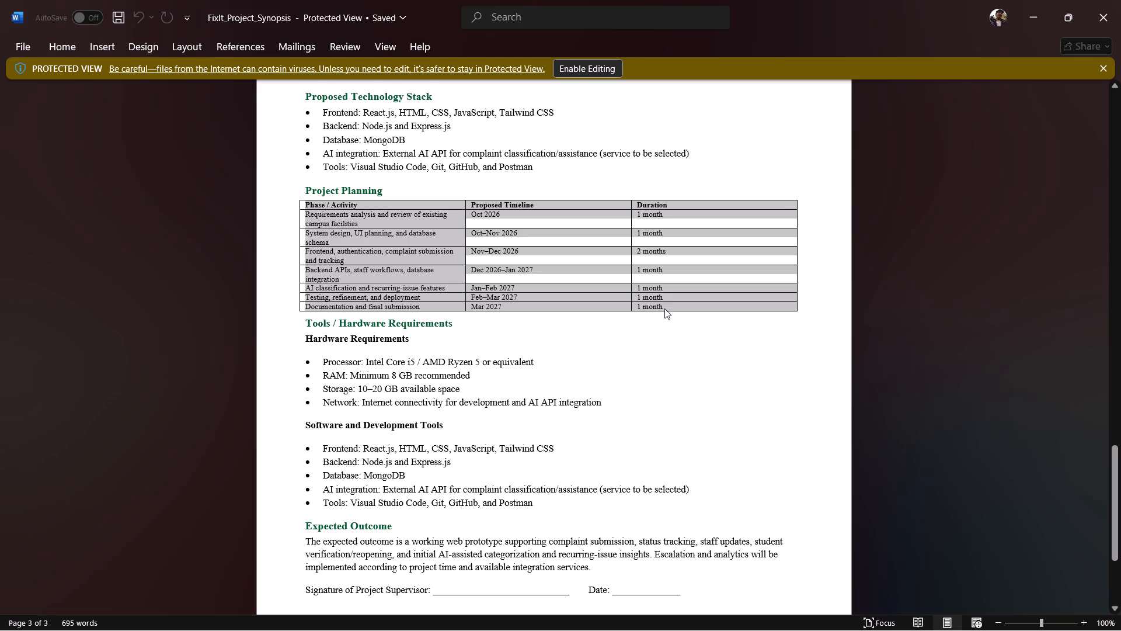
{"action": "left_click", "coordinate": [586, 61]}
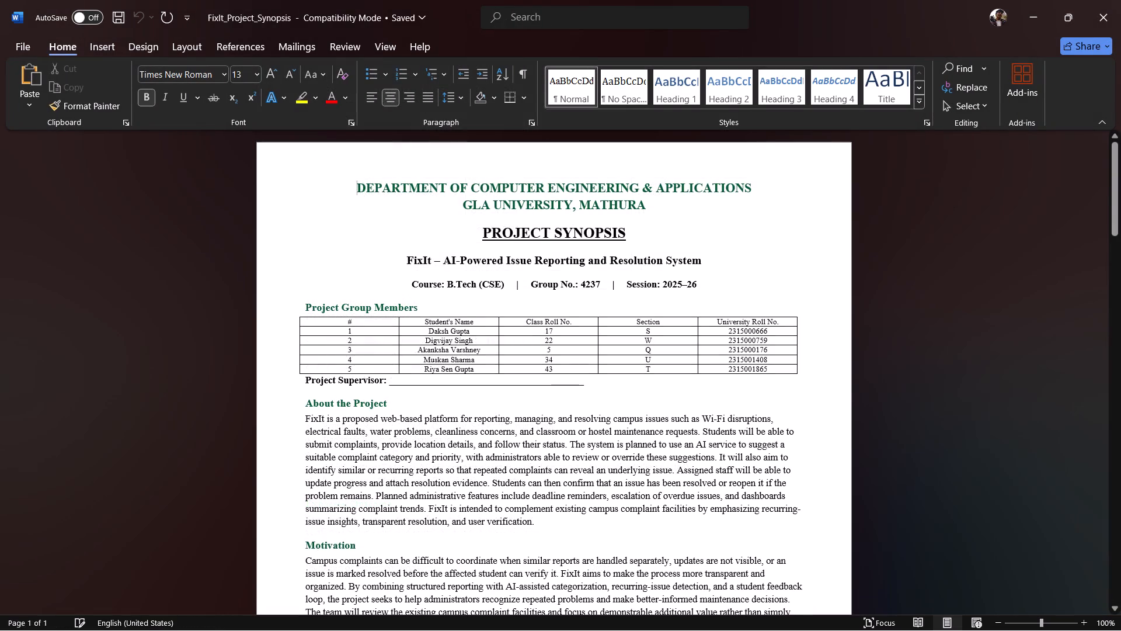
Copy the entire Project Planning table in the FixIt_Project_Synopsis document, undoing any accidental move of the table.
{"action": "scroll", "coordinate": [572, 384], "scroll_direction": "down", "scroll_amount": 8}
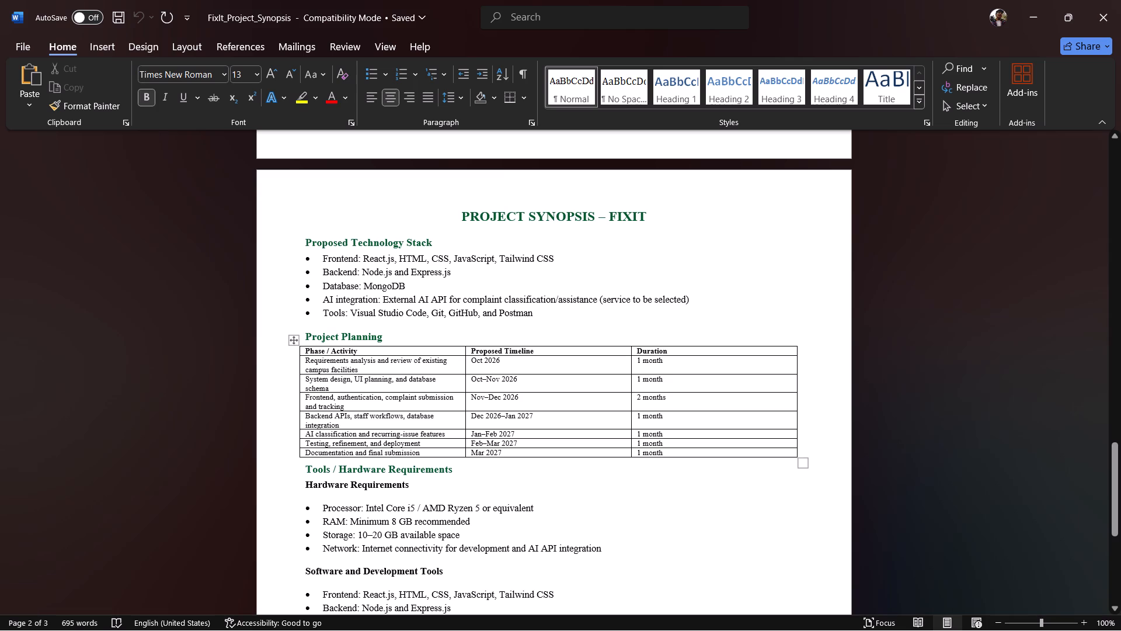
{"action": "left_click_drag", "start_coordinate": [294, 339], "coordinate": [627, 630]}
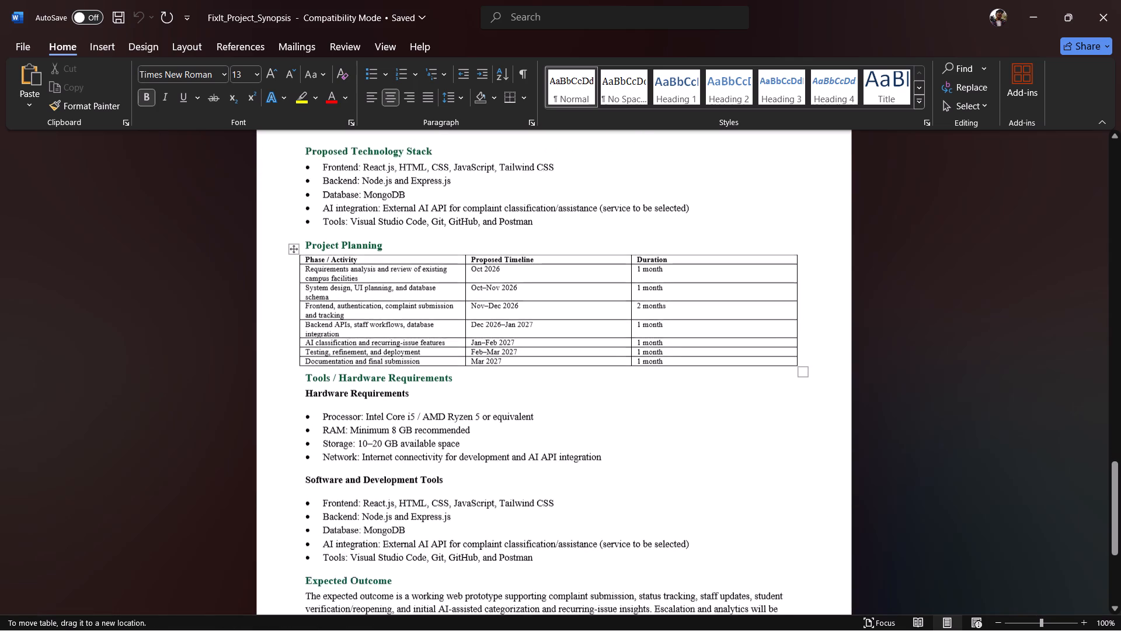
{"action": "left_click_drag", "start_coordinate": [627, 630], "coordinate": [359, 226]}
{"action": "key", "text": "ctrl+z"}
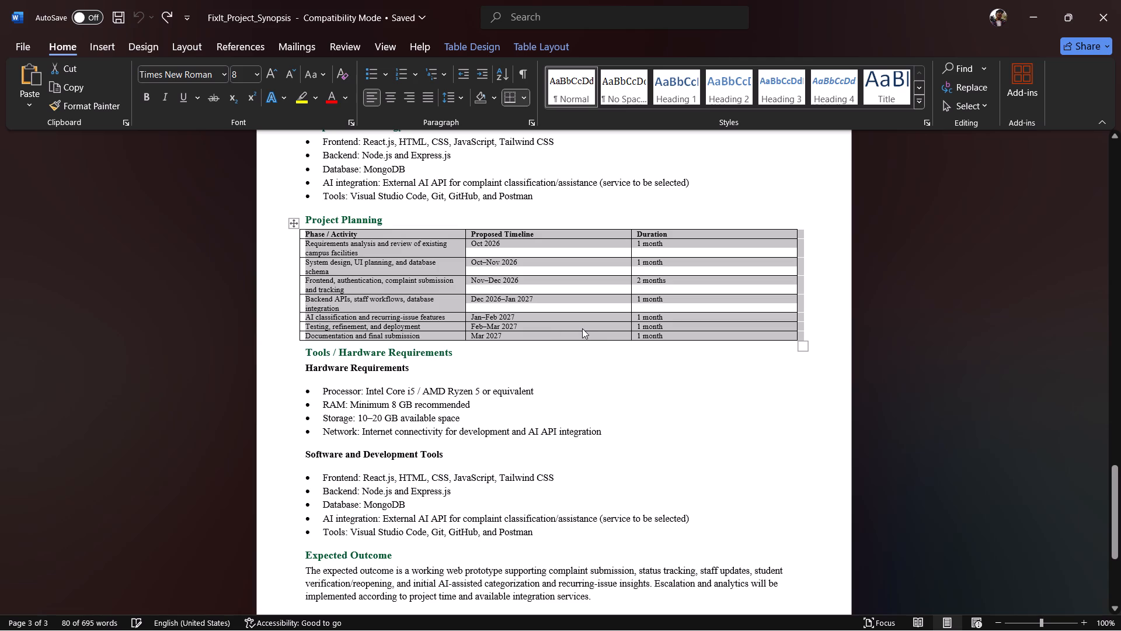
{"action": "key", "text": "ctrl+c"}
{"action": "key", "text": "ctrl+c"}
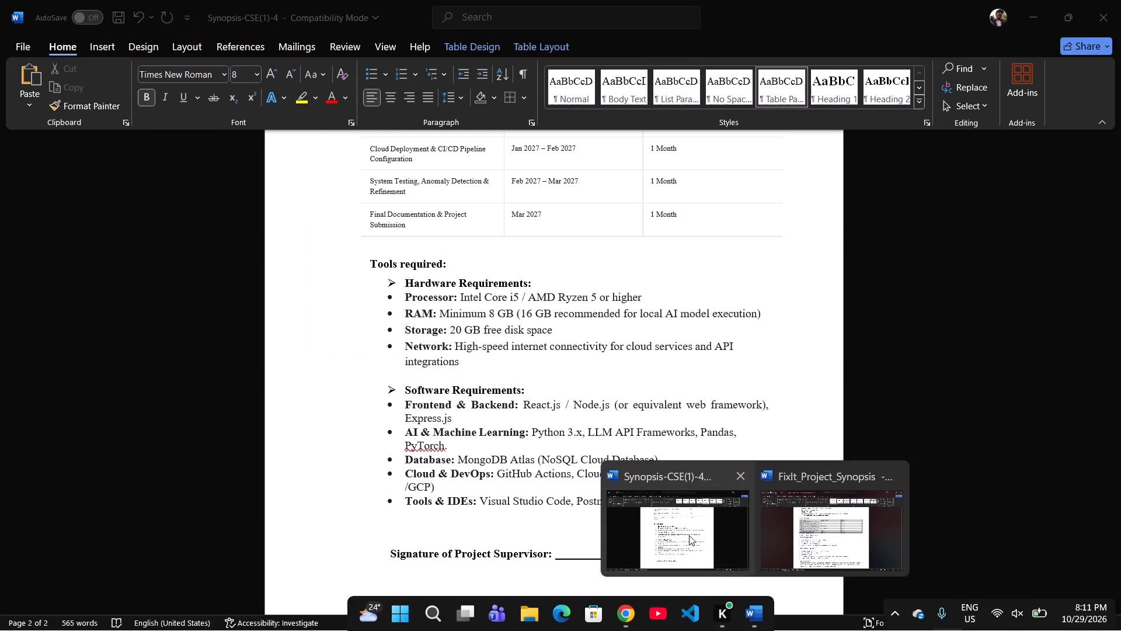
In the Synopsis-CSE(1)-4 document, replace the contents of the Project Planning table, including its header row, with the copied FixIt table.
{"action": "left_click", "coordinate": [689, 535]}
{"action": "scroll", "coordinate": [548, 404], "scroll_direction": "up", "scroll_amount": 2}
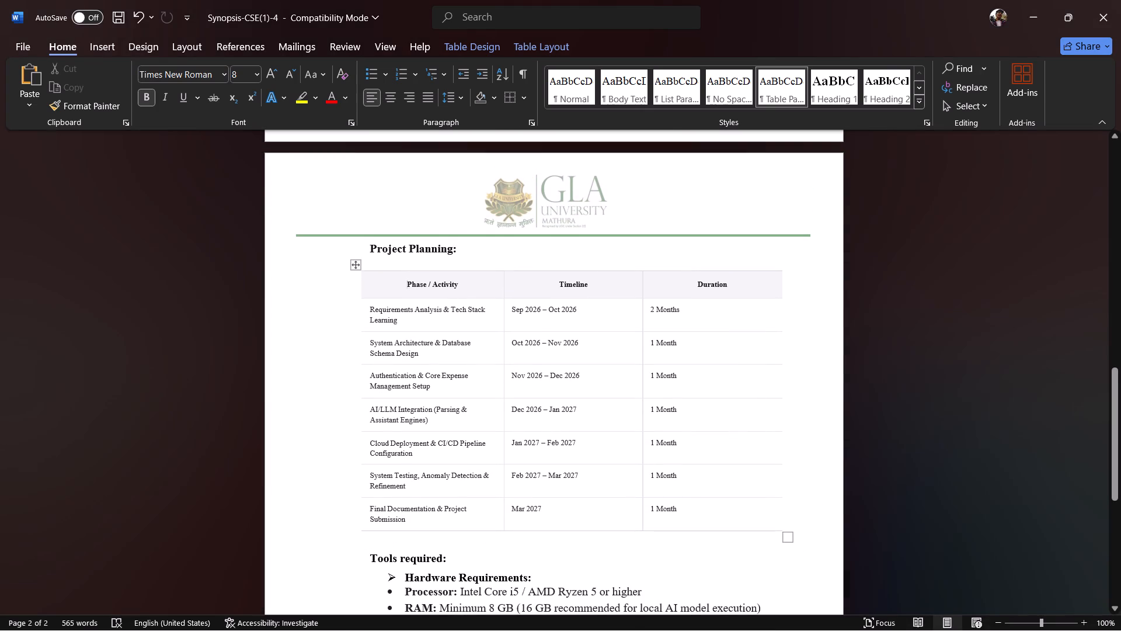
{"action": "left_click_drag", "start_coordinate": [398, 281], "coordinate": [734, 515]}
{"action": "key", "text": "ctrl+v"}
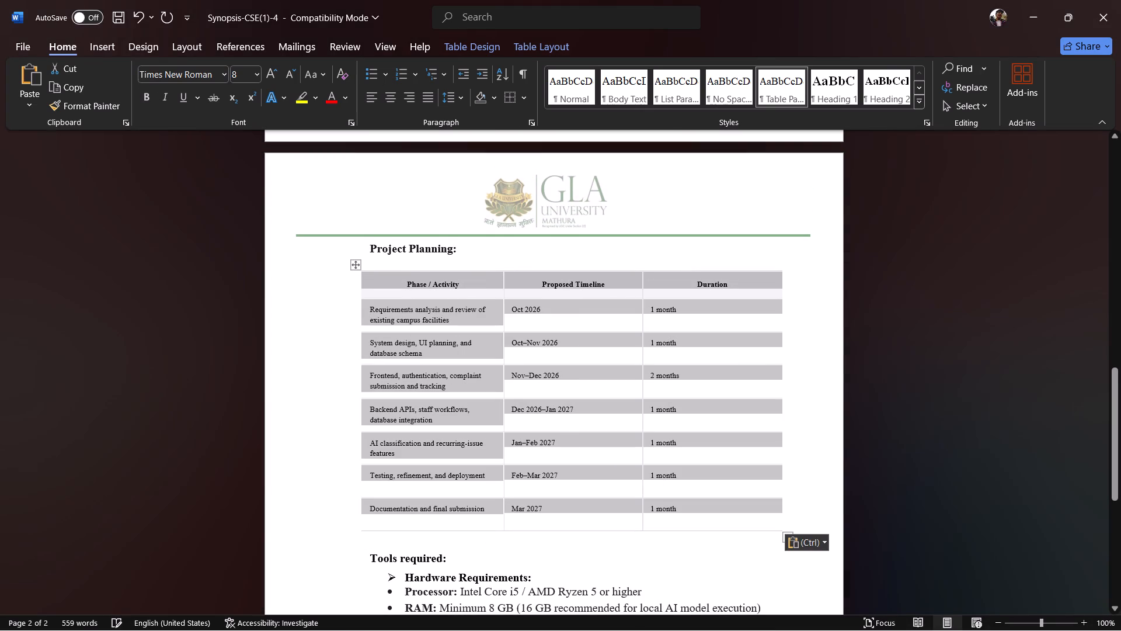
{"action": "left_click", "coordinate": [939, 366]}
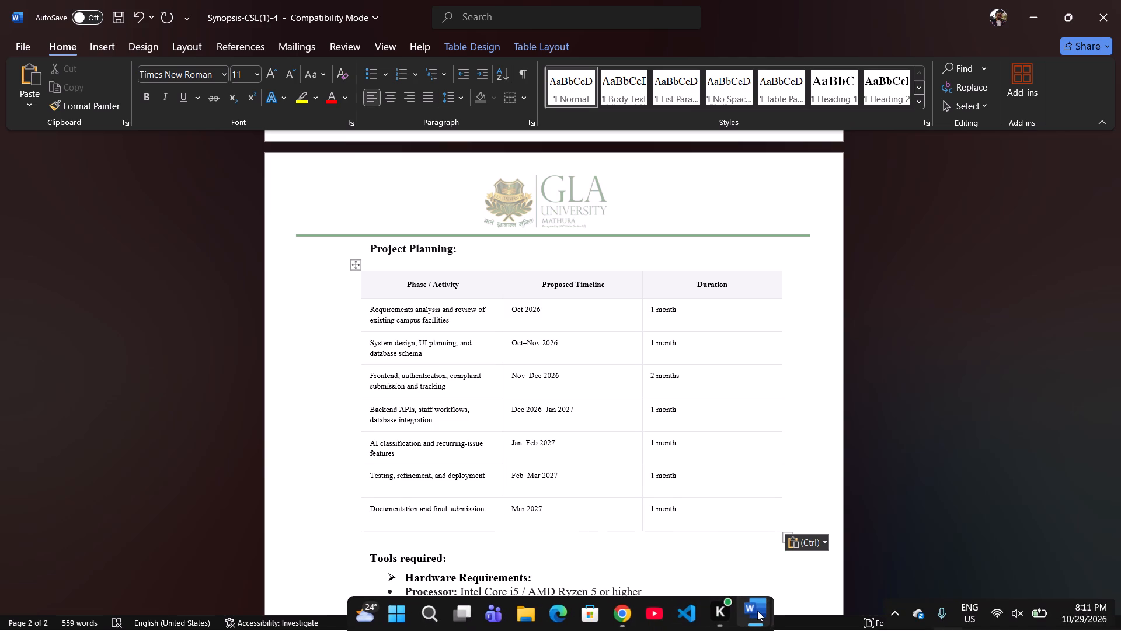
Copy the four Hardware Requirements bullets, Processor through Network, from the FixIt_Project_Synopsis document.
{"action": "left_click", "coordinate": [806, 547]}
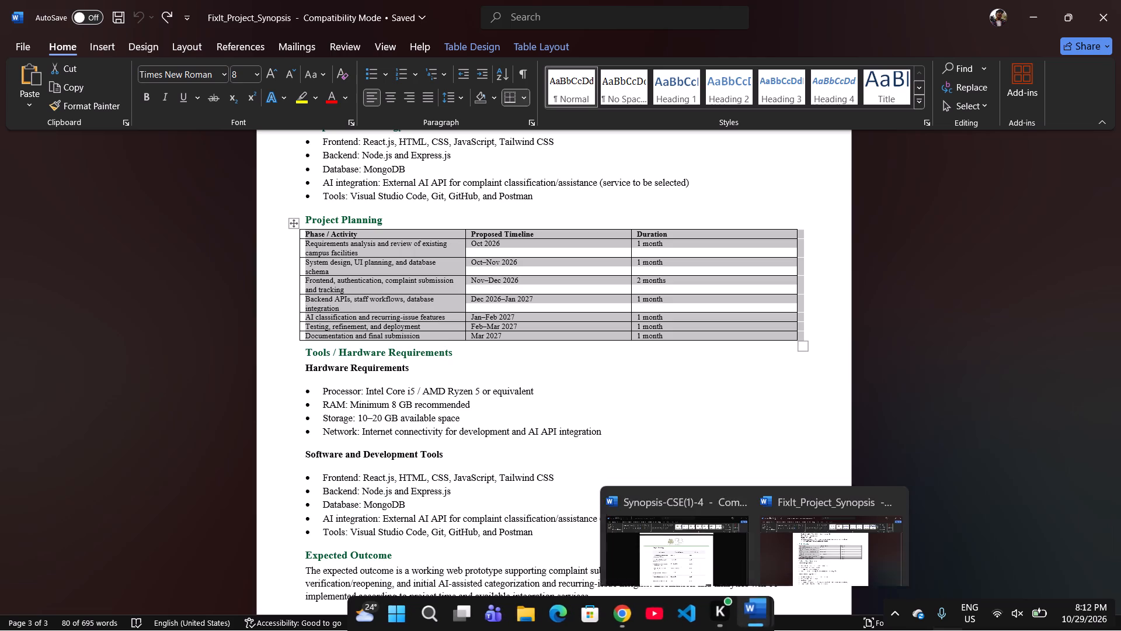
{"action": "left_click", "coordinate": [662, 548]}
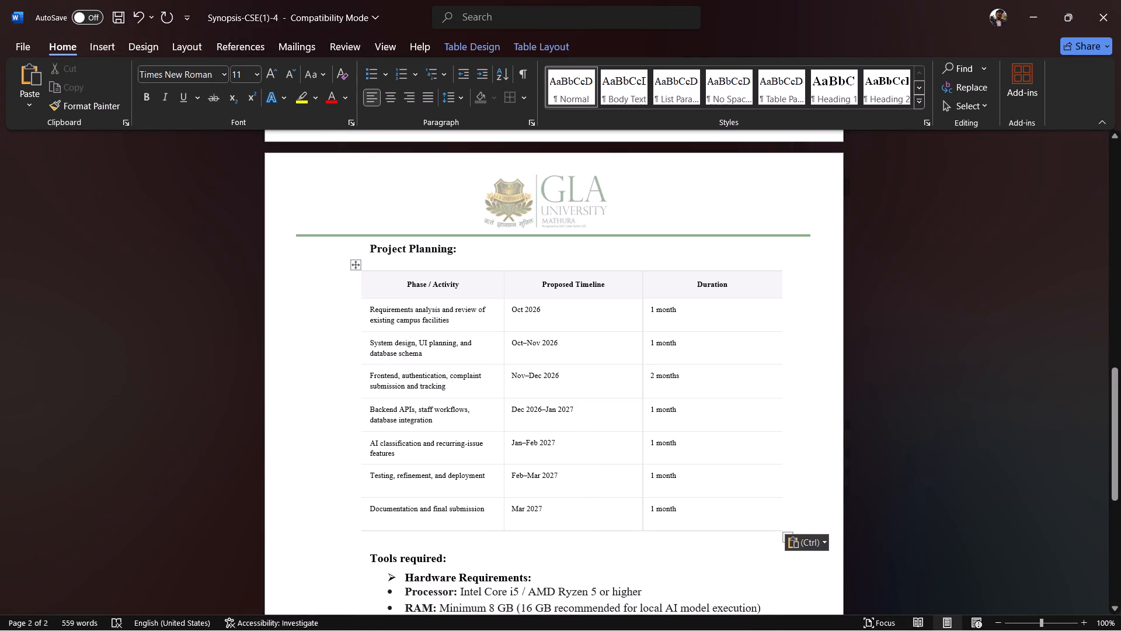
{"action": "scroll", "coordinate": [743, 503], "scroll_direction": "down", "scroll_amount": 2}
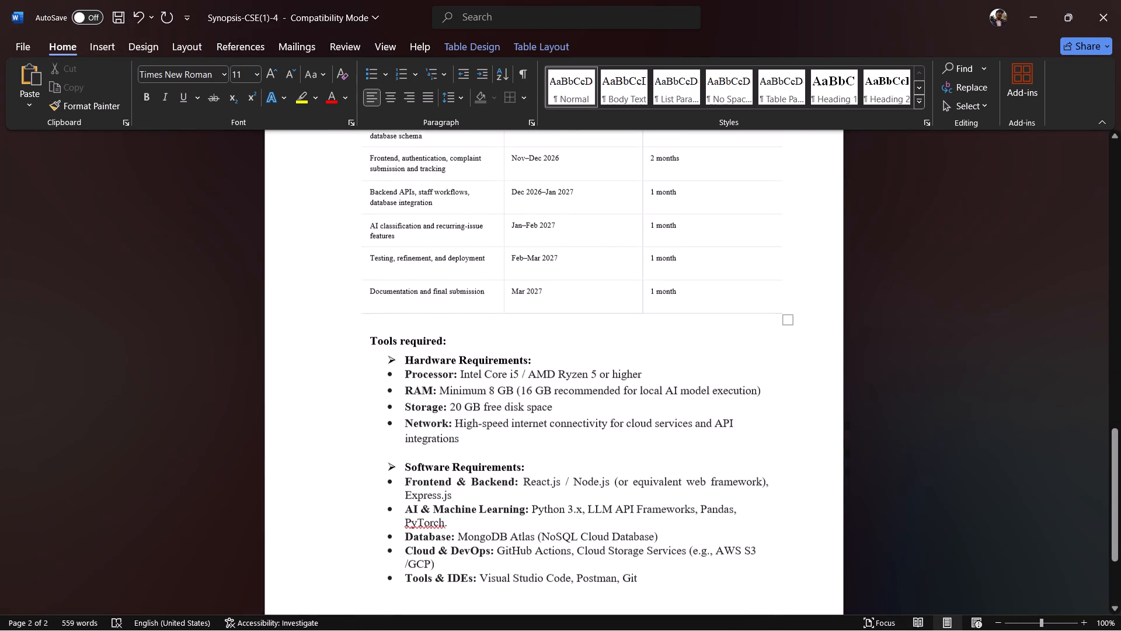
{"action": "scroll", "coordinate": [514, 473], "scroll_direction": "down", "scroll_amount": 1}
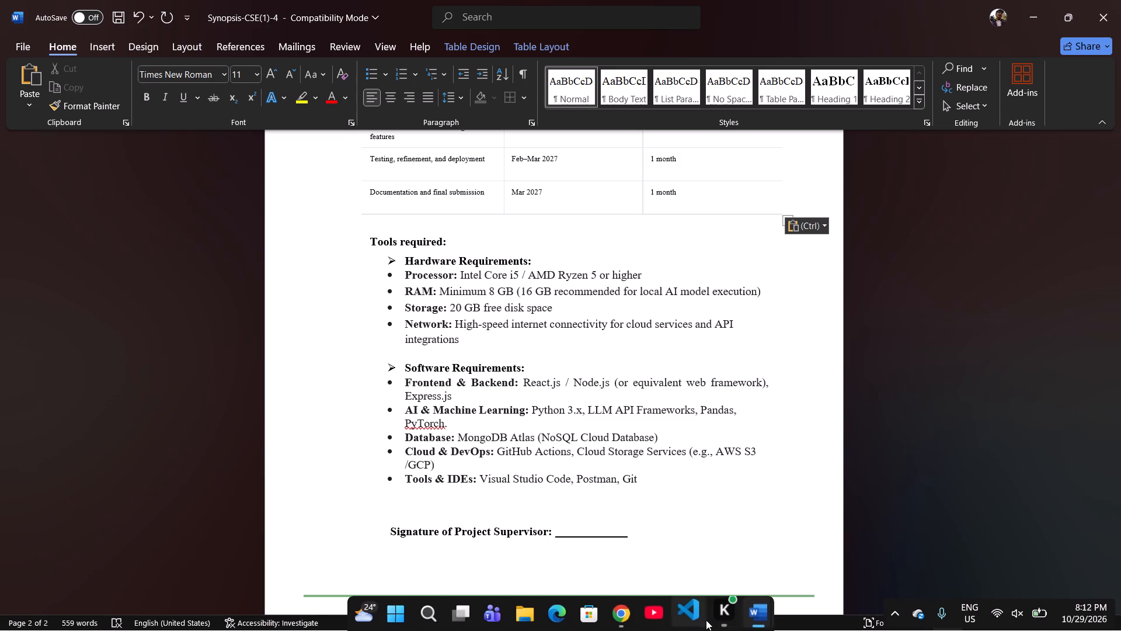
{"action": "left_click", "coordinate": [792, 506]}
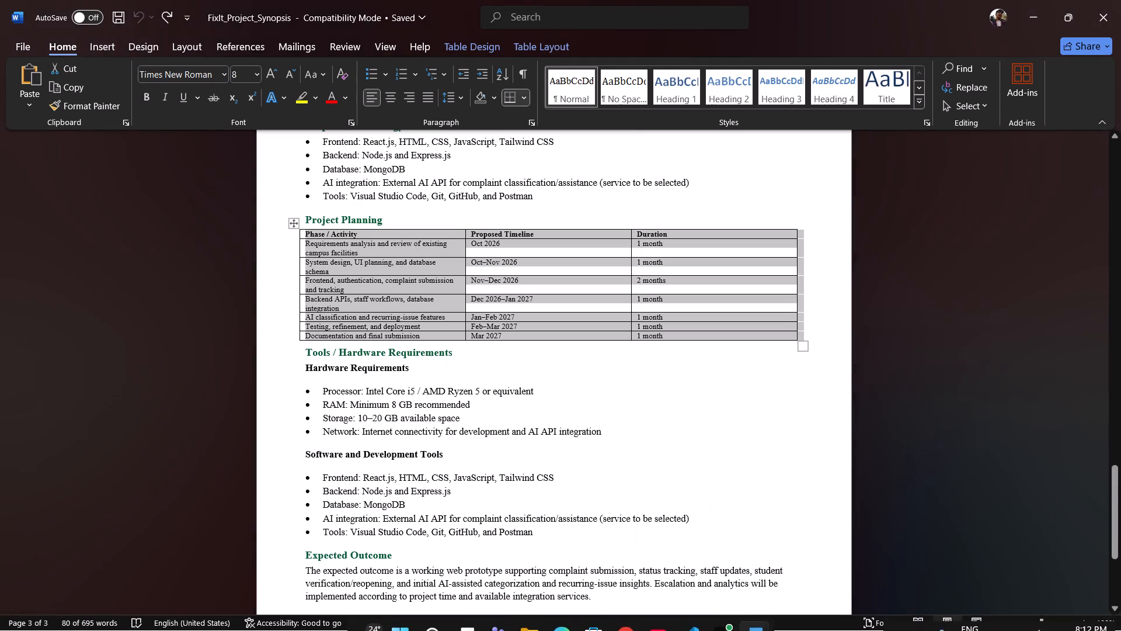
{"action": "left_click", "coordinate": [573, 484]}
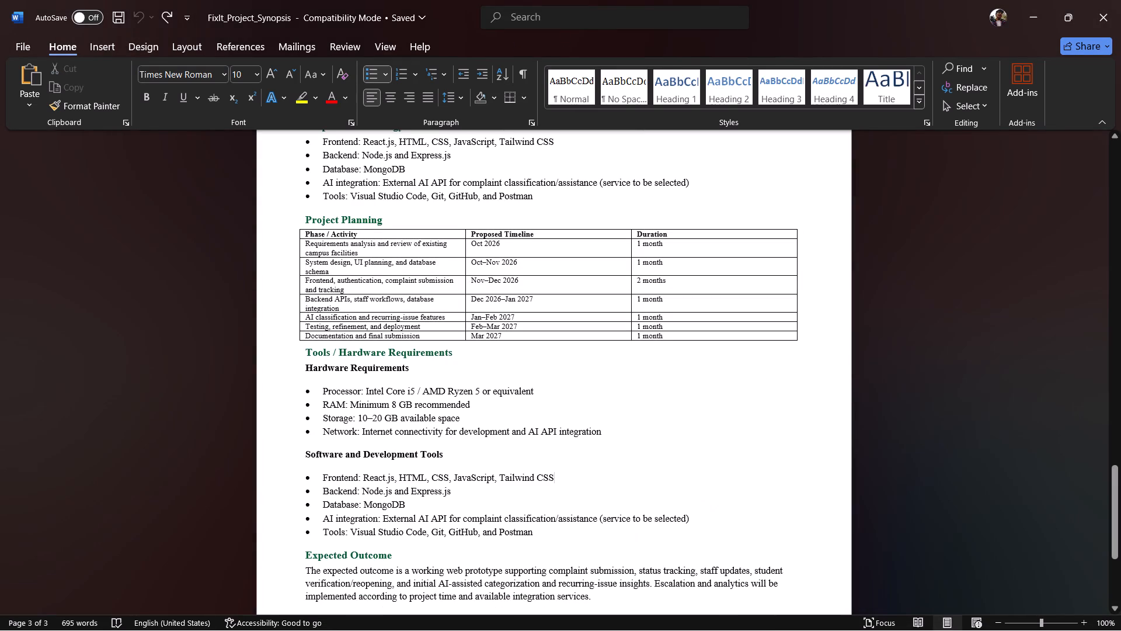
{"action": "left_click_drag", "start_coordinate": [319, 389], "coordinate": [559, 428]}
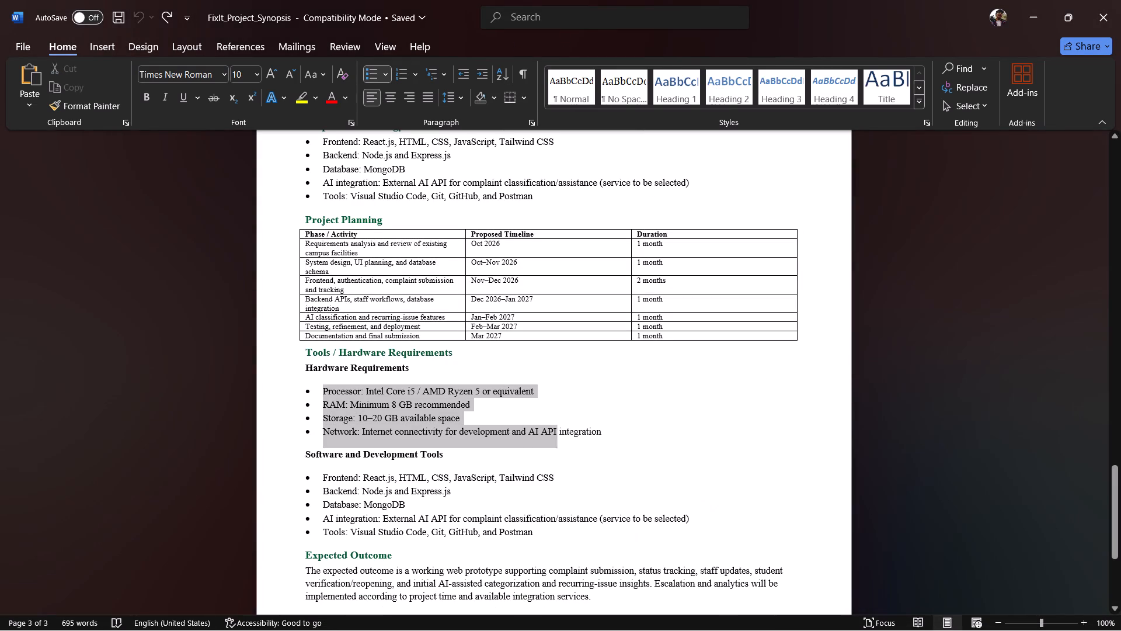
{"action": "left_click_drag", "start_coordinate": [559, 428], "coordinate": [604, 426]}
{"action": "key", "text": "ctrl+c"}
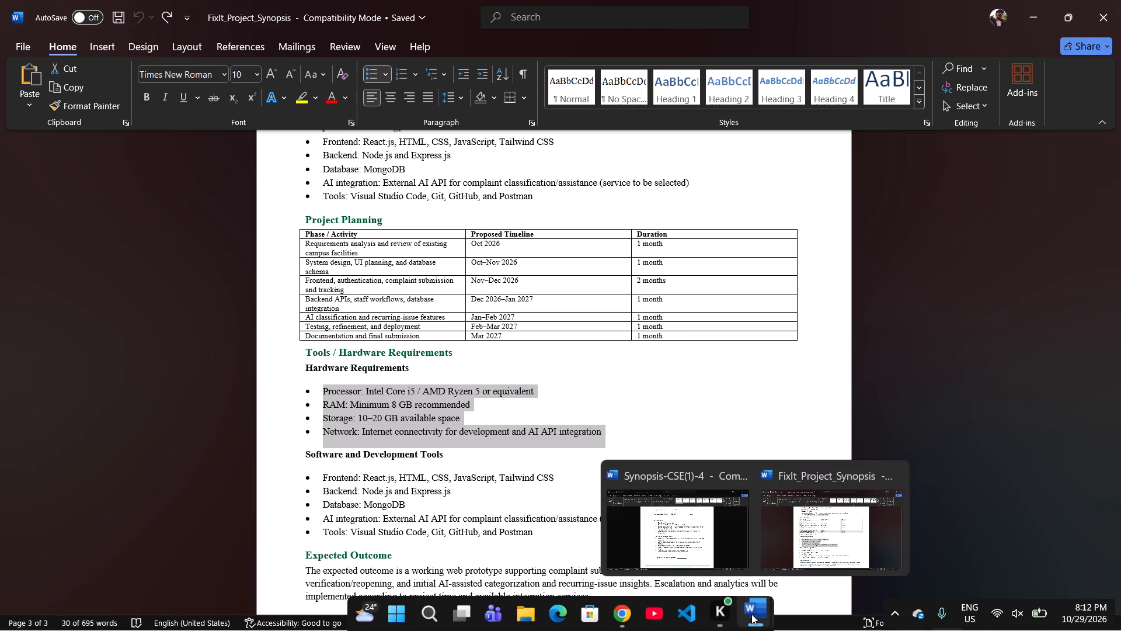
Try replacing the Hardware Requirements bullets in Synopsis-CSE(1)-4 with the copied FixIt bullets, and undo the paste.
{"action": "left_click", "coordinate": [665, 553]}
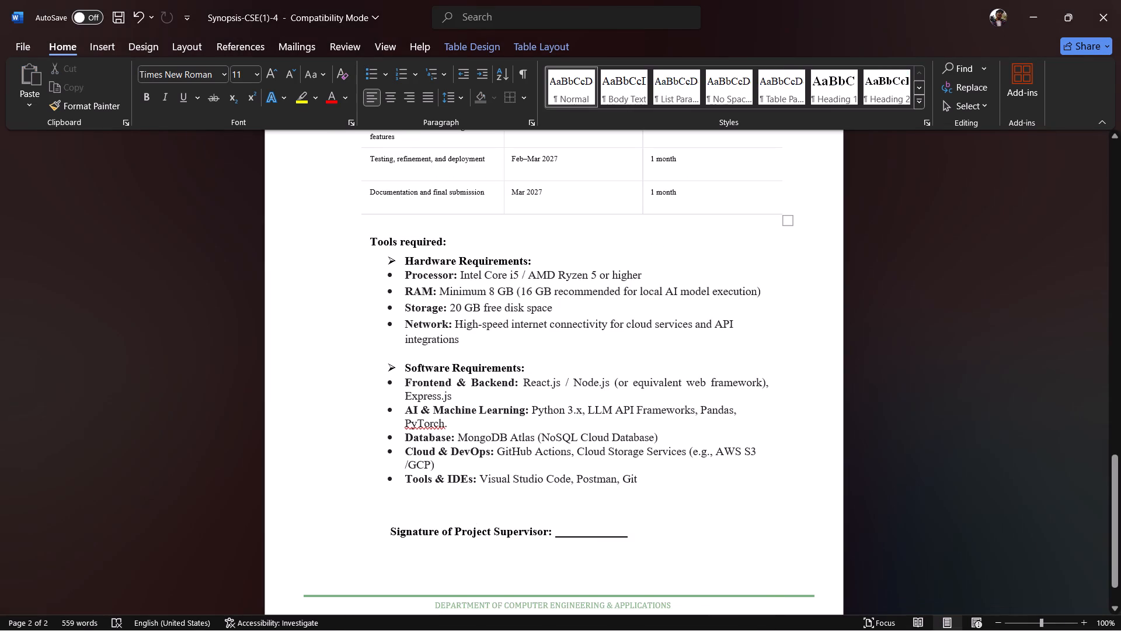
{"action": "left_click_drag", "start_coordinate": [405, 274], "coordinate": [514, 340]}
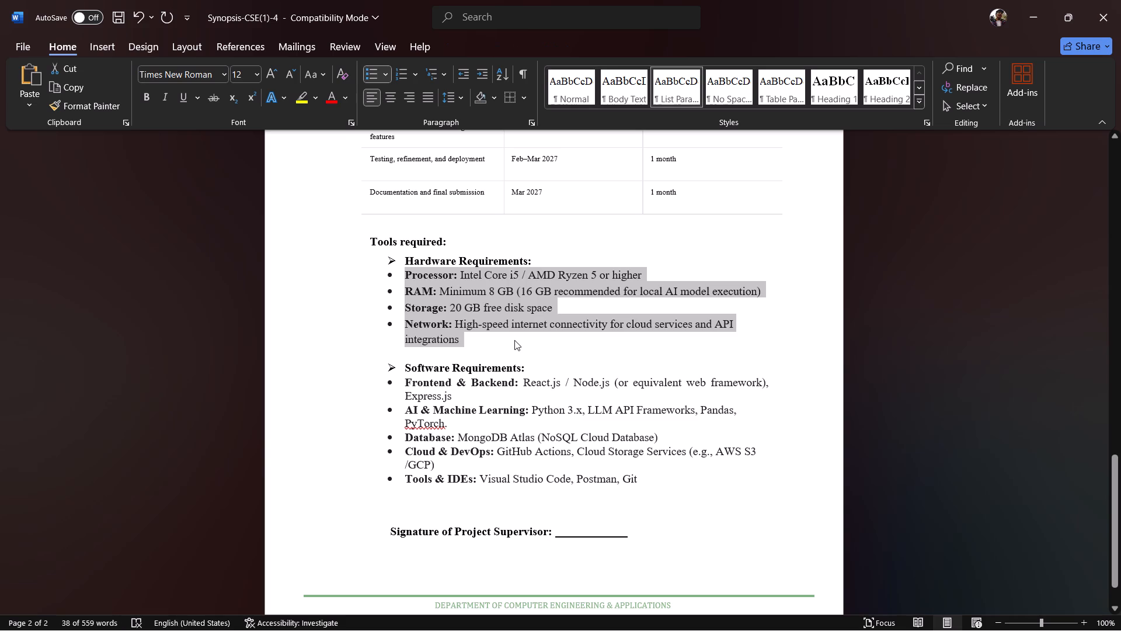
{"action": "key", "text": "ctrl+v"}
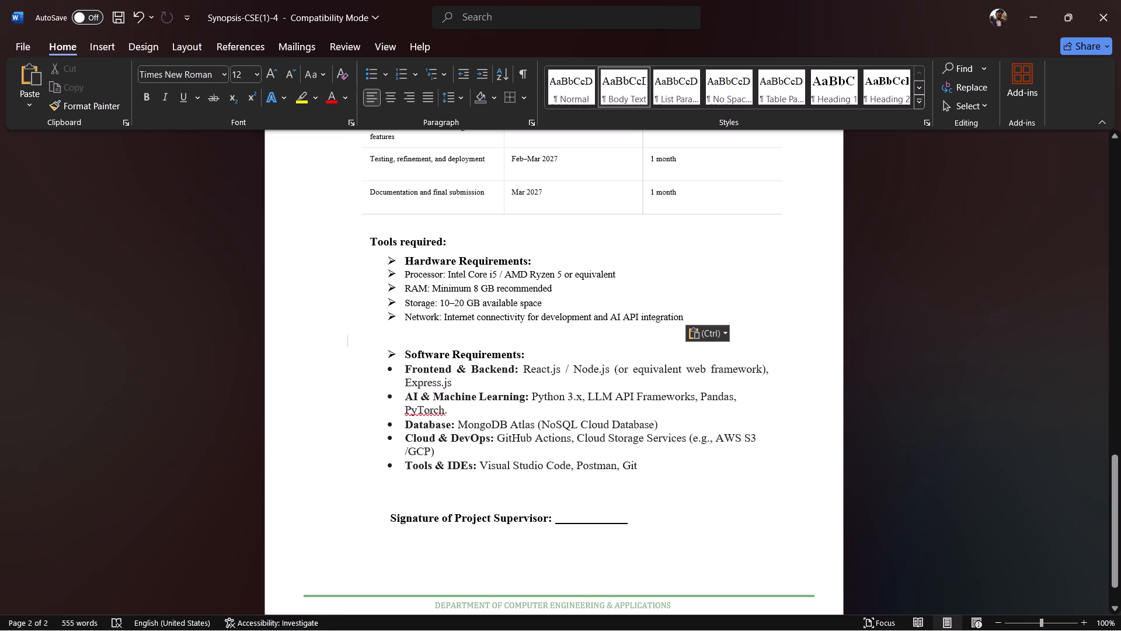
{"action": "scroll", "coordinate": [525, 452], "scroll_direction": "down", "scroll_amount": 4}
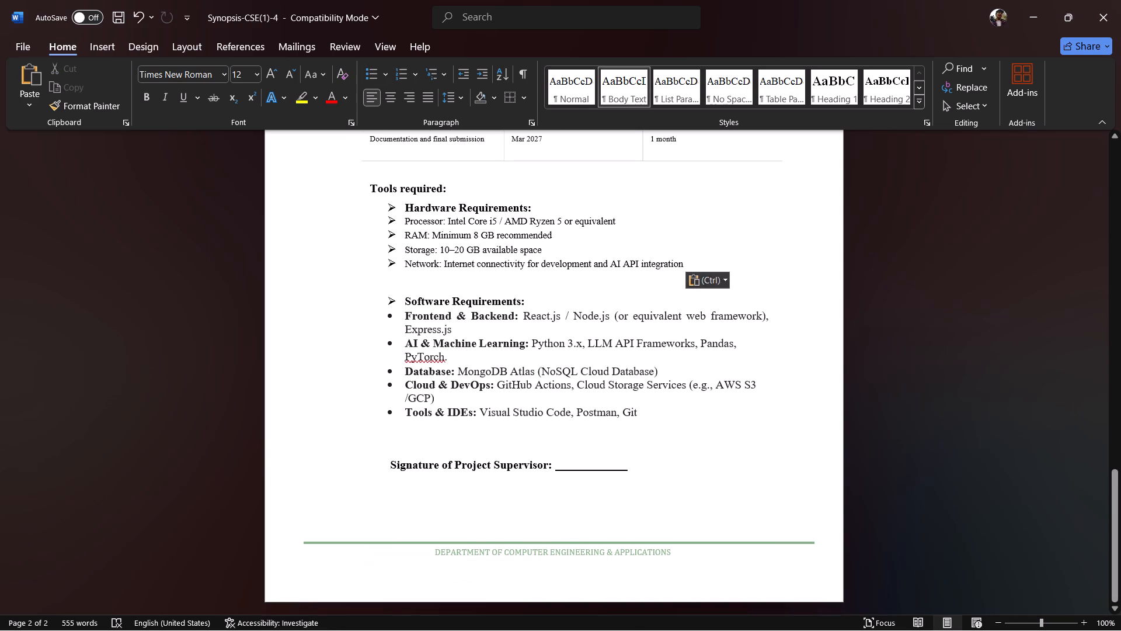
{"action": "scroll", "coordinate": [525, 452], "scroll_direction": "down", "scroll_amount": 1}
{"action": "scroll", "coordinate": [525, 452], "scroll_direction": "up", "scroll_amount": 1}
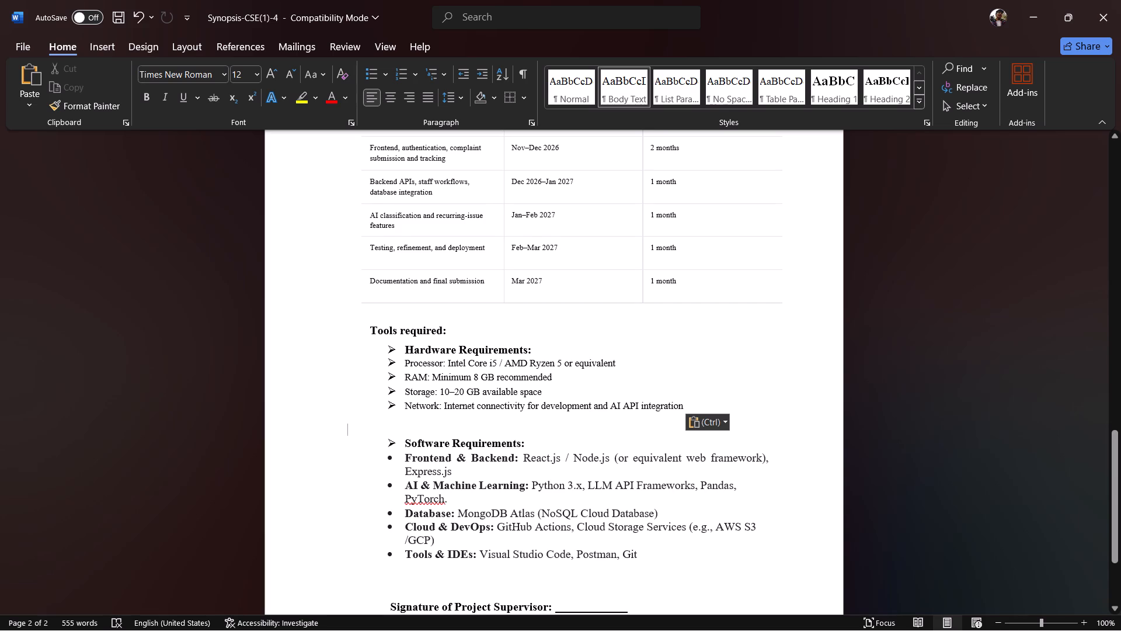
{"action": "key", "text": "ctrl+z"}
Decrease the indent of all five Innovation bullets by two levels.
{"action": "scroll", "coordinate": [459, 479], "scroll_direction": "up", "scroll_amount": 1}
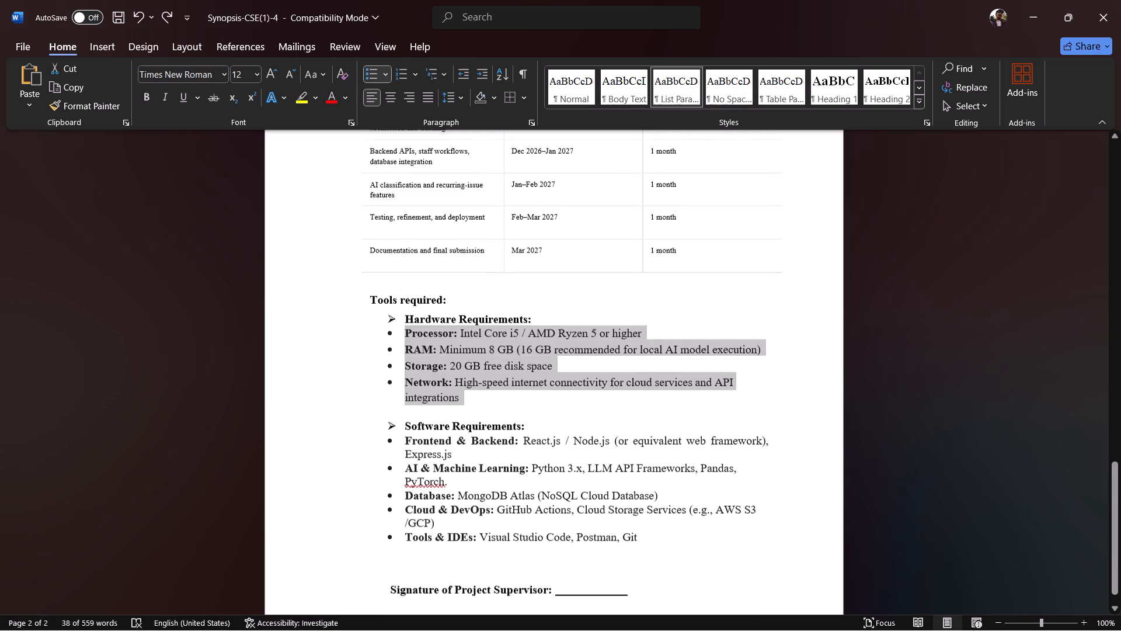
{"action": "scroll", "coordinate": [459, 479], "scroll_direction": "up", "scroll_amount": 4}
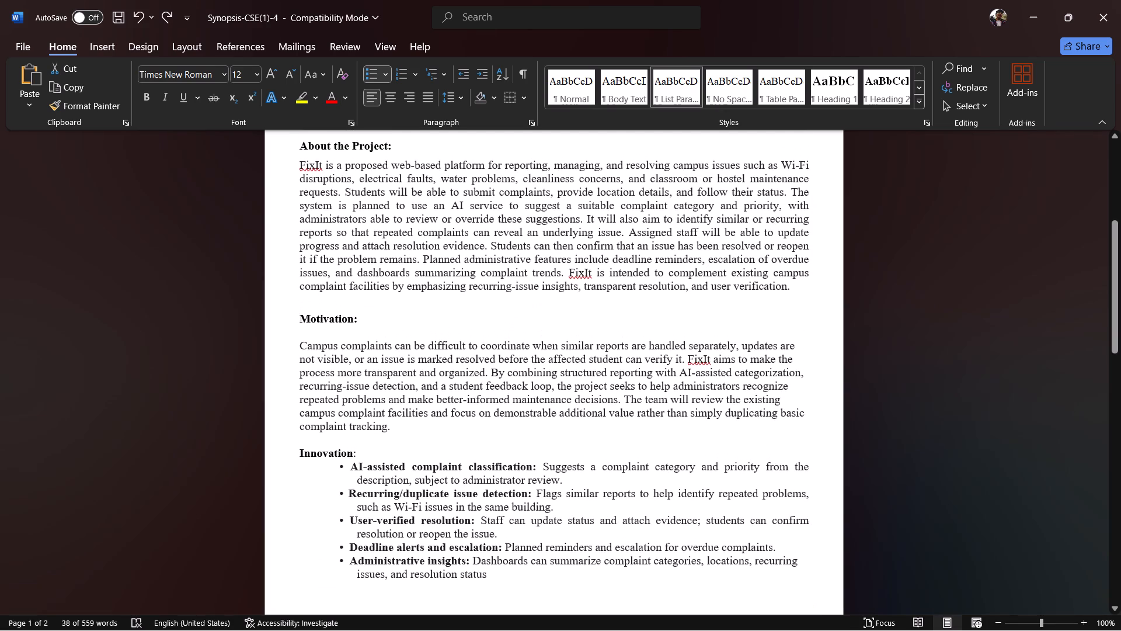
{"action": "left_click_drag", "start_coordinate": [351, 466], "coordinate": [514, 560]}
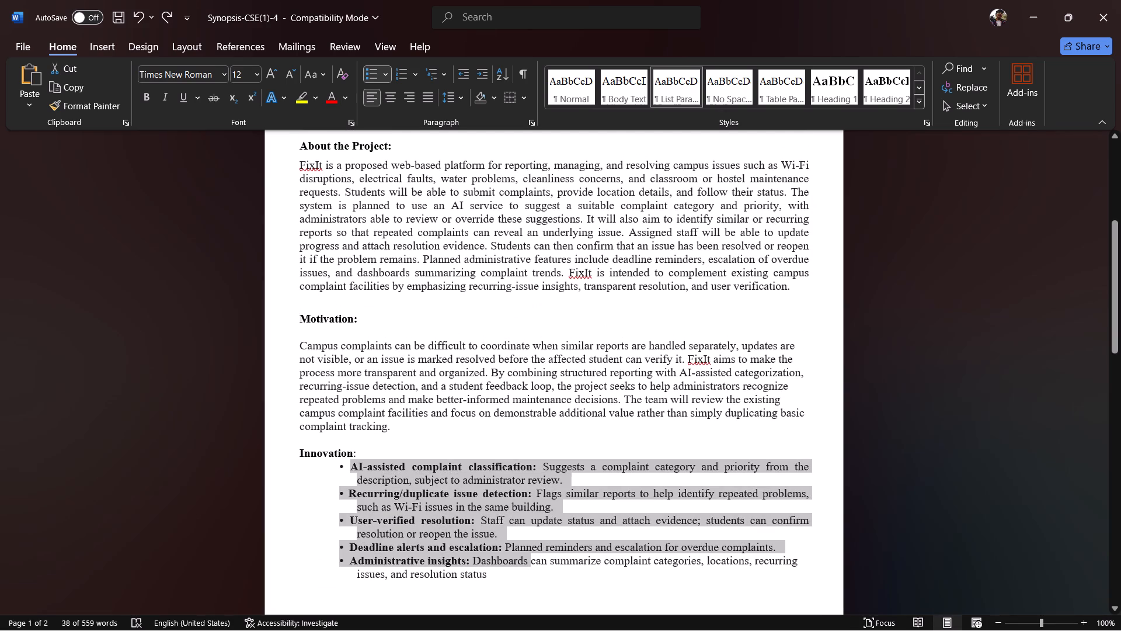
{"action": "left_click_drag", "start_coordinate": [514, 560], "coordinate": [513, 571]}
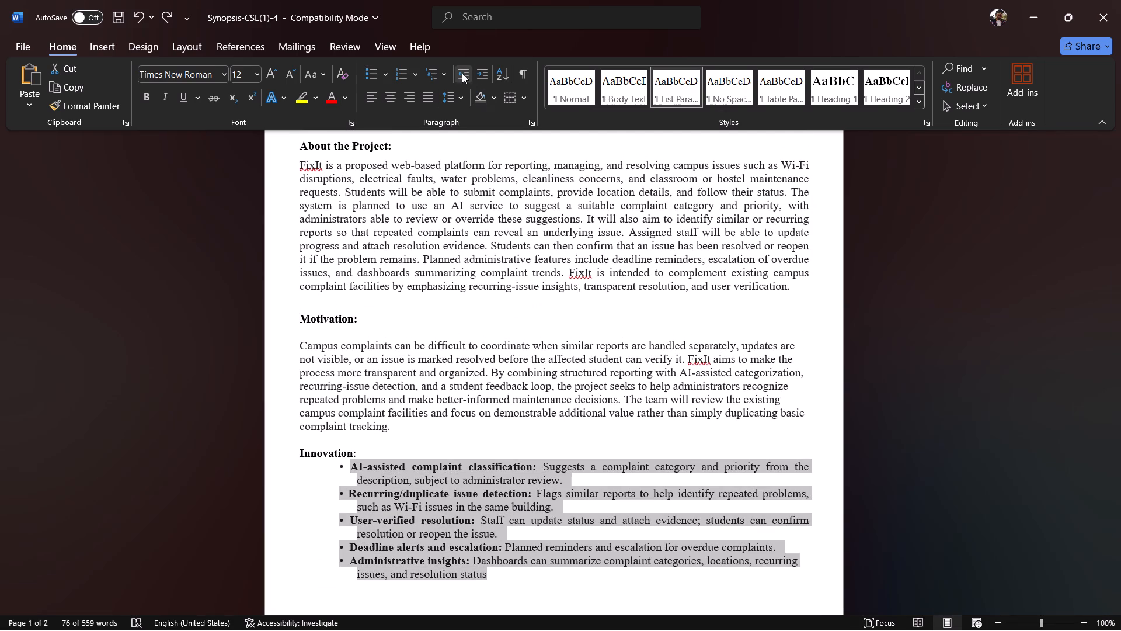
{"action": "left_click", "coordinate": [462, 73]}
{"action": "left_click", "coordinate": [462, 73]}
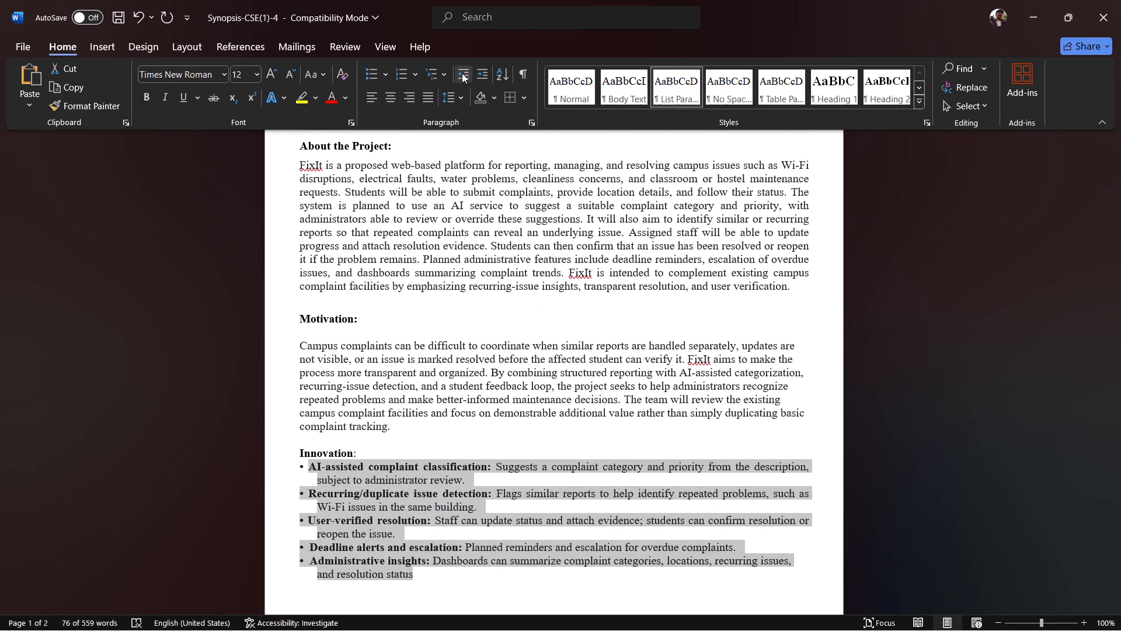
{"action": "left_click", "coordinate": [428, 493]}
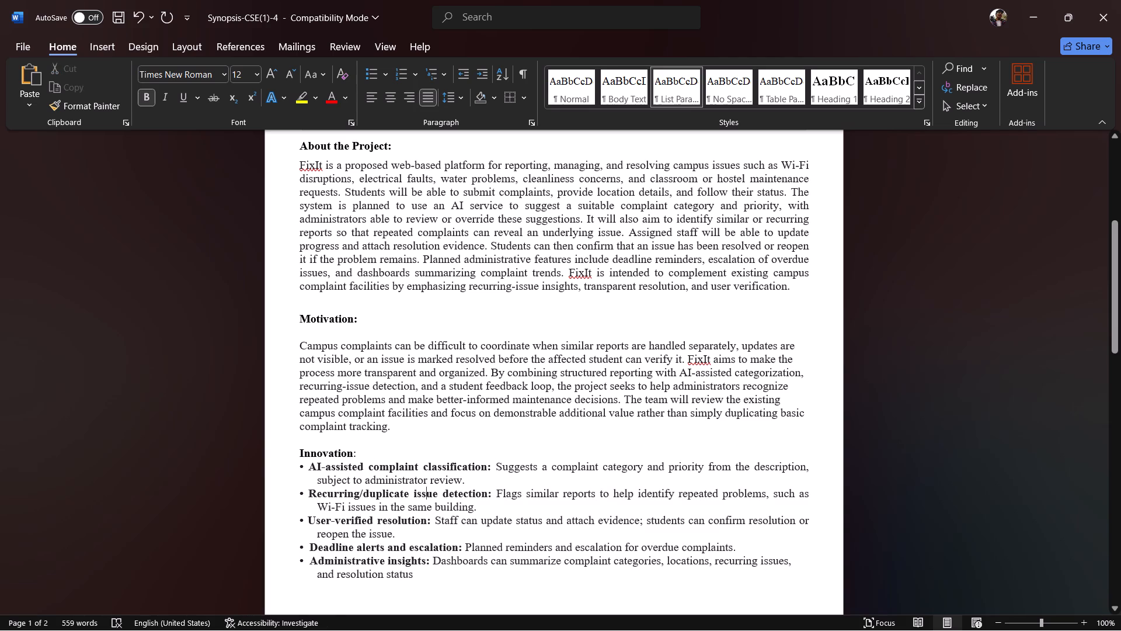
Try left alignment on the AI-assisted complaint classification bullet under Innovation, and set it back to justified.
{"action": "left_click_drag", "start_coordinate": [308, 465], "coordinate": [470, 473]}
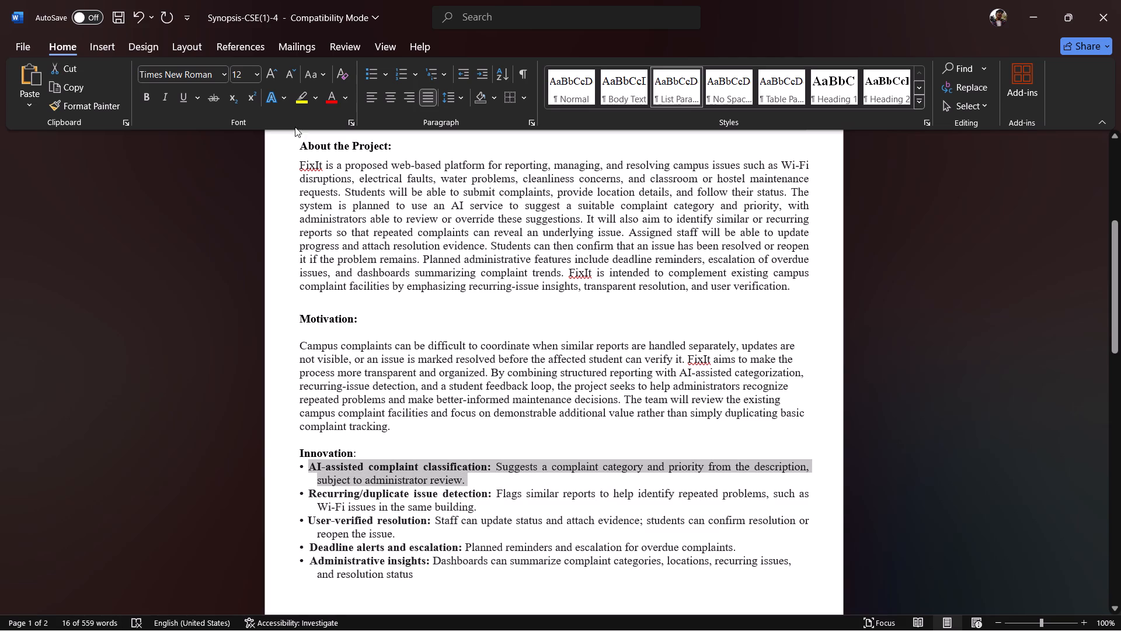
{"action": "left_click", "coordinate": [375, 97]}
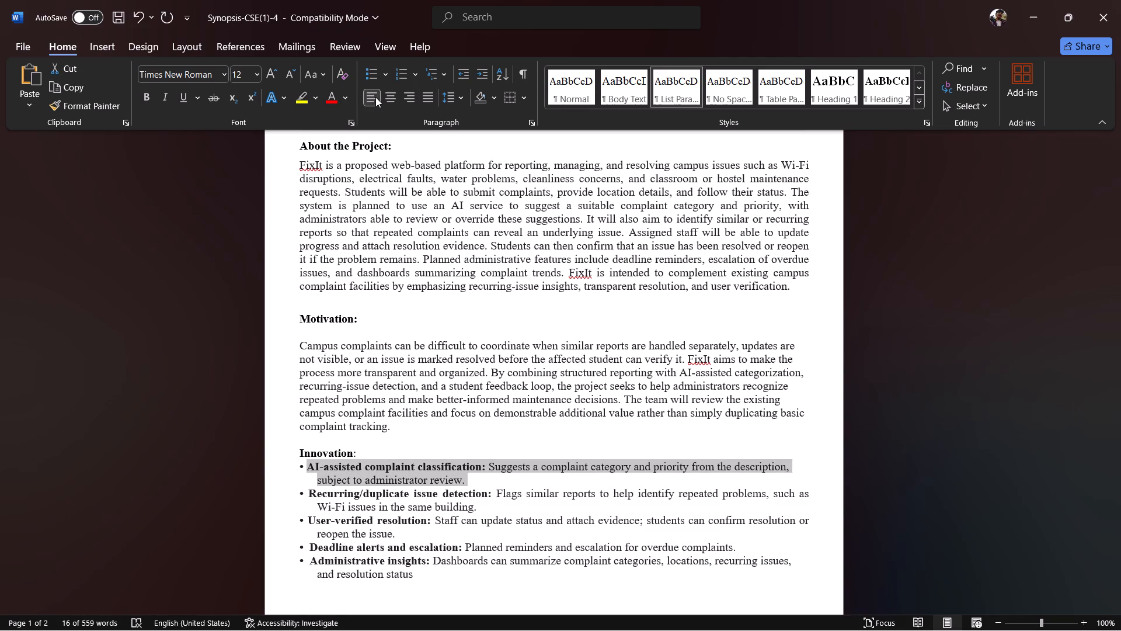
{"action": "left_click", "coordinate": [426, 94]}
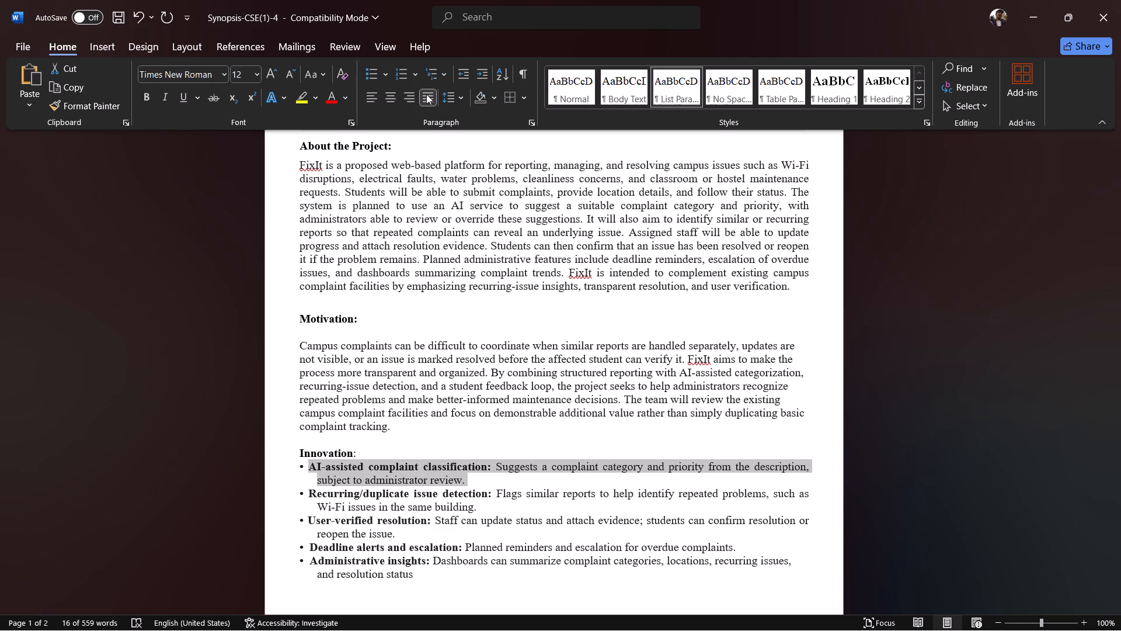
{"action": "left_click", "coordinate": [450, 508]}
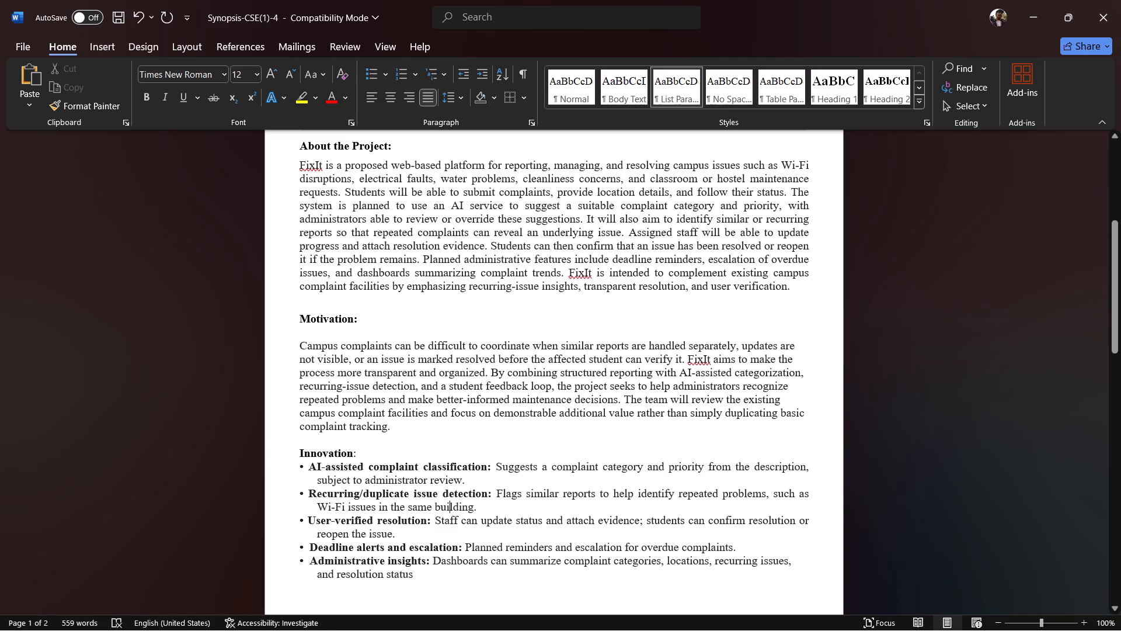
Remove the indent before the Project Planning heading on page 2, undoing any excess deletion.
{"action": "scroll", "coordinate": [450, 508], "scroll_direction": "down", "scroll_amount": 4}
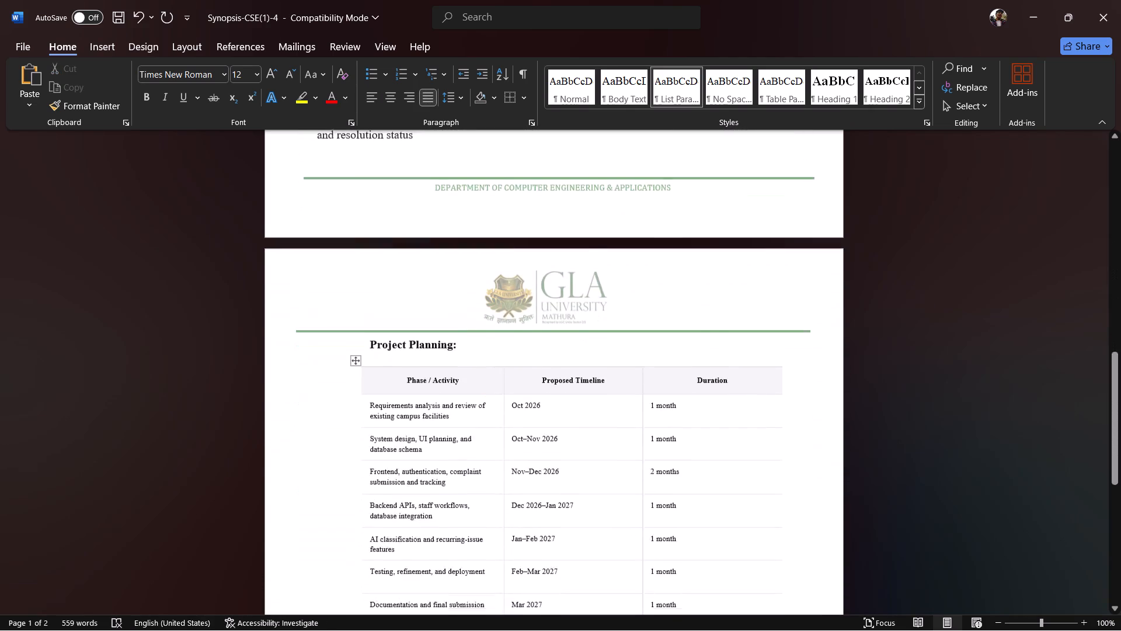
{"action": "scroll", "coordinate": [450, 508], "scroll_direction": "down", "scroll_amount": 2}
{"action": "scroll", "coordinate": [450, 508], "scroll_direction": "up", "scroll_amount": 1}
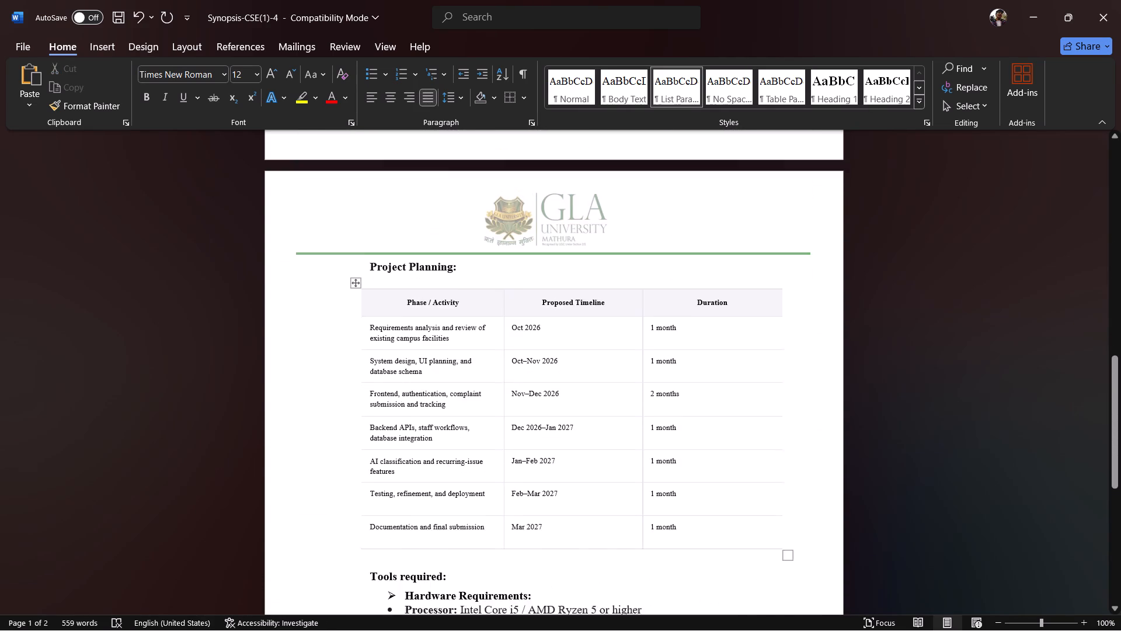
{"action": "scroll", "coordinate": [450, 508], "scroll_direction": "up", "scroll_amount": 1}
{"action": "left_click", "coordinate": [373, 294]}
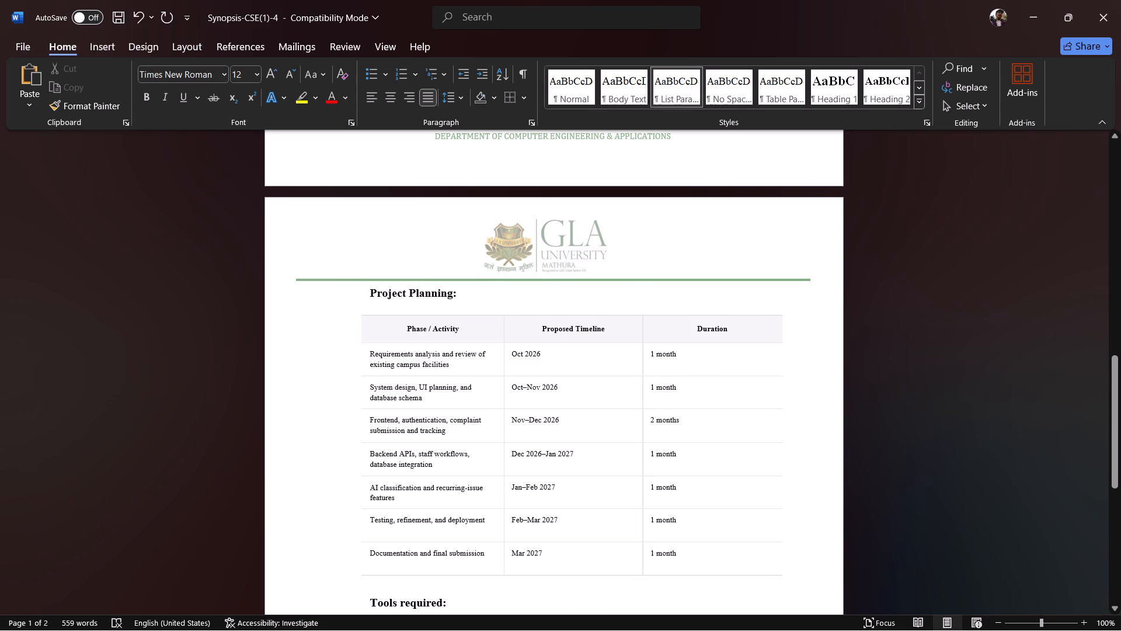
{"action": "key", "text": "BackSpace"}
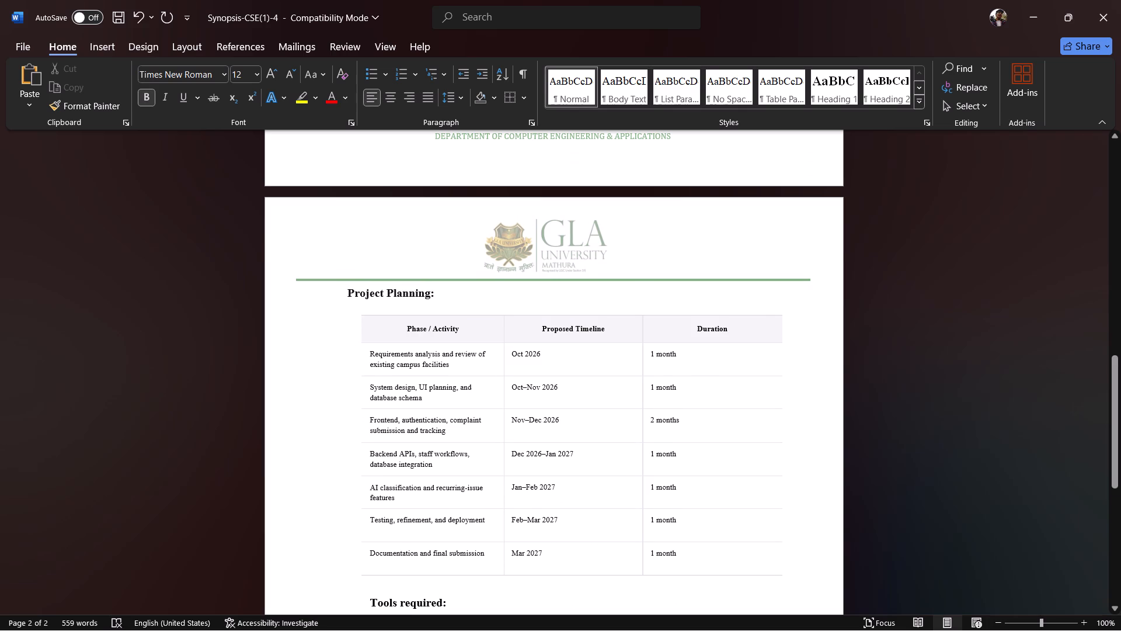
{"action": "key", "text": "BackSpace"}
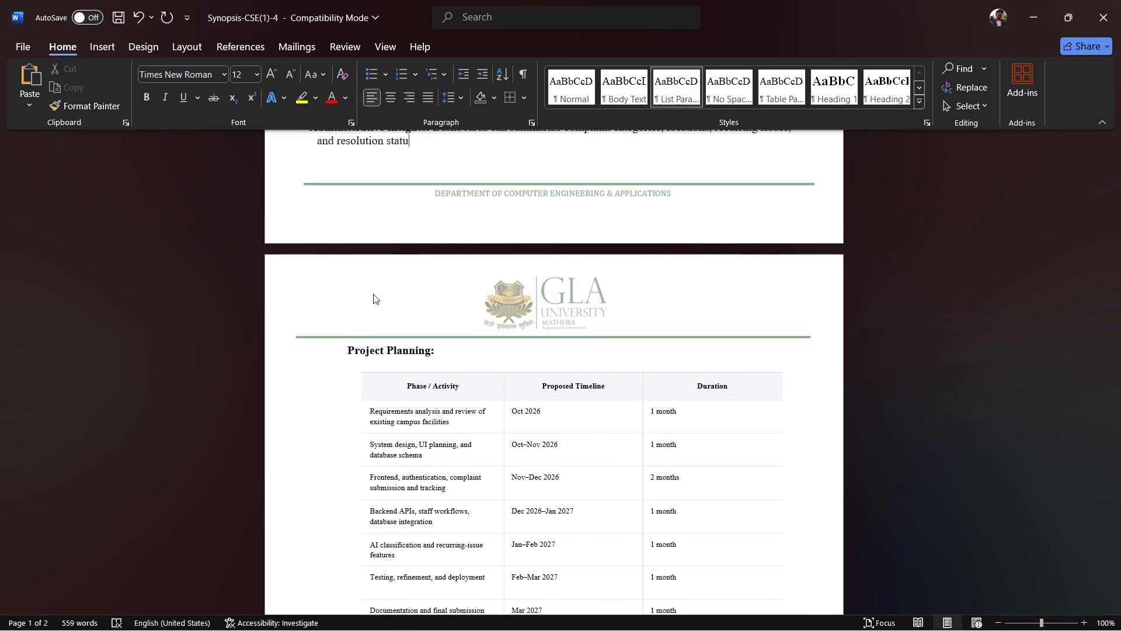
{"action": "key", "text": "ctrl+z"}
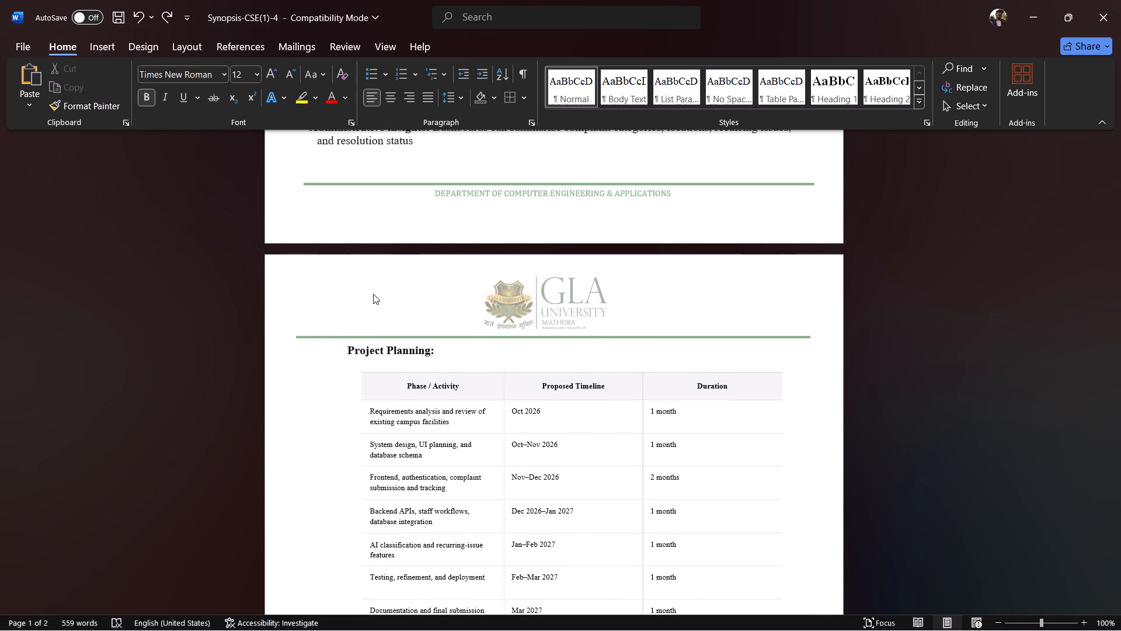
{"action": "key", "text": "ctrl+z"}
{"action": "key", "text": "BackSpace"}
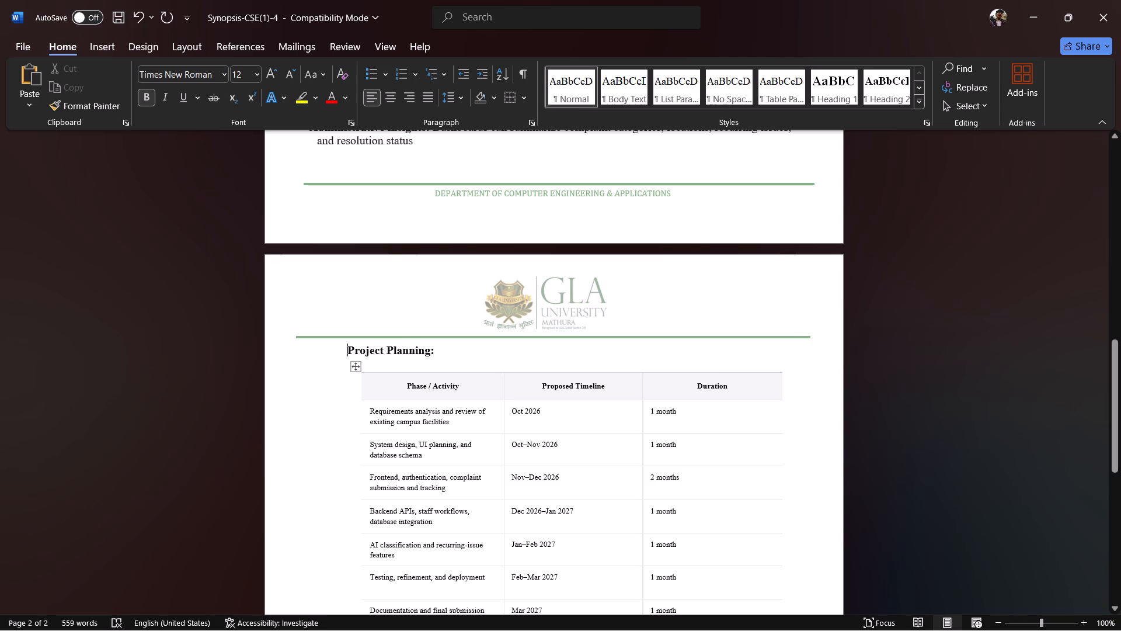
Remove the indent before the Tools required heading below the planning table.
{"action": "scroll", "coordinate": [792, 490], "scroll_direction": "down", "scroll_amount": 2}
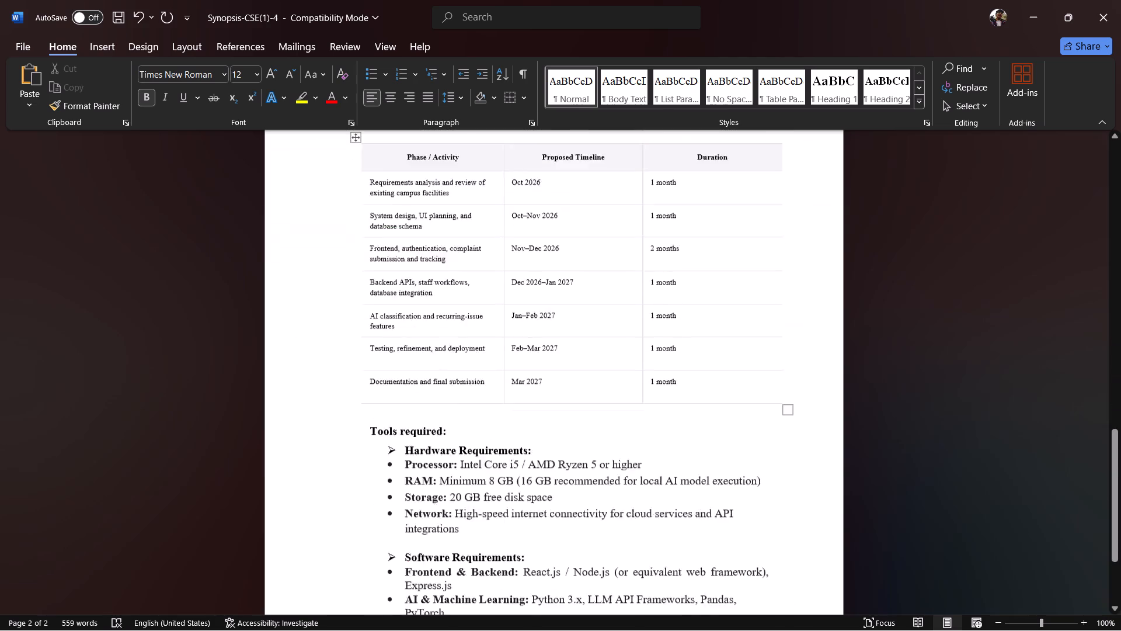
{"action": "scroll", "coordinate": [792, 490], "scroll_direction": "down", "scroll_amount": 1}
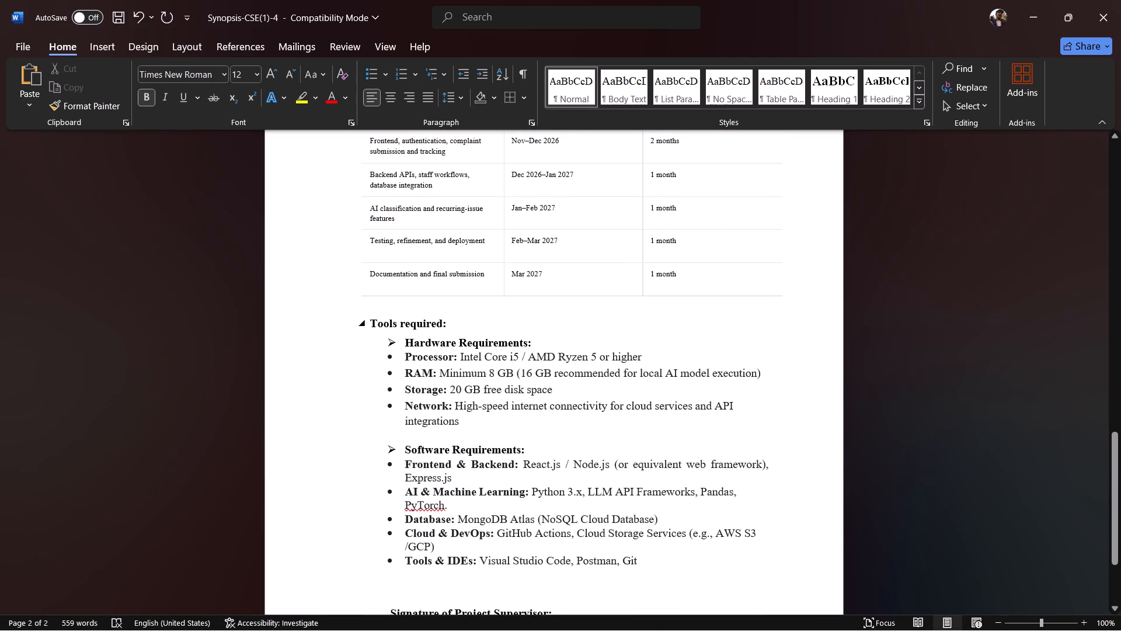
{"action": "left_click", "coordinate": [370, 325]}
{"action": "key", "text": "BackSpace"}
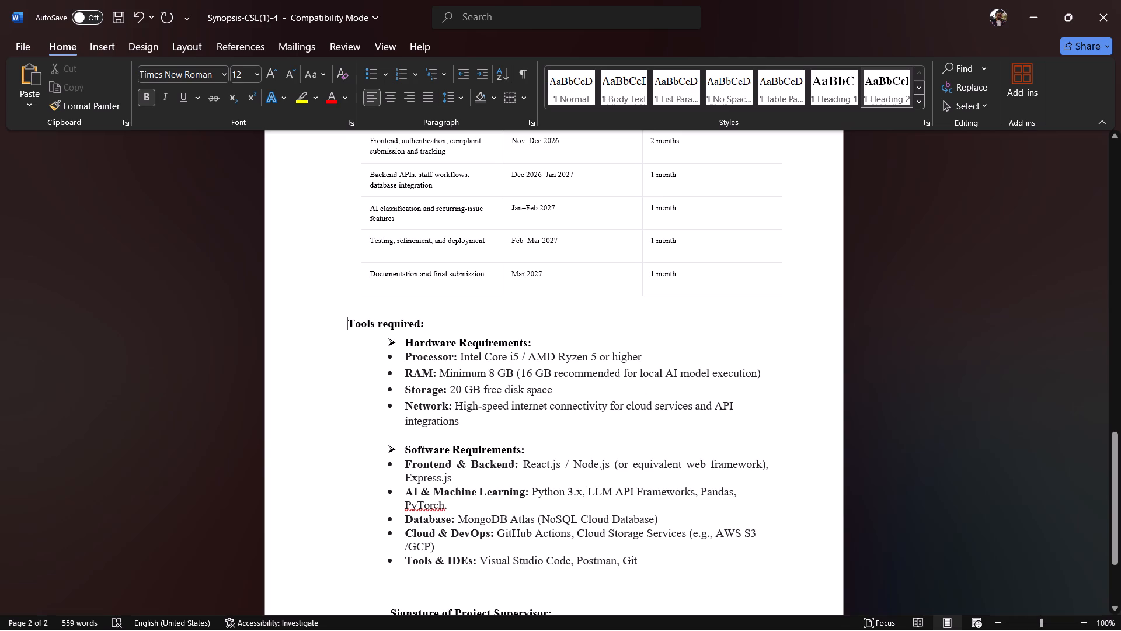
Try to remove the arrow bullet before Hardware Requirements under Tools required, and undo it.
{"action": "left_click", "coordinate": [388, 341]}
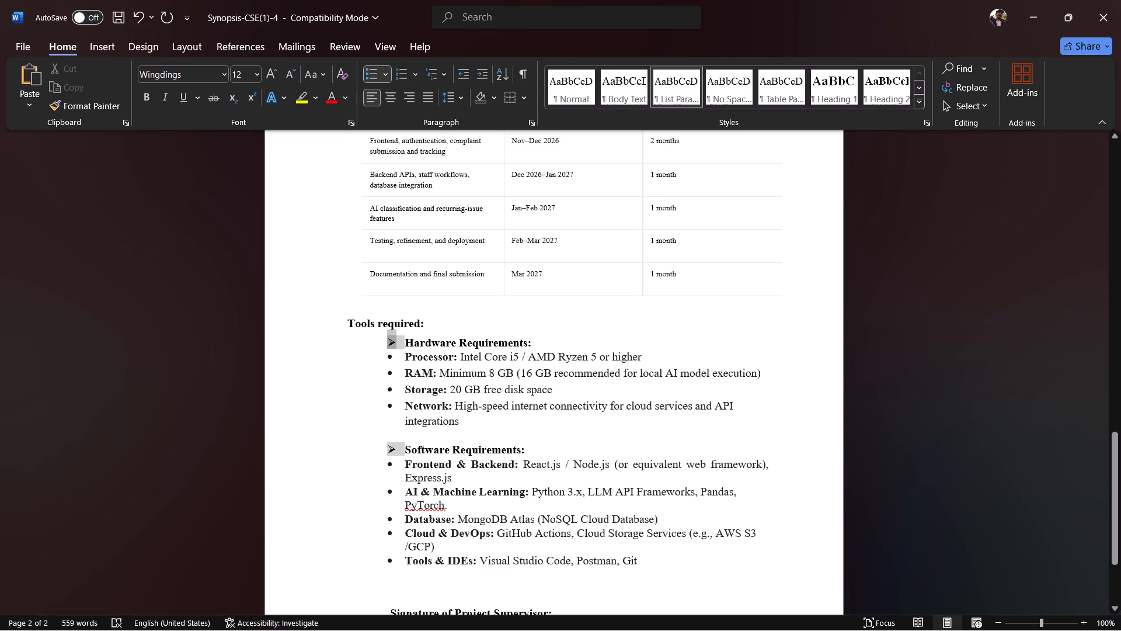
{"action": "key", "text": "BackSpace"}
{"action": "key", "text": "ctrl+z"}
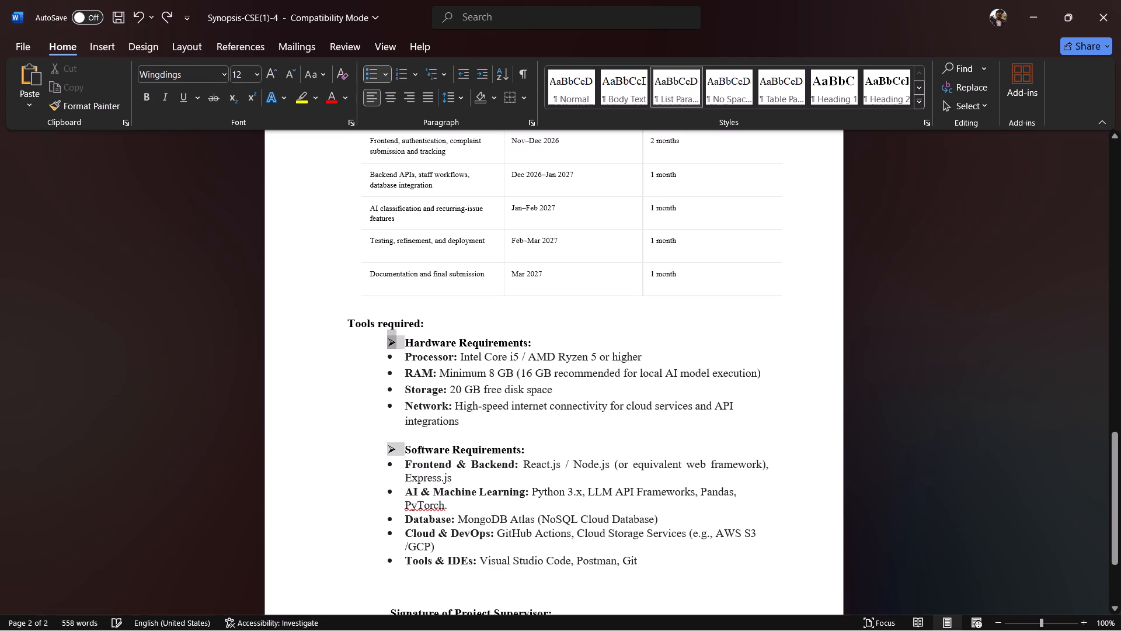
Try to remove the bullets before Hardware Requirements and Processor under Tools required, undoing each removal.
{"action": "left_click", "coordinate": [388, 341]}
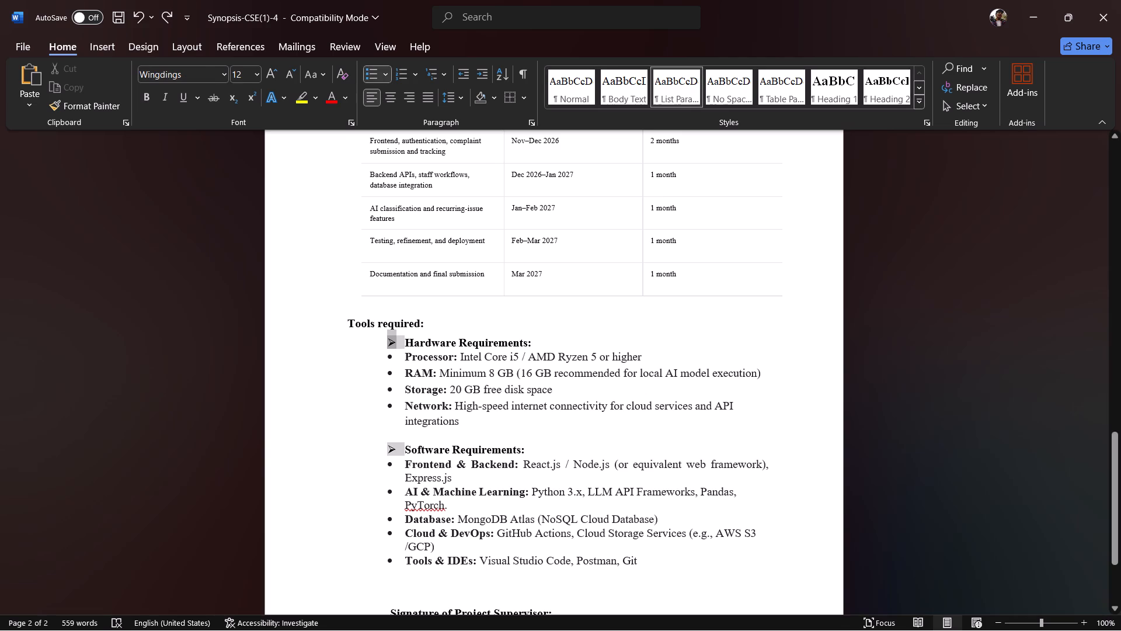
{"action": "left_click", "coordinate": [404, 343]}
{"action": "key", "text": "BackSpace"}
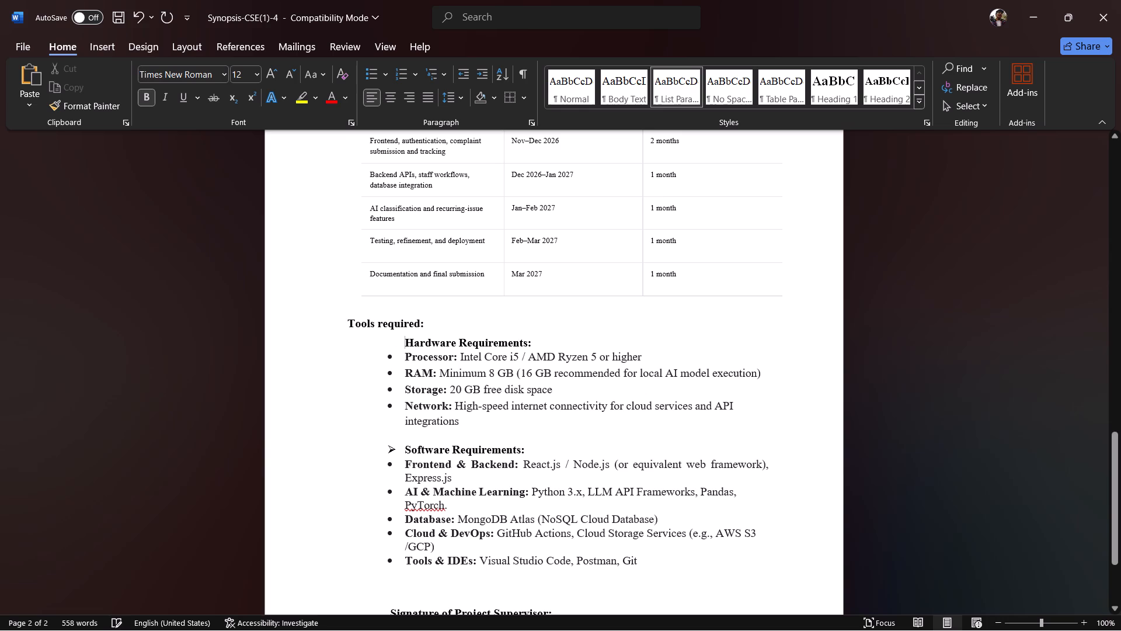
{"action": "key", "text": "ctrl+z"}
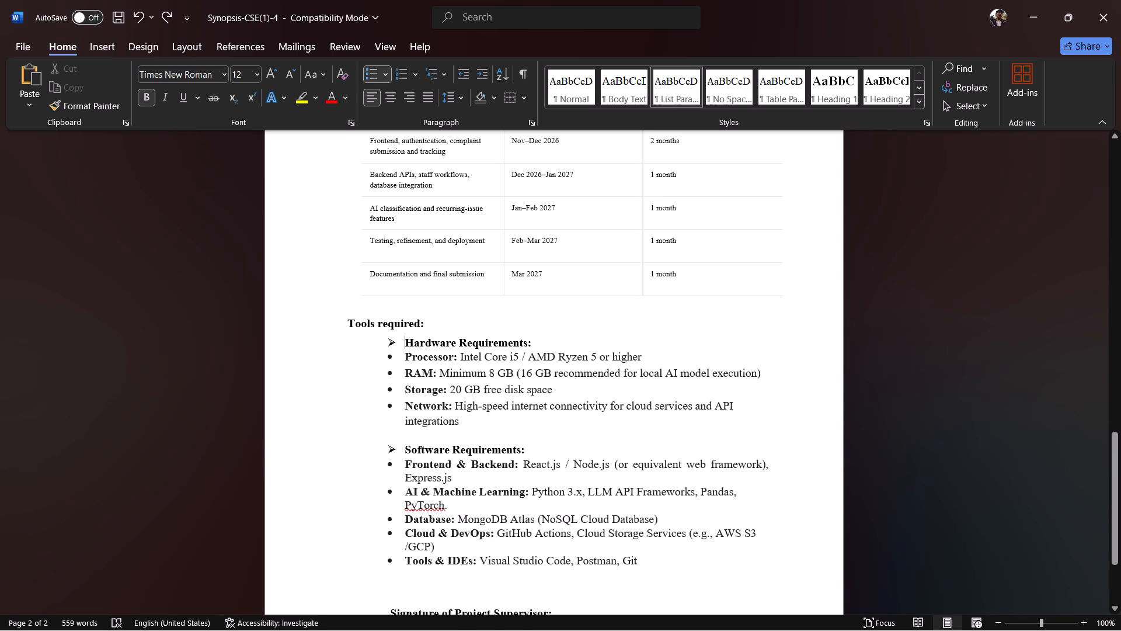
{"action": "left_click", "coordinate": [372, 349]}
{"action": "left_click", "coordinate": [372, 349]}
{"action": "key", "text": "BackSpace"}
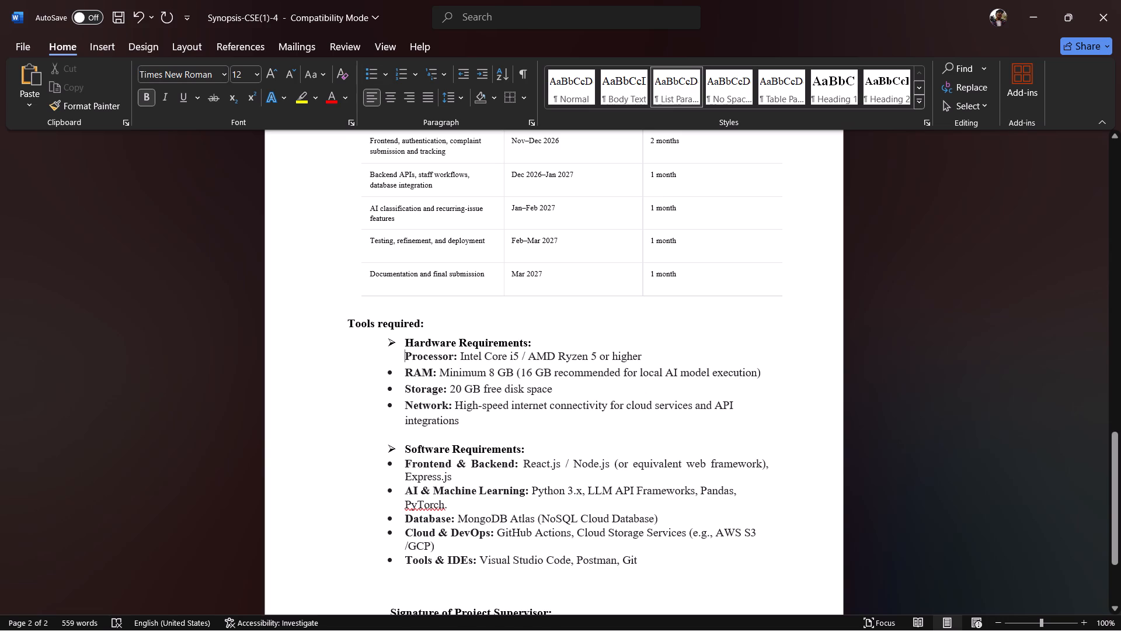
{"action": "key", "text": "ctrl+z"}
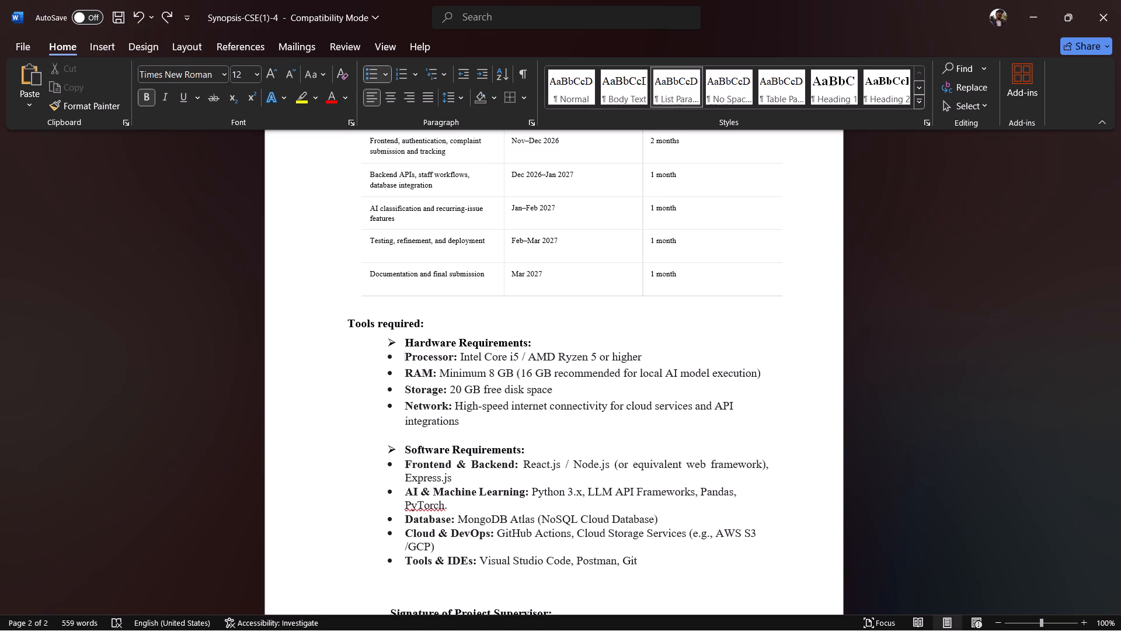
Decrease the indent of the Hardware Requirements heading and its four bullets by one level, undoing any further decrease.
{"action": "left_click_drag", "start_coordinate": [387, 339], "coordinate": [457, 416]}
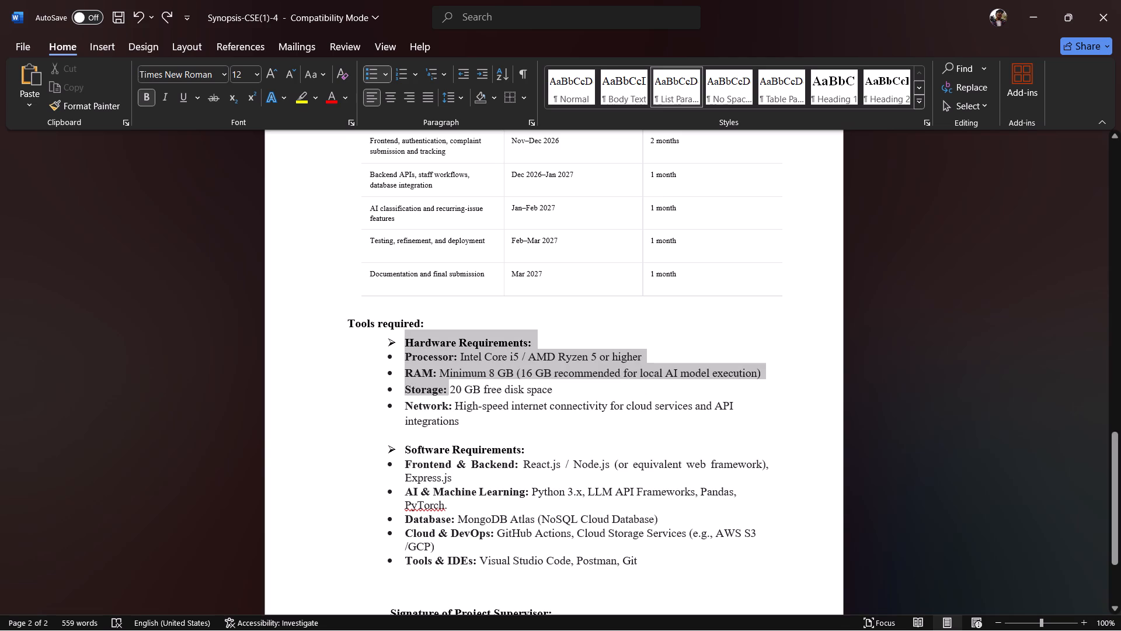
{"action": "left_click_drag", "start_coordinate": [457, 416], "coordinate": [461, 424]}
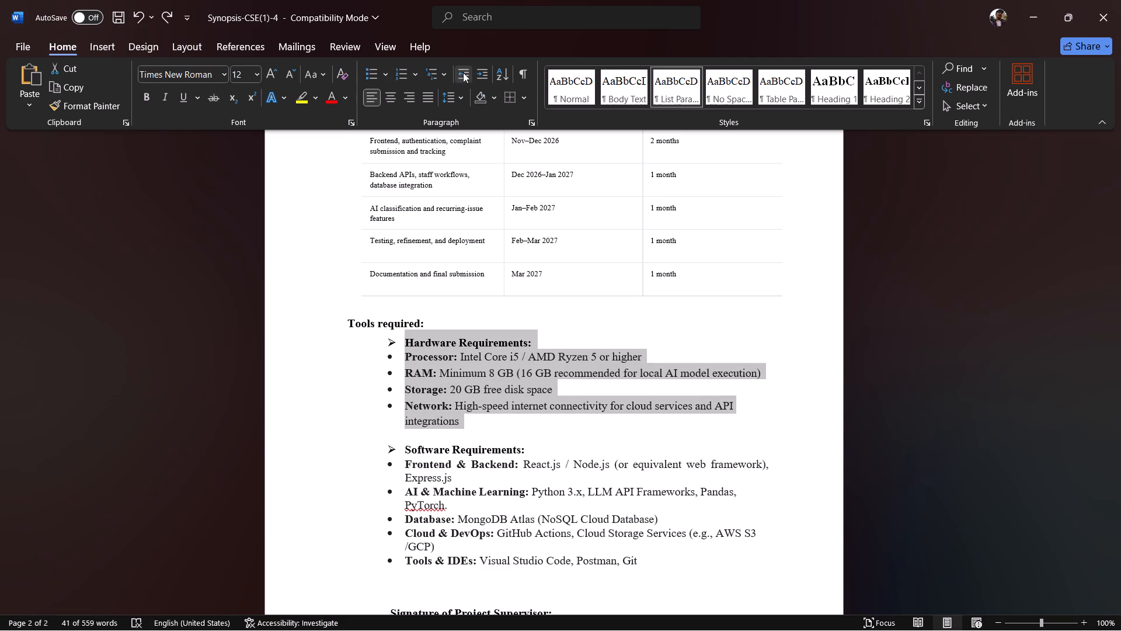
{"action": "left_click", "coordinate": [468, 71]}
{"action": "left_click", "coordinate": [468, 71]}
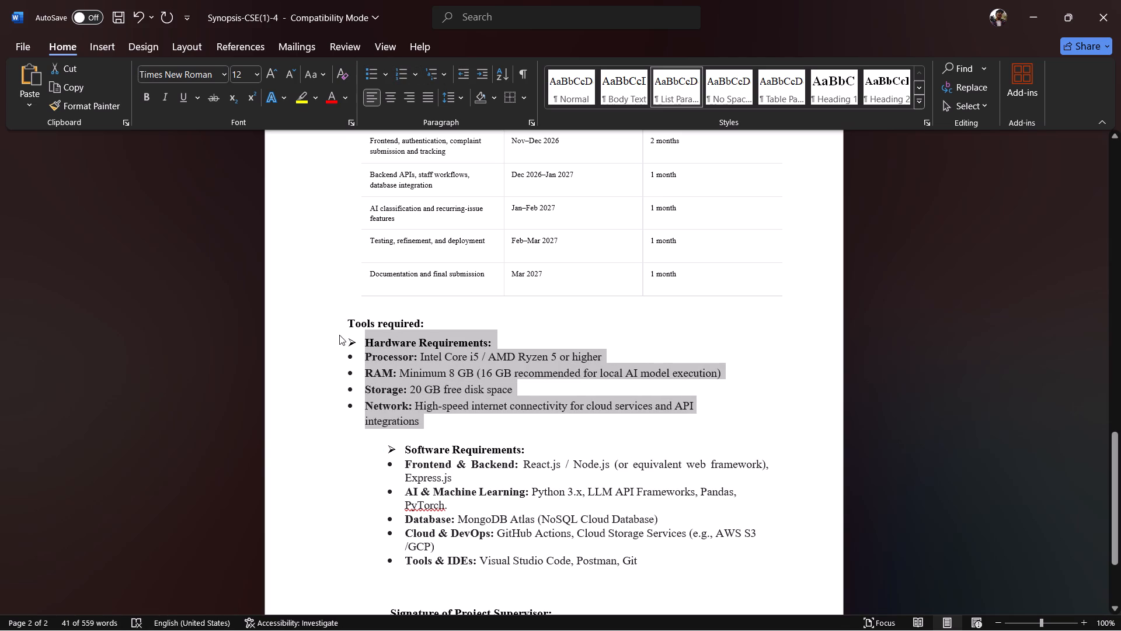
{"action": "key", "text": "ctrl+z"}
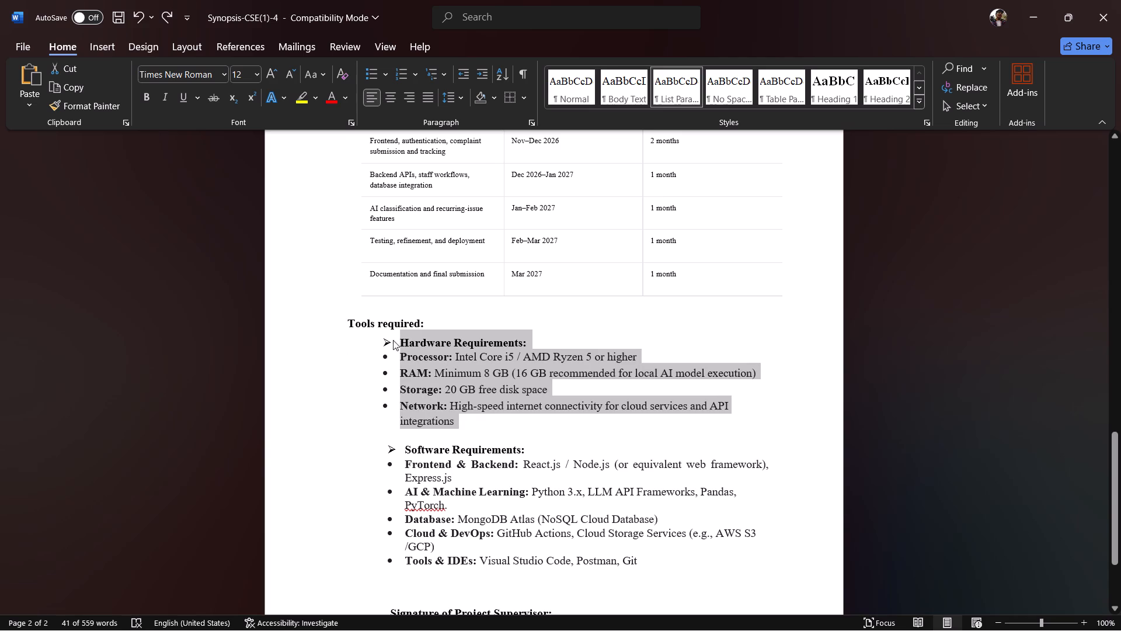
{"action": "left_click", "coordinate": [457, 75]}
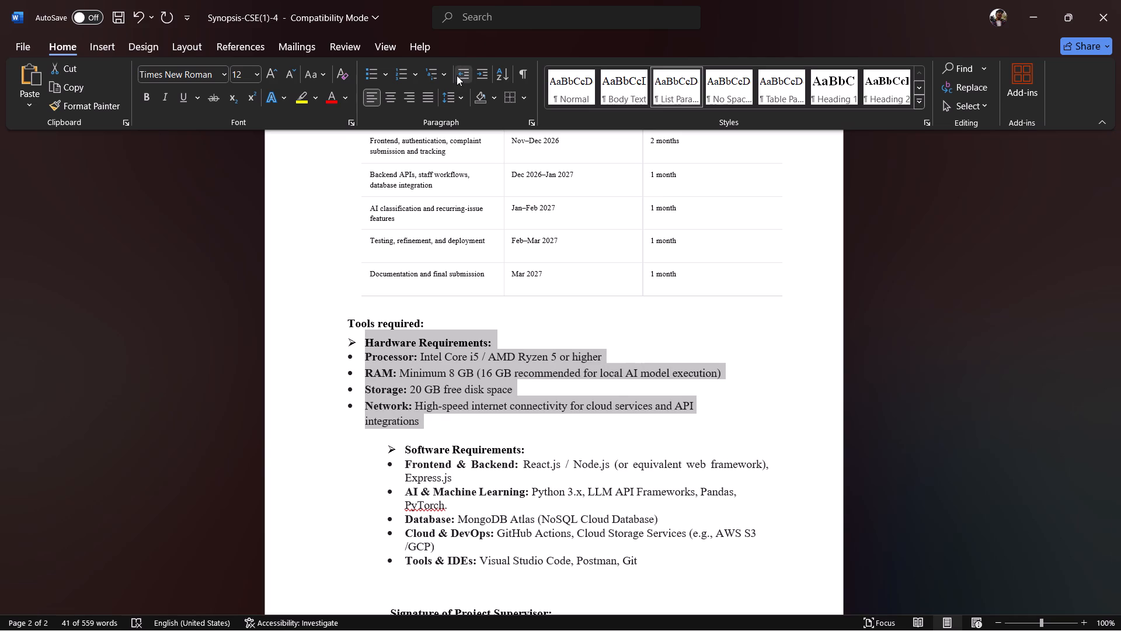
{"action": "key", "text": "ctrl+z"}
{"action": "key", "text": "ctrl+z"}
{"action": "key", "text": "ctrl+z"}
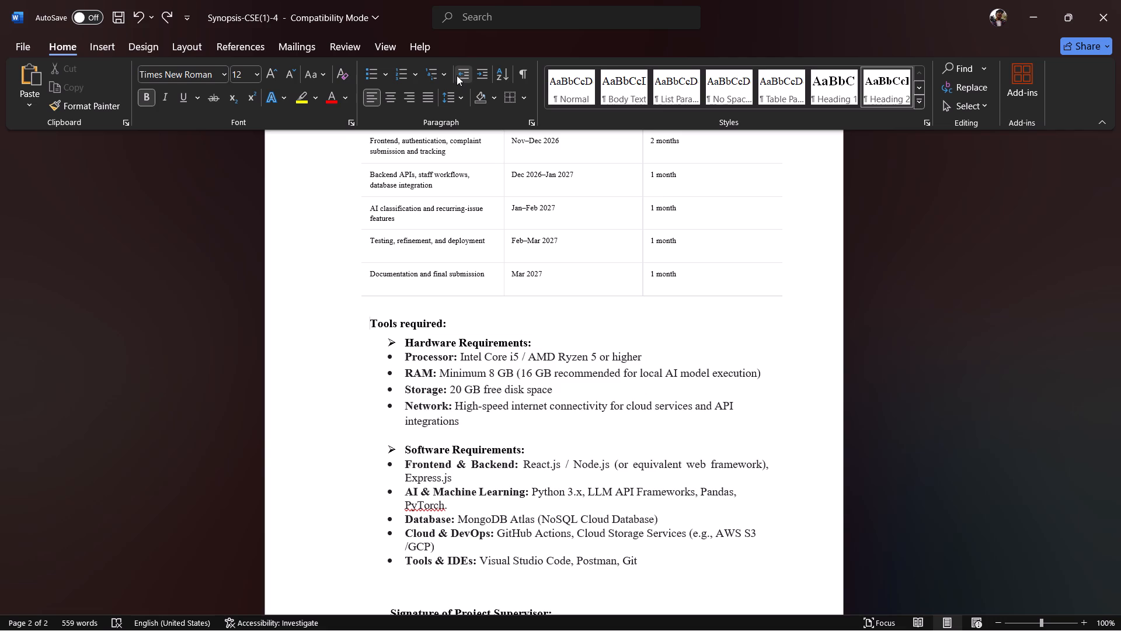
{"action": "key", "text": "ctrl+y"}
{"action": "key", "text": "ctrl+y"}
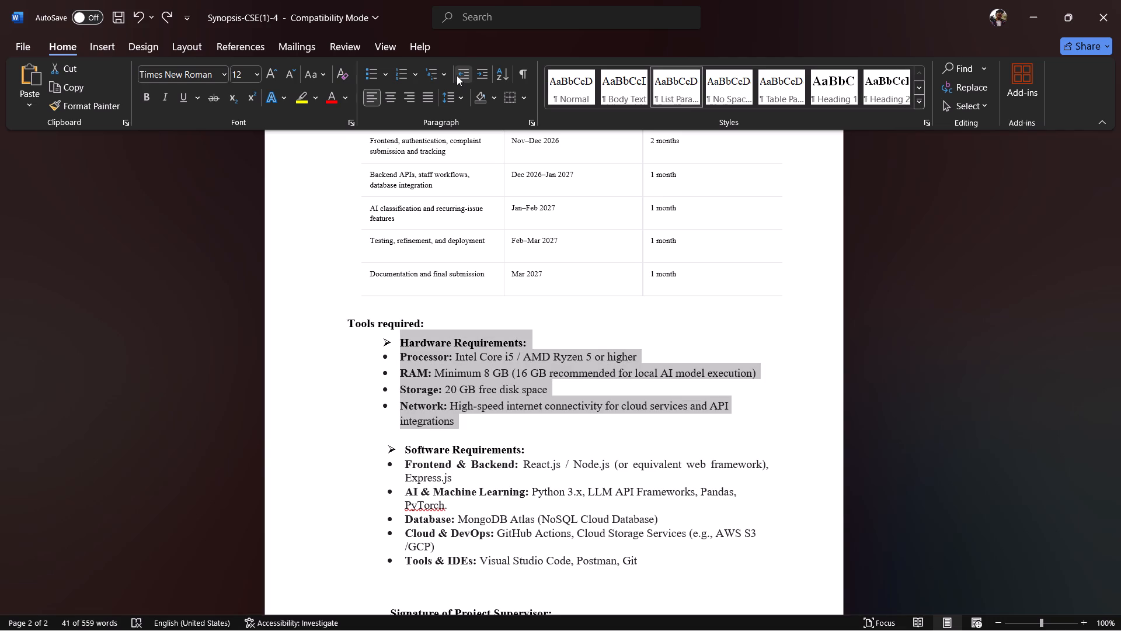
{"action": "left_click", "coordinate": [532, 408]}
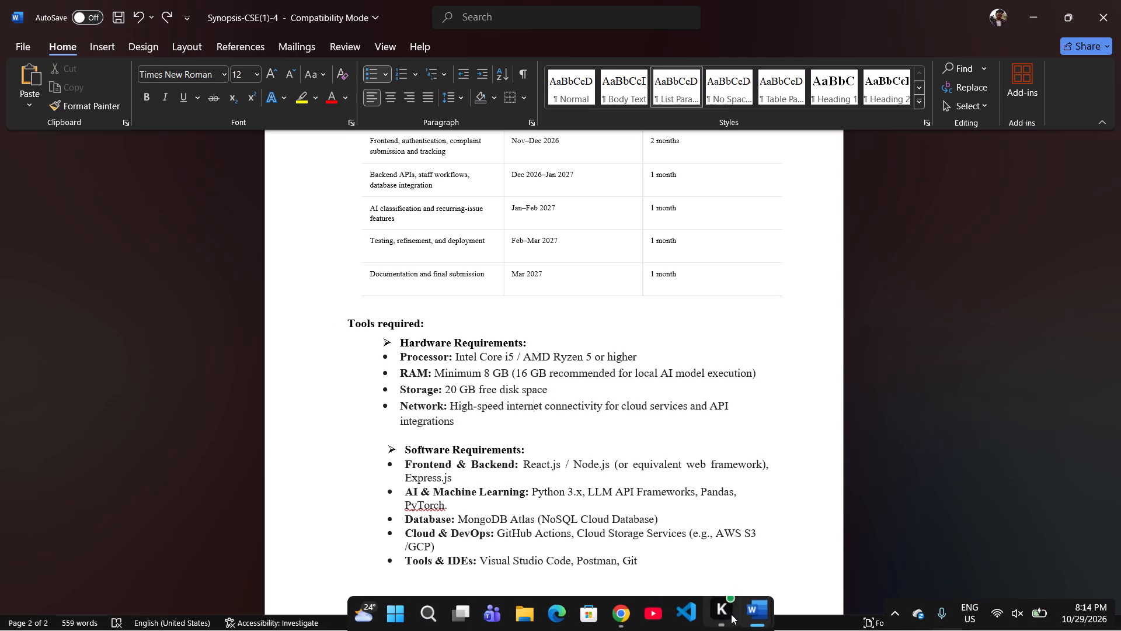
Replace the Processor bullet's description with "Intel Core i5 / AMD Ryzen 5 or equivalent", copied from the FixIt_Project_Synopsis document.
{"action": "left_click", "coordinate": [793, 546]}
{"action": "left_click", "coordinate": [507, 432]}
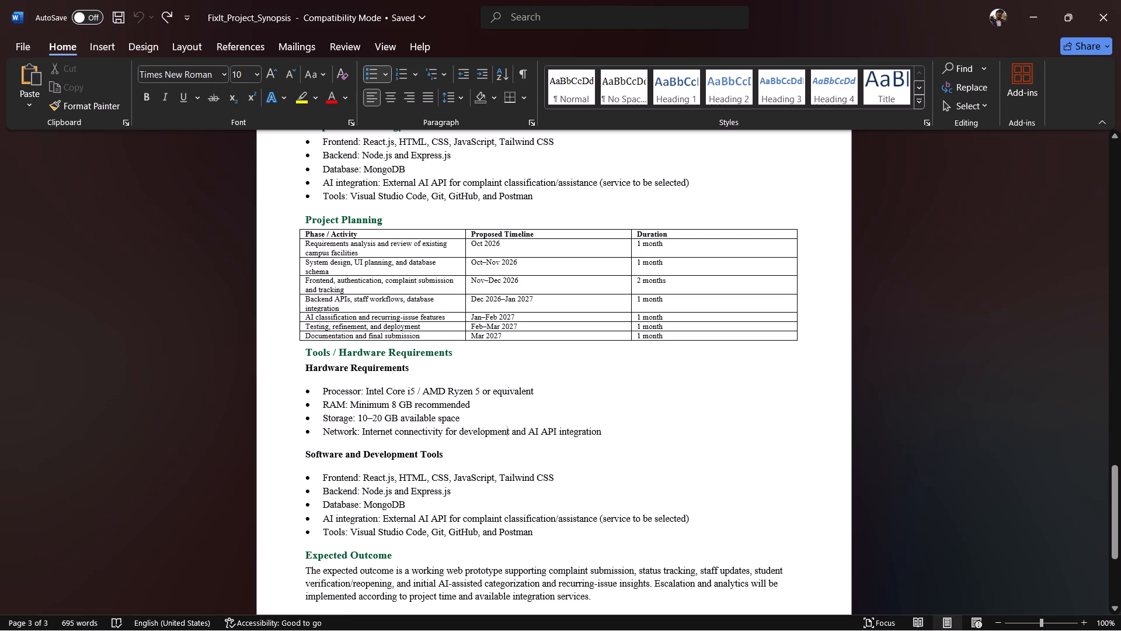
{"action": "left_click_drag", "start_coordinate": [365, 391], "coordinate": [549, 390]}
{"action": "key", "text": "ctrl+c"}
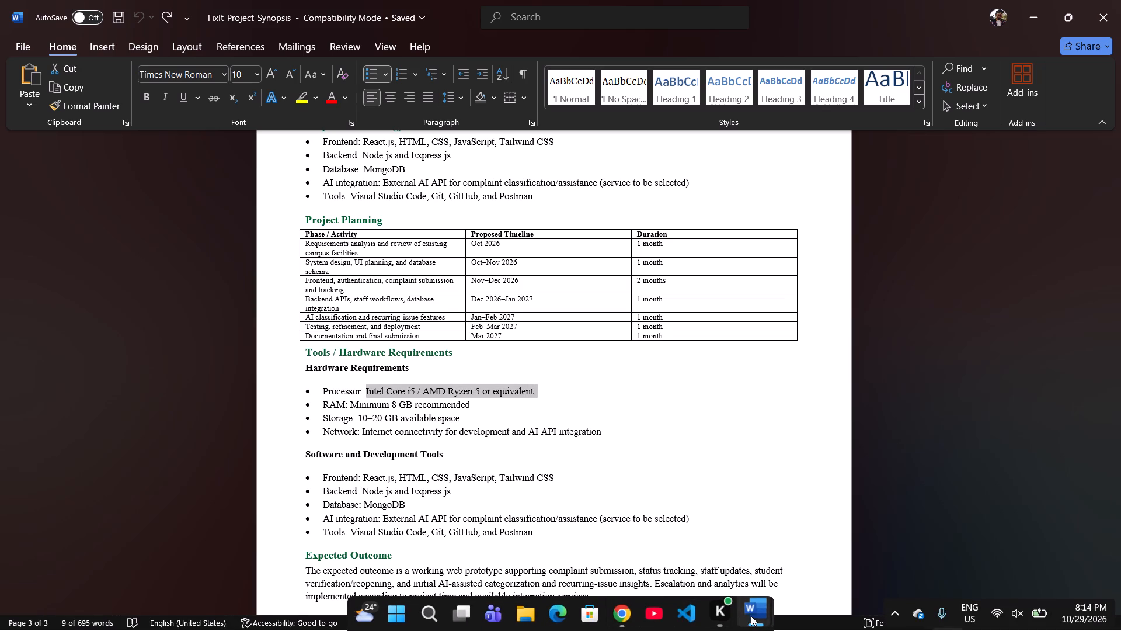
{"action": "left_click", "coordinate": [691, 544]}
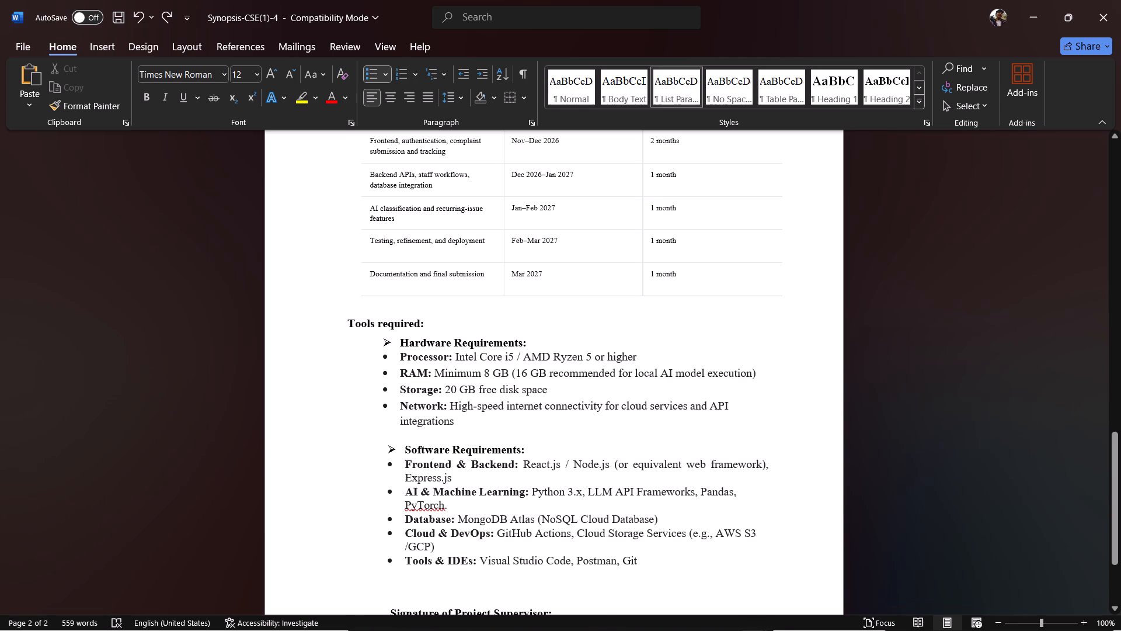
{"action": "left_click_drag", "start_coordinate": [453, 356], "coordinate": [645, 353]}
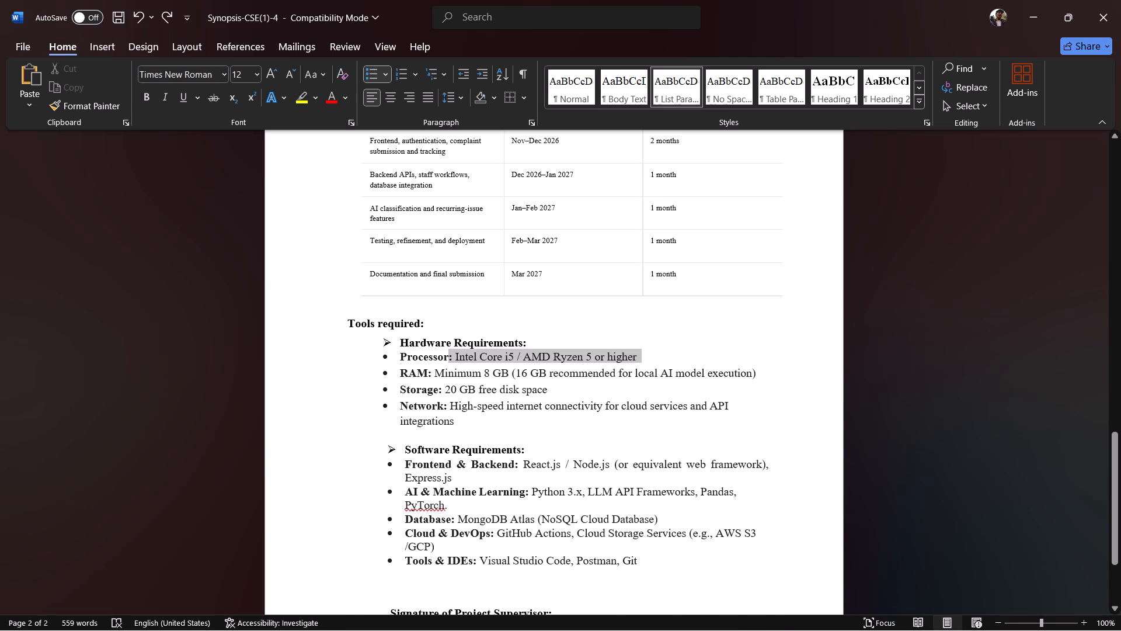
{"action": "left_click_drag", "start_coordinate": [645, 353], "coordinate": [636, 346]}
{"action": "left_click", "coordinate": [645, 353]}
{"action": "left_click_drag", "start_coordinate": [645, 353], "coordinate": [609, 359]}
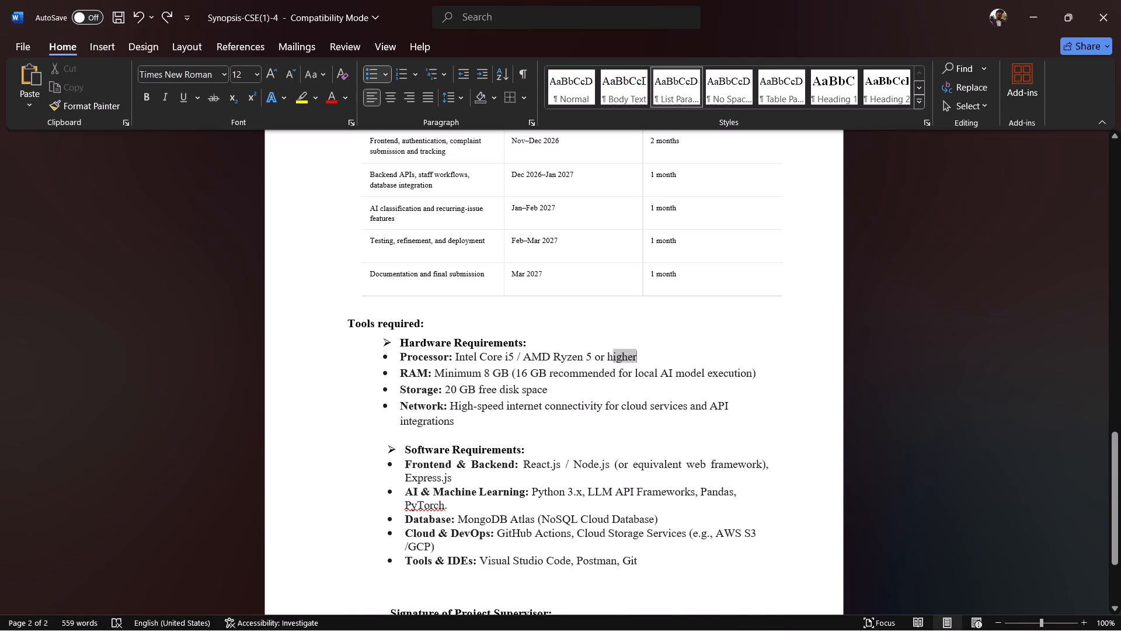
{"action": "left_click_drag", "start_coordinate": [609, 359], "coordinate": [456, 358]}
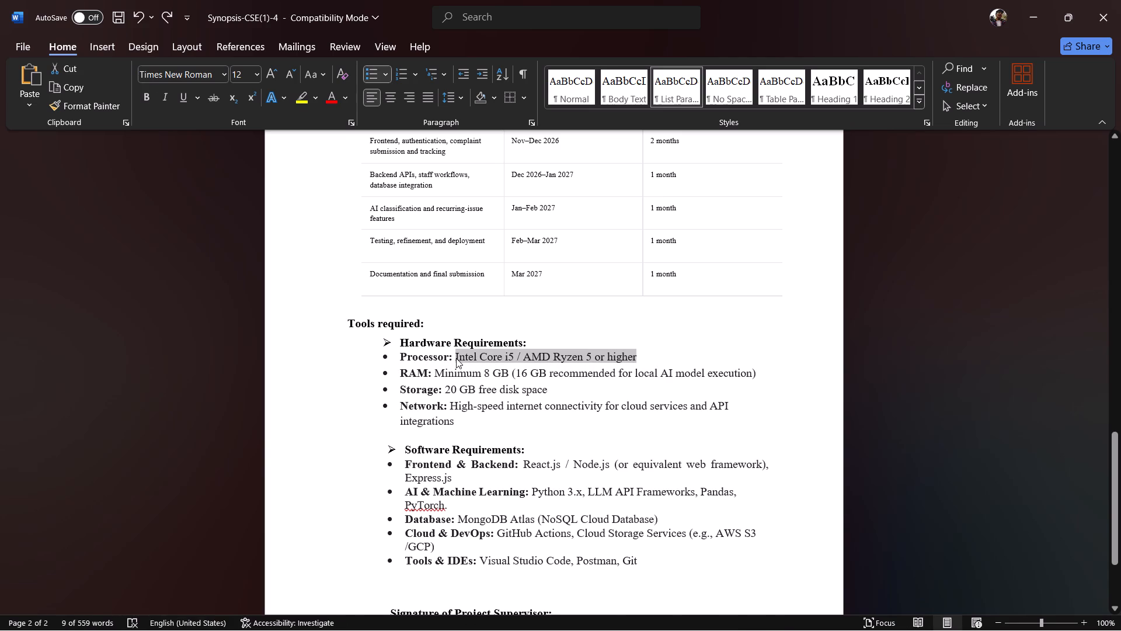
{"action": "key", "text": "ctrl+v"}
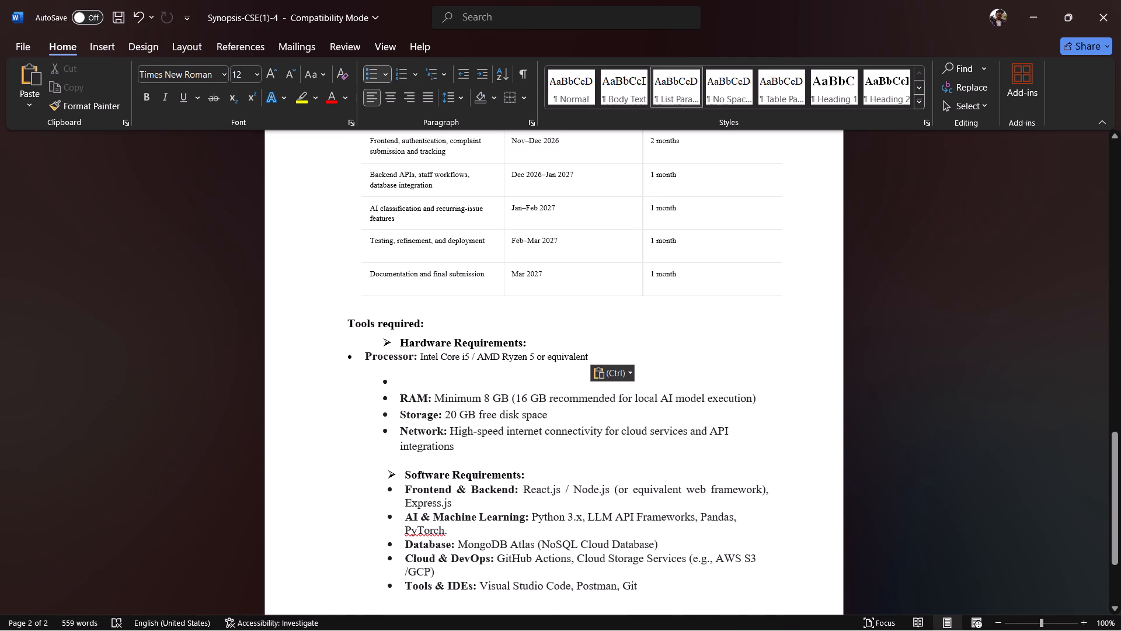
{"action": "key", "text": "ctrl+z"}
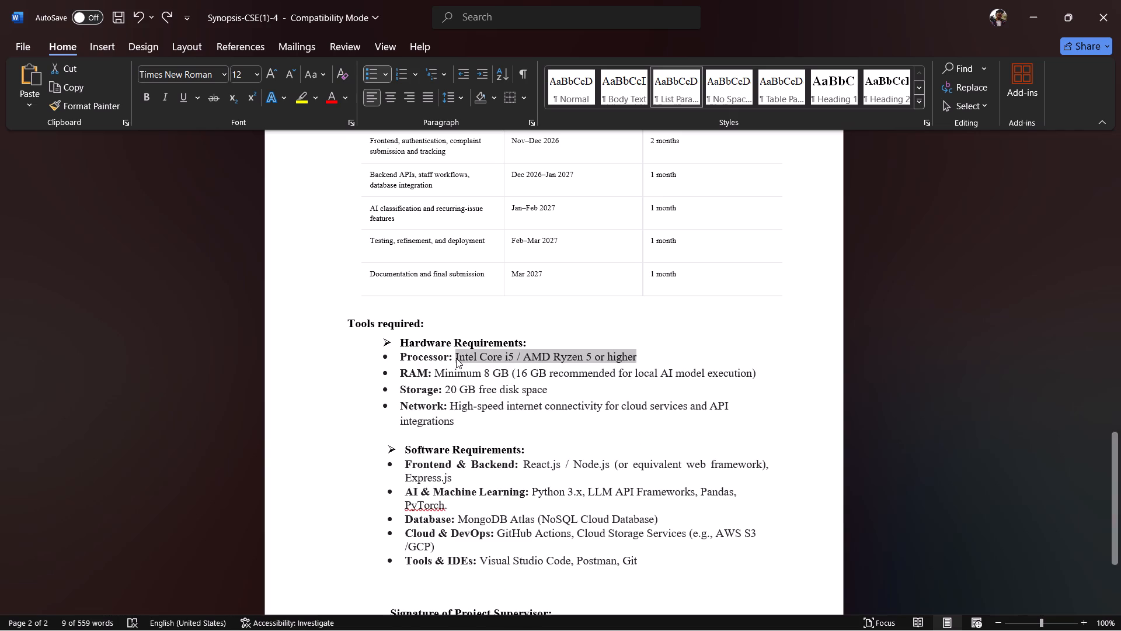
{"action": "key", "text": "ctrl+y"}
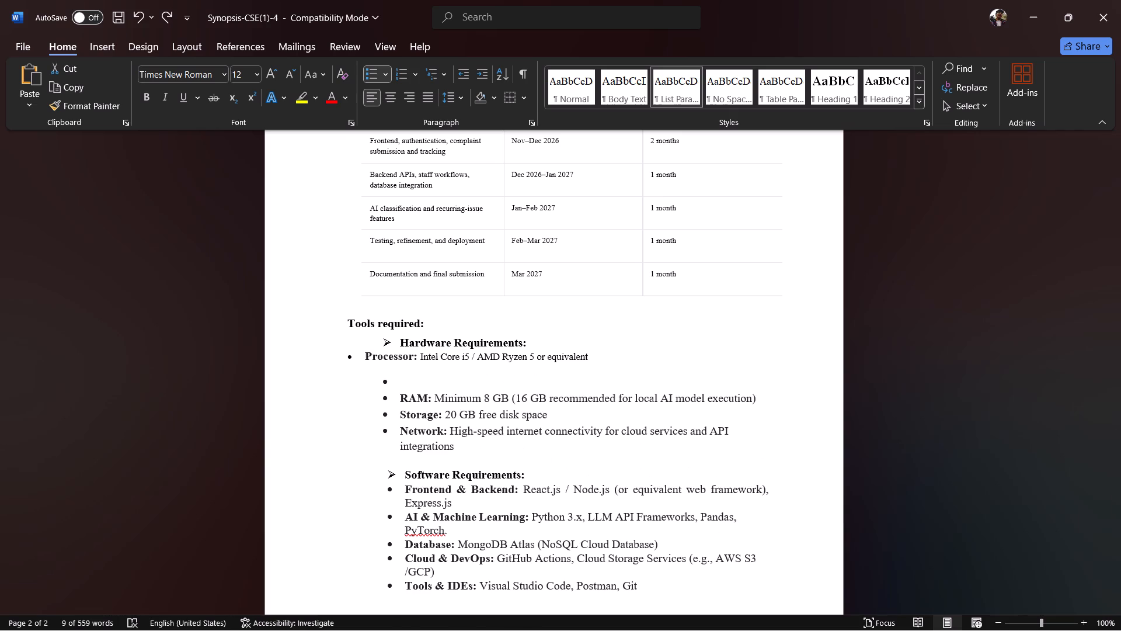
Delete the empty bullet line between the Processor and RAM bullets.
{"action": "key", "text": "BackSpace"}
{"action": "key", "text": "BackSpace"}
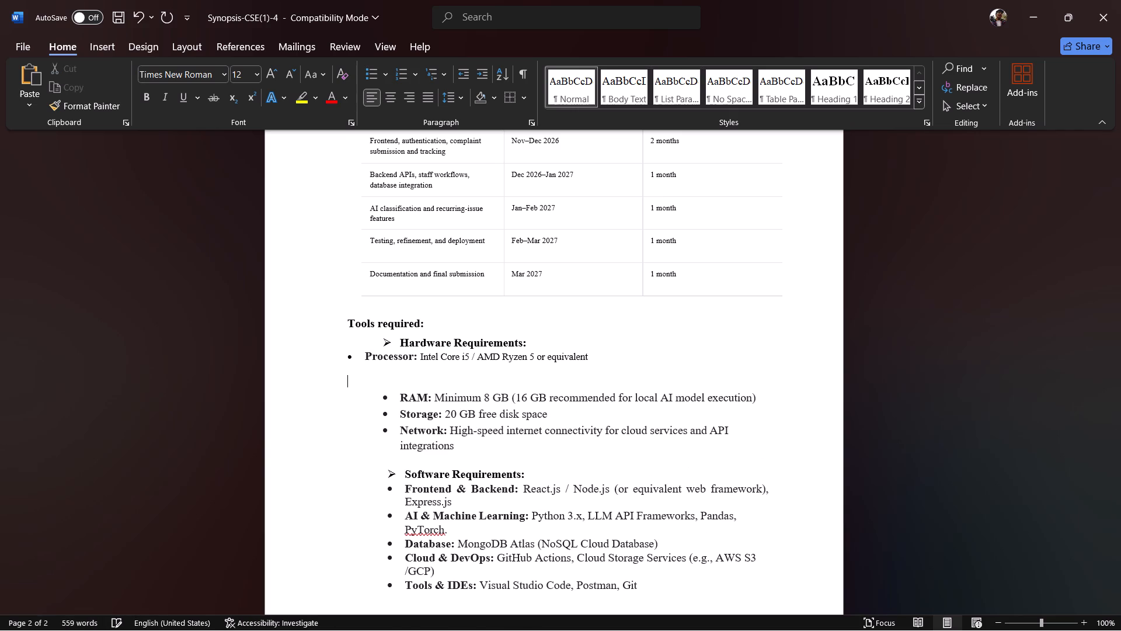
{"action": "key", "text": "BackSpace"}
Increase the indent of the Processor bullet by one level to line it up with the RAM bullet.
{"action": "key", "text": "Left"}
{"action": "key", "text": "Left"}
{"action": "key", "text": "Left"}
{"action": "key", "text": "Left"}
{"action": "key", "text": "Left"}
{"action": "key", "text": "Left"}
{"action": "key", "text": "Left"}
{"action": "key", "text": "Left"}
{"action": "key", "text": "Left"}
{"action": "key", "text": "Left"}
{"action": "key", "text": "Left"}
{"action": "key", "text": "Left"}
{"action": "key", "text": "Left"}
{"action": "key", "text": "Left"}
{"action": "key", "text": "Left"}
{"action": "key", "text": "Left"}
{"action": "key", "text": "Left"}
{"action": "key", "text": "Left"}
{"action": "key", "text": "Left"}
{"action": "key", "text": "Left"}
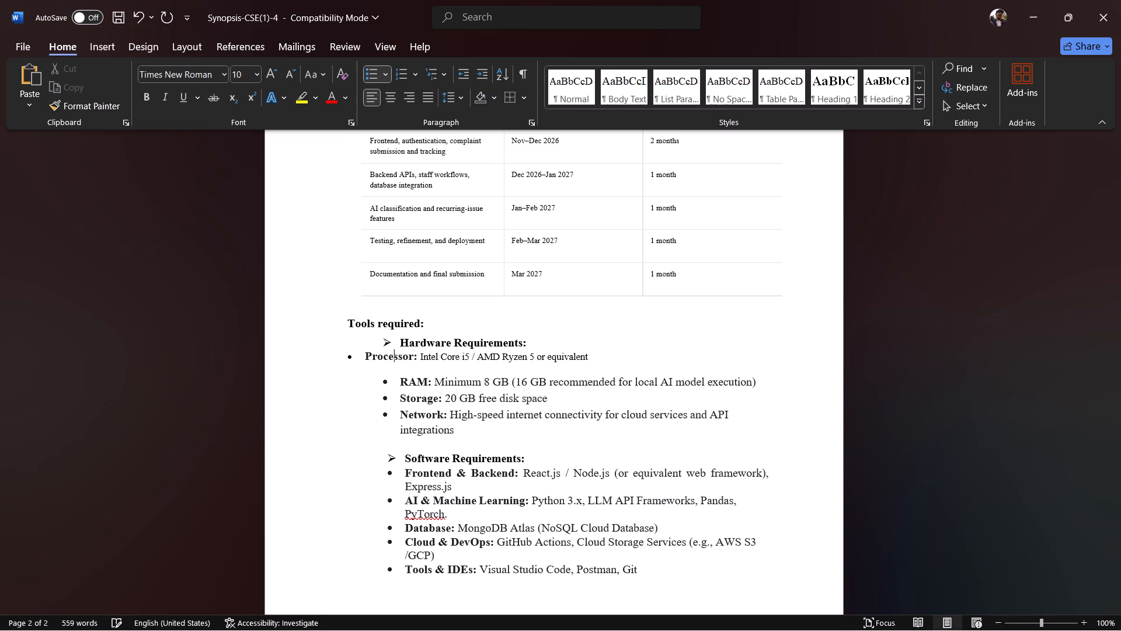
{"action": "key", "text": "Left"}
{"action": "key", "text": "Left"}
{"action": "key", "text": "Left"}
{"action": "key", "text": "Left"}
{"action": "key", "text": "Left"}
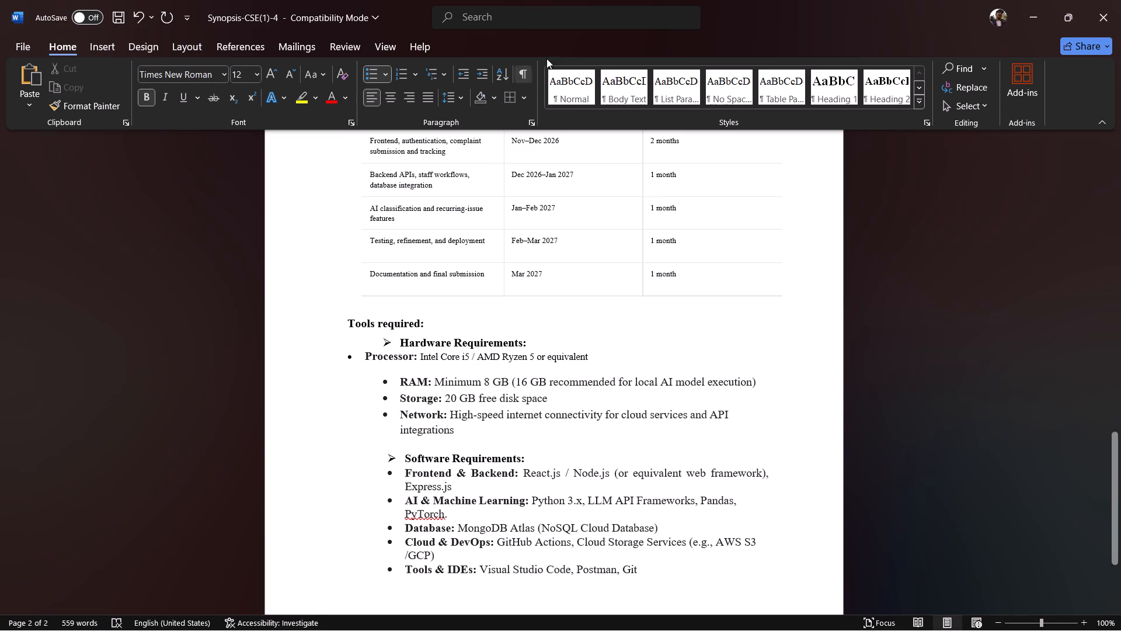
{"action": "left_click", "coordinate": [475, 77]}
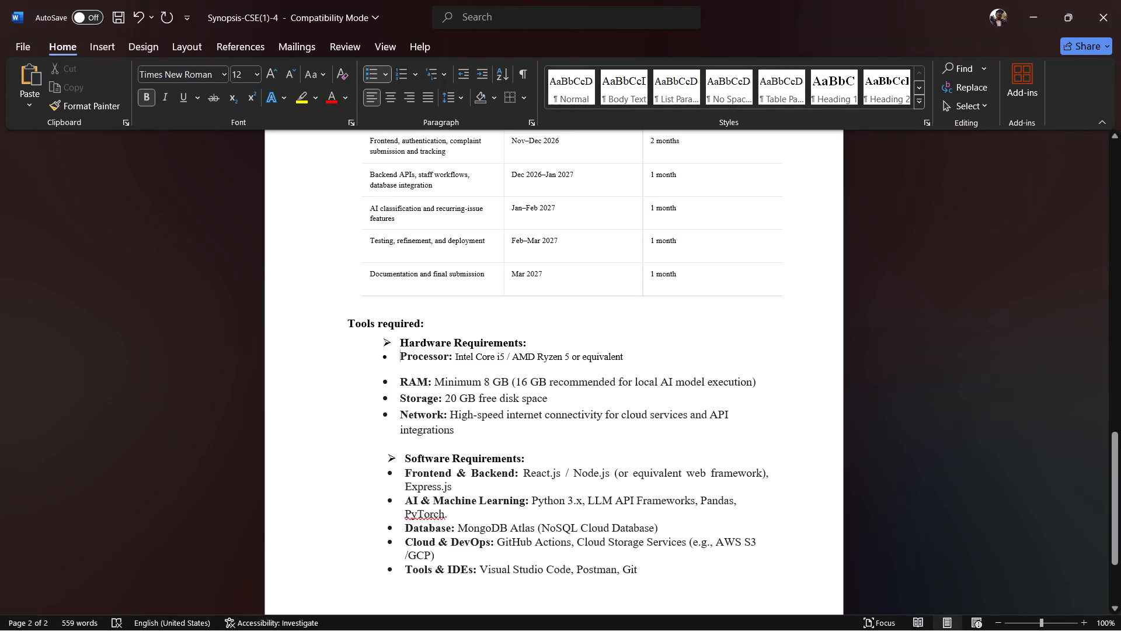
Set the font size of the Processor bullet's description "Intel Core i5 / AMD Ryzen 5 or equivalent" to 12.
{"action": "left_click", "coordinate": [478, 384]}
{"action": "left_click", "coordinate": [468, 356]}
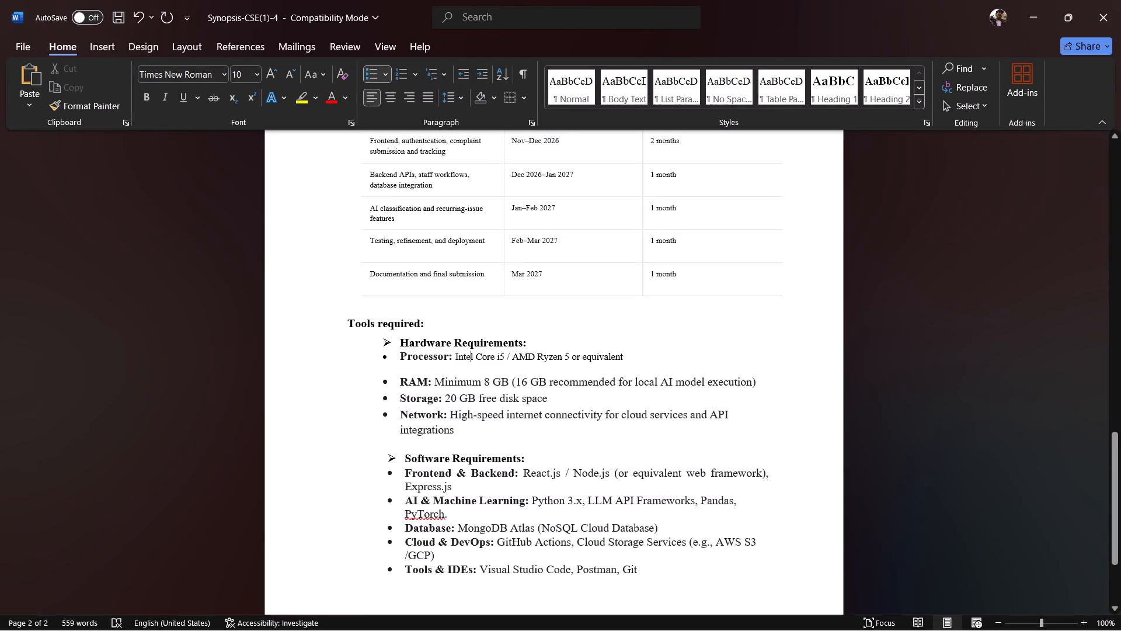
{"action": "left_click", "coordinate": [413, 359]}
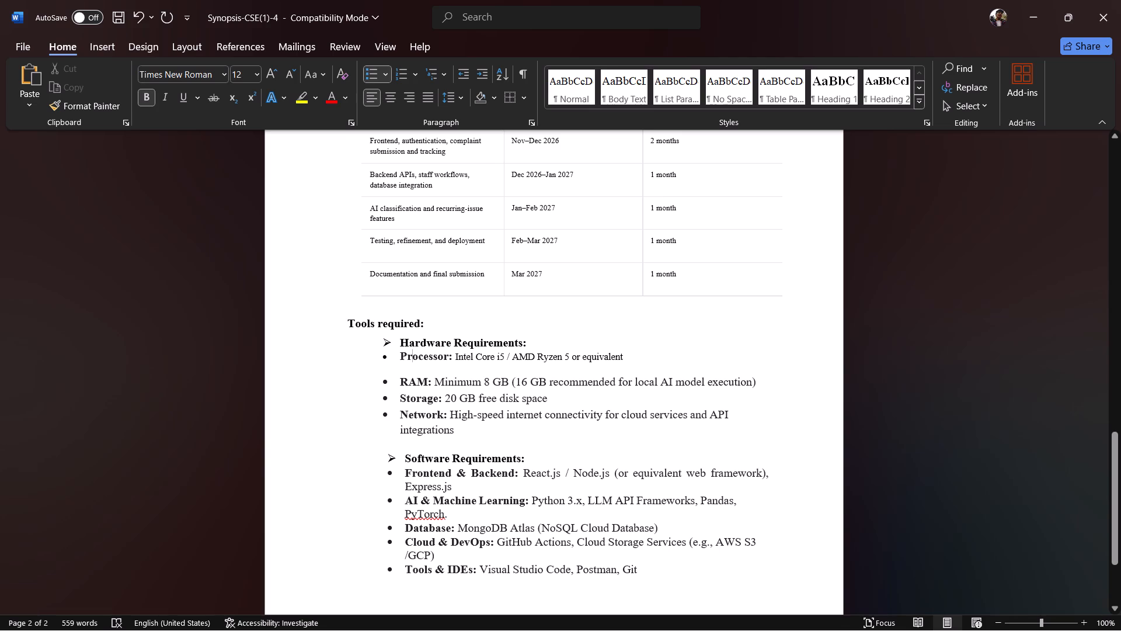
{"action": "left_click", "coordinate": [413, 386]}
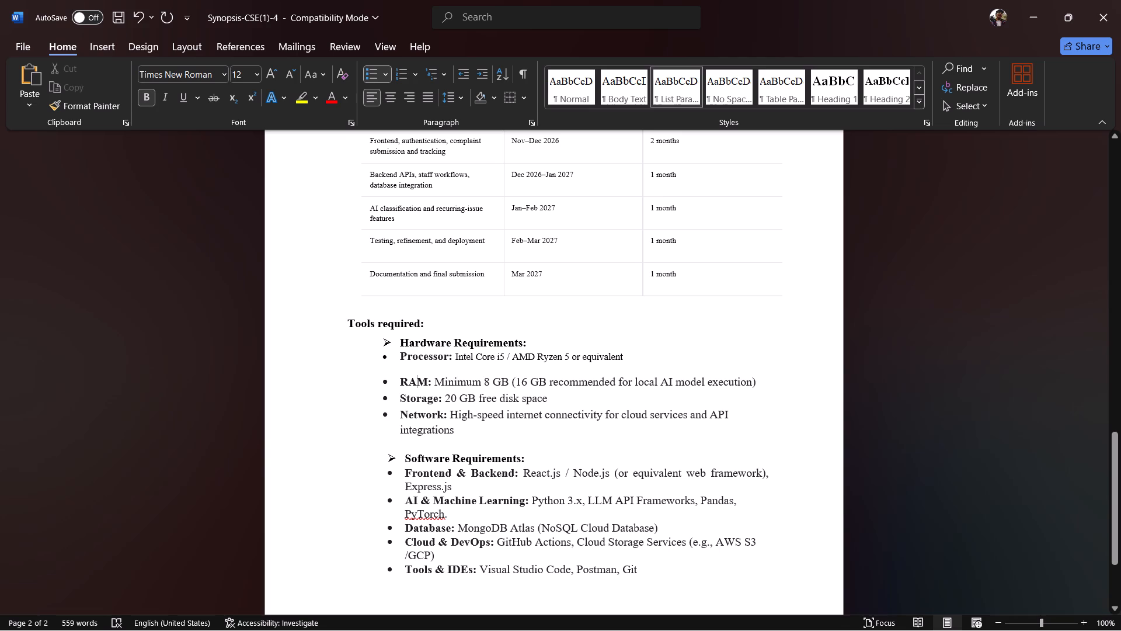
{"action": "left_click", "coordinate": [493, 359]}
{"action": "left_click_drag", "start_coordinate": [457, 357], "coordinate": [668, 360]}
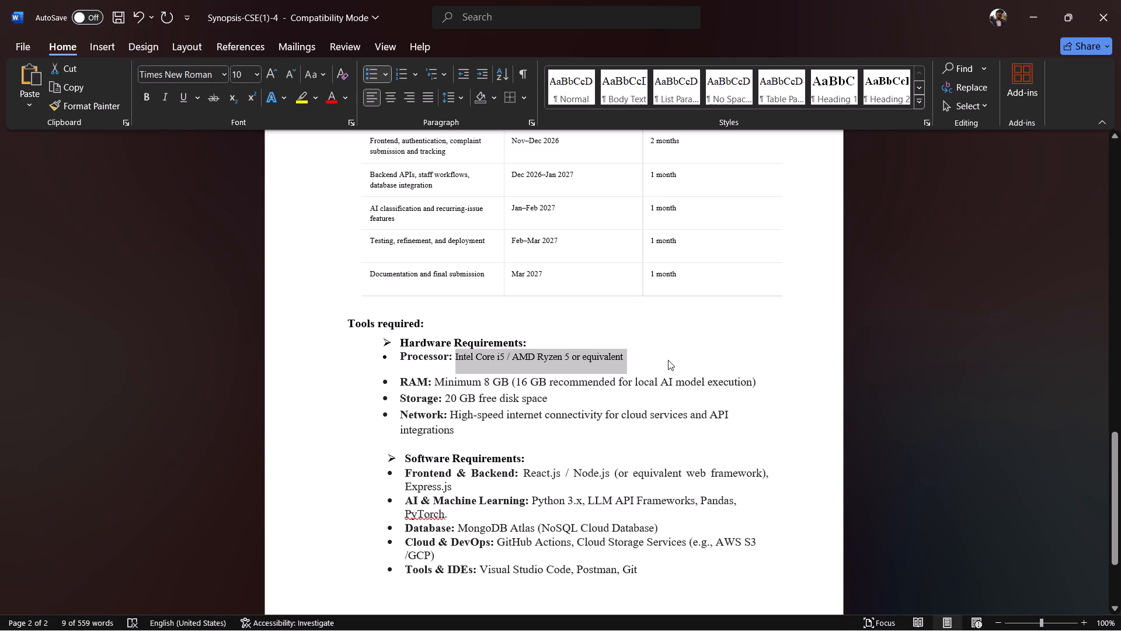
{"action": "left_click", "coordinate": [248, 74]}
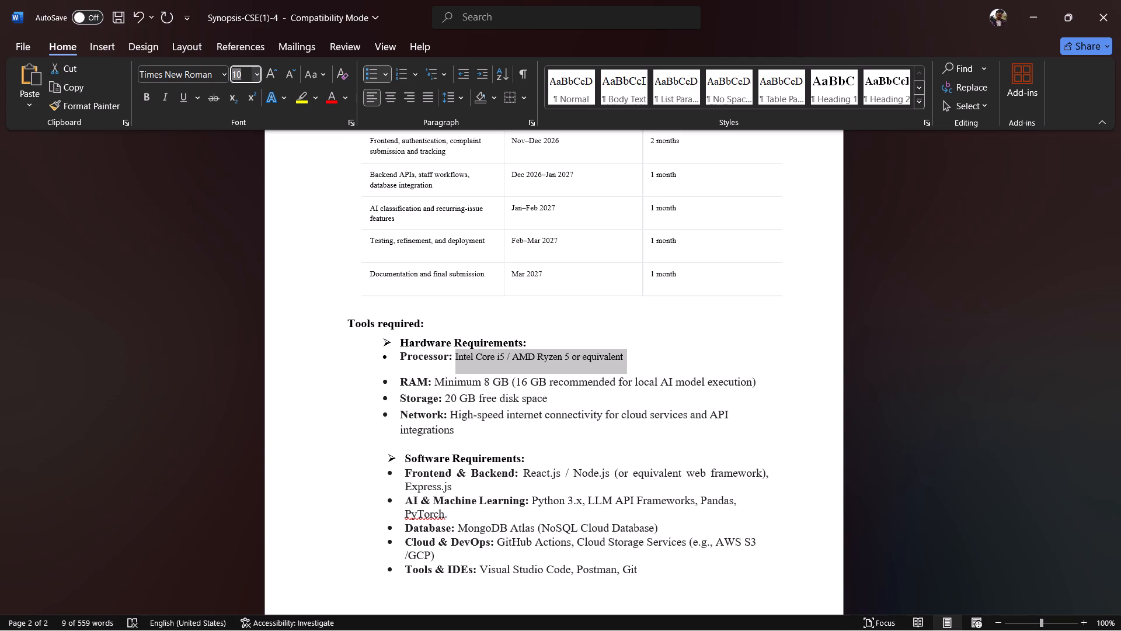
{"action": "type", "text": "12"}
{"action": "key", "text": "Return"}
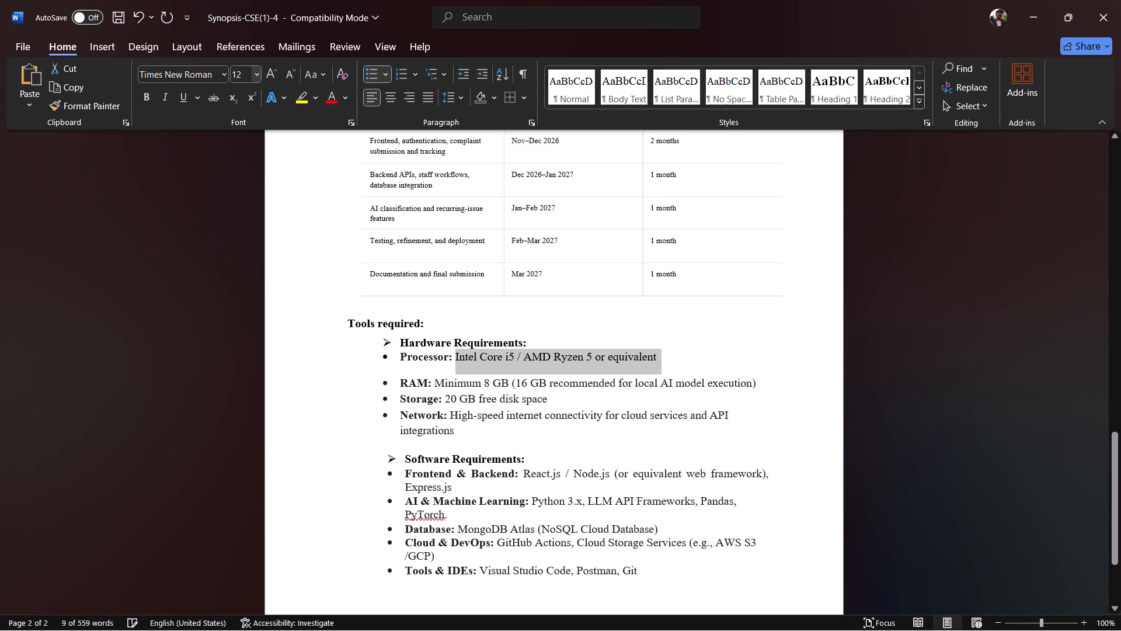
Review the synopsis from the tools section back through the About, Motivation and Innovation sections, checking text sizes and formatting.
{"action": "left_click", "coordinate": [513, 342]}
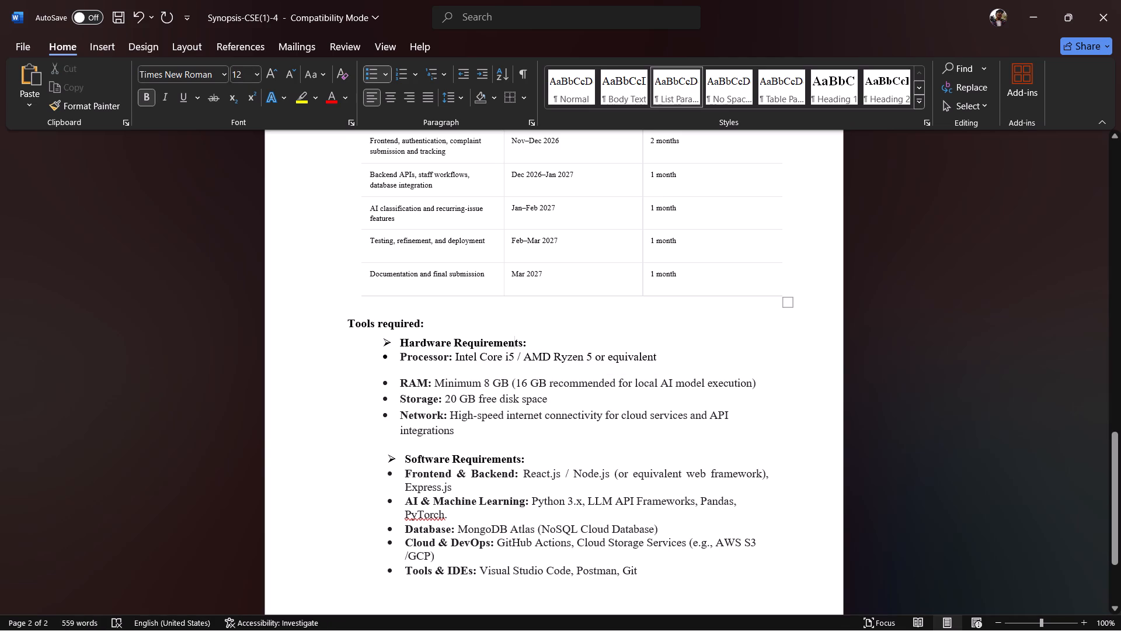
{"action": "left_click", "coordinate": [418, 273]}
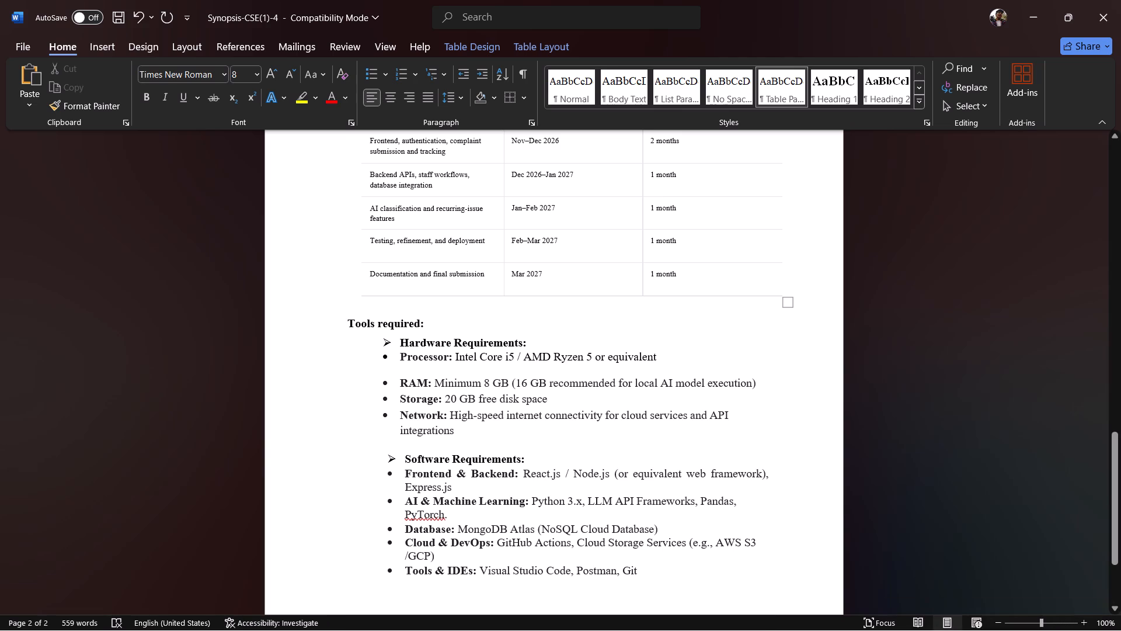
{"action": "scroll", "coordinate": [633, 469], "scroll_direction": "up", "scroll_amount": 2}
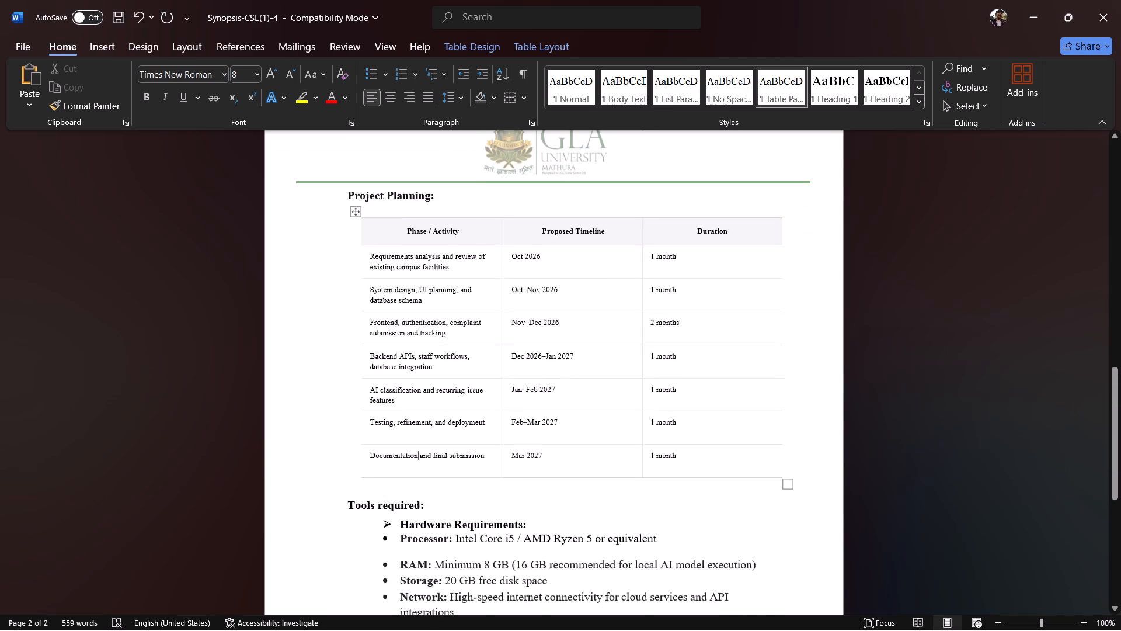
{"action": "scroll", "coordinate": [633, 469], "scroll_direction": "up", "scroll_amount": 5}
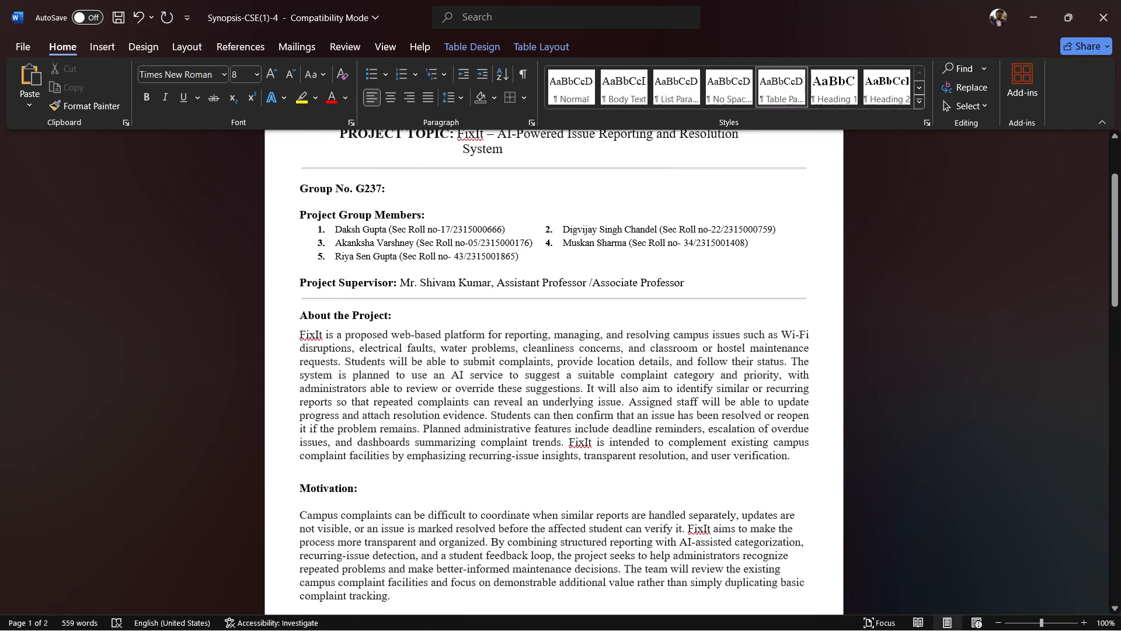
{"action": "left_click", "coordinate": [502, 415]}
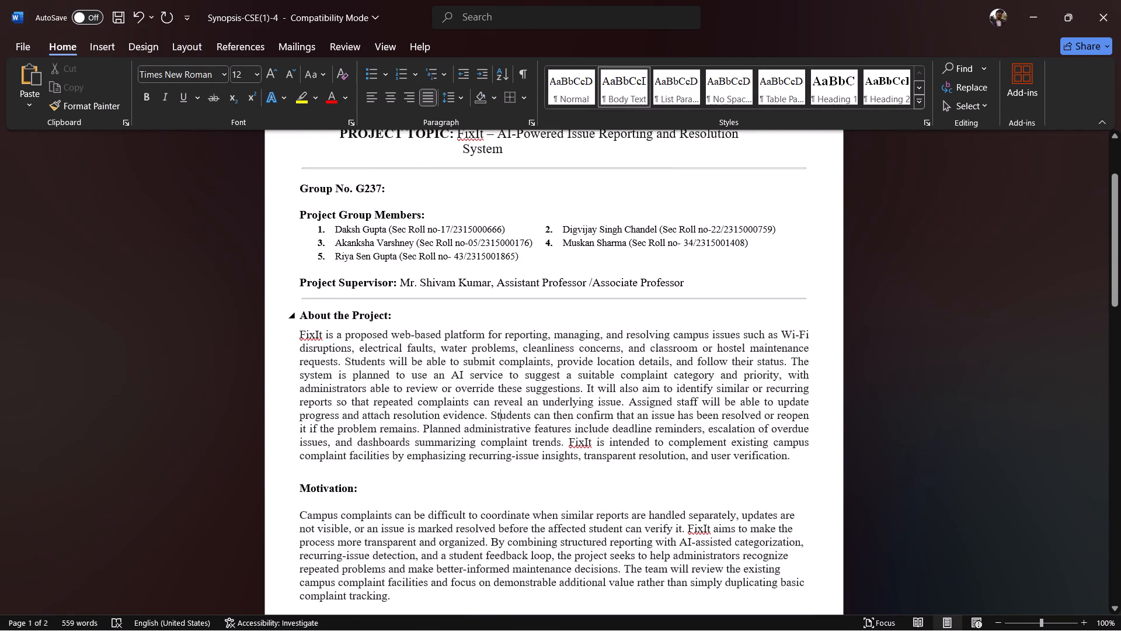
{"action": "left_click", "coordinate": [335, 317]}
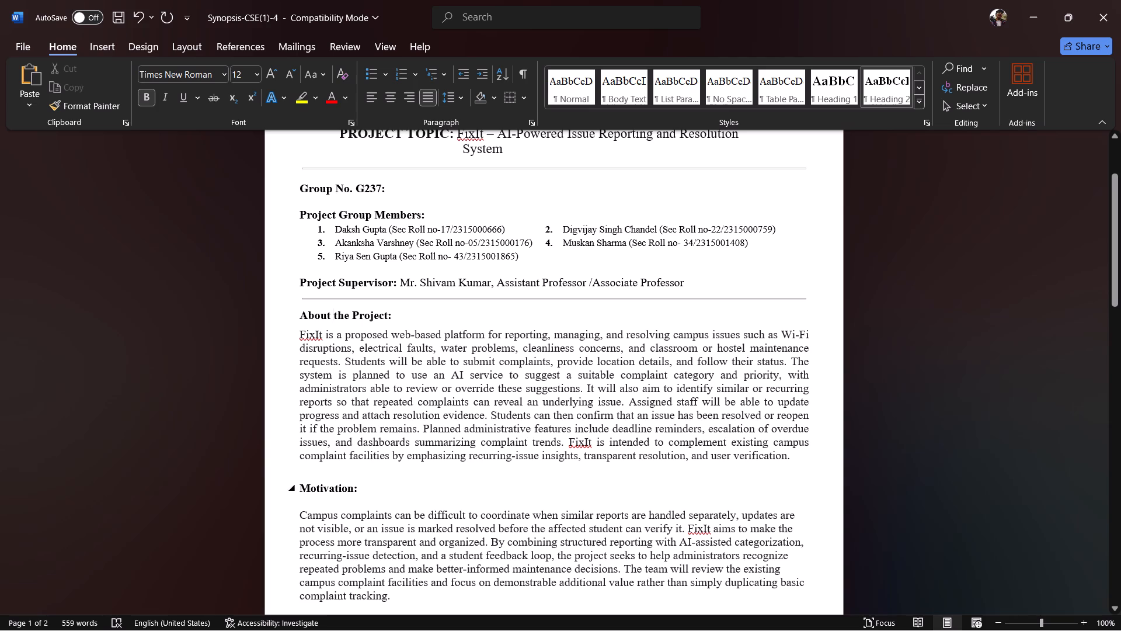
{"action": "scroll", "coordinate": [546, 457], "scroll_direction": "down", "scroll_amount": 4}
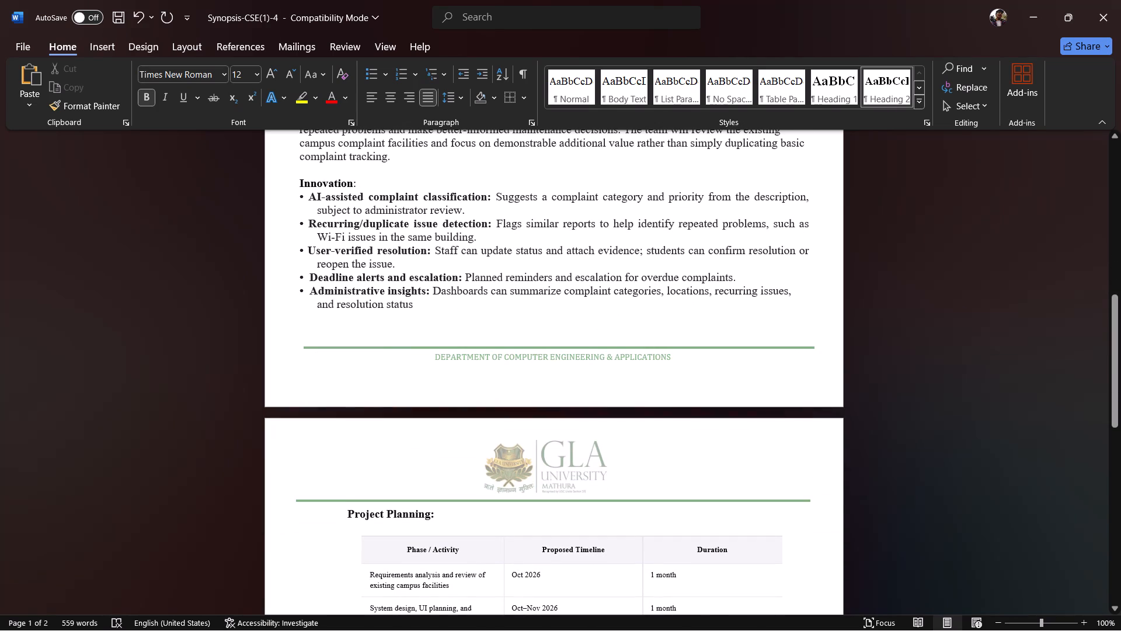
{"action": "left_click", "coordinate": [474, 256]}
{"action": "left_click", "coordinate": [413, 246]}
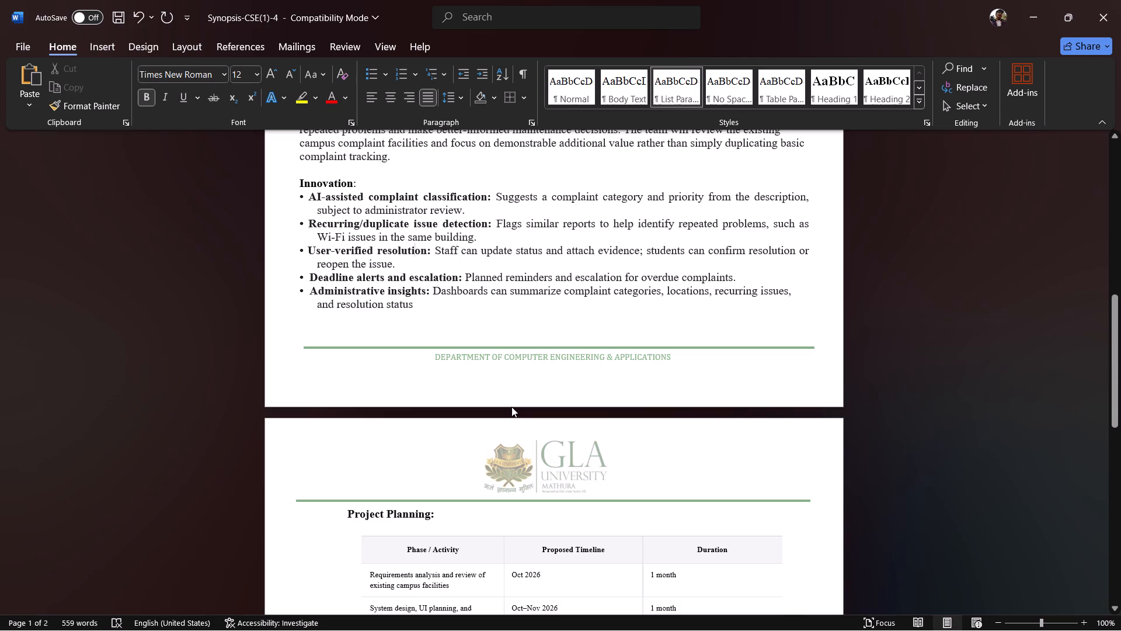
Set the font size of all text in the Project Planning table to 10.
{"action": "scroll", "coordinate": [511, 407], "scroll_direction": "down", "scroll_amount": 2}
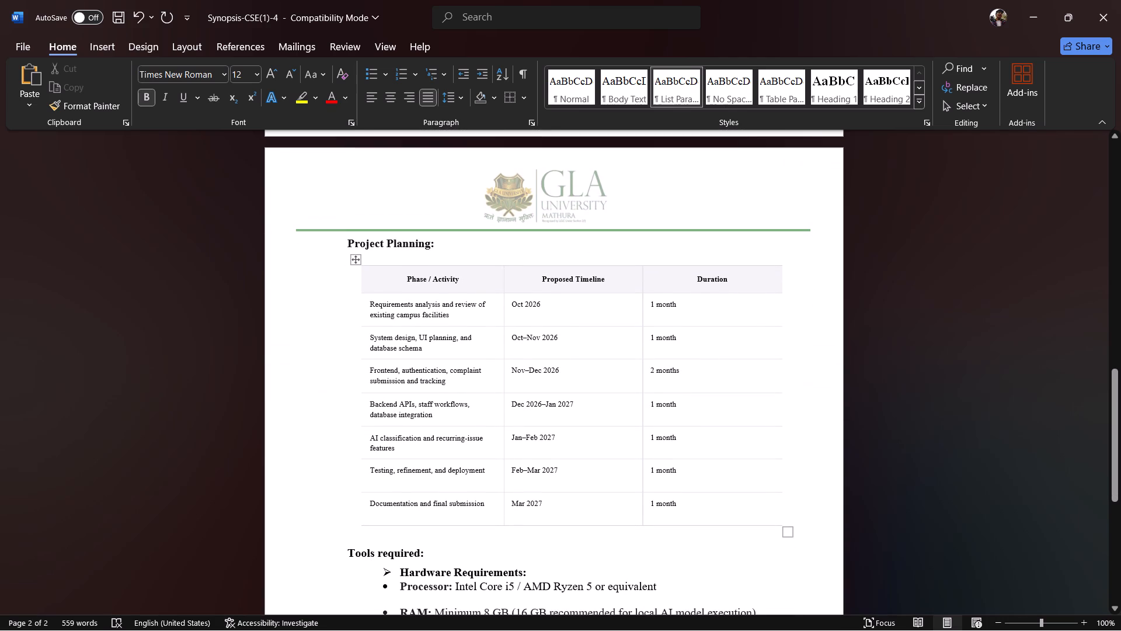
{"action": "left_click_drag", "start_coordinate": [406, 277], "coordinate": [733, 512]}
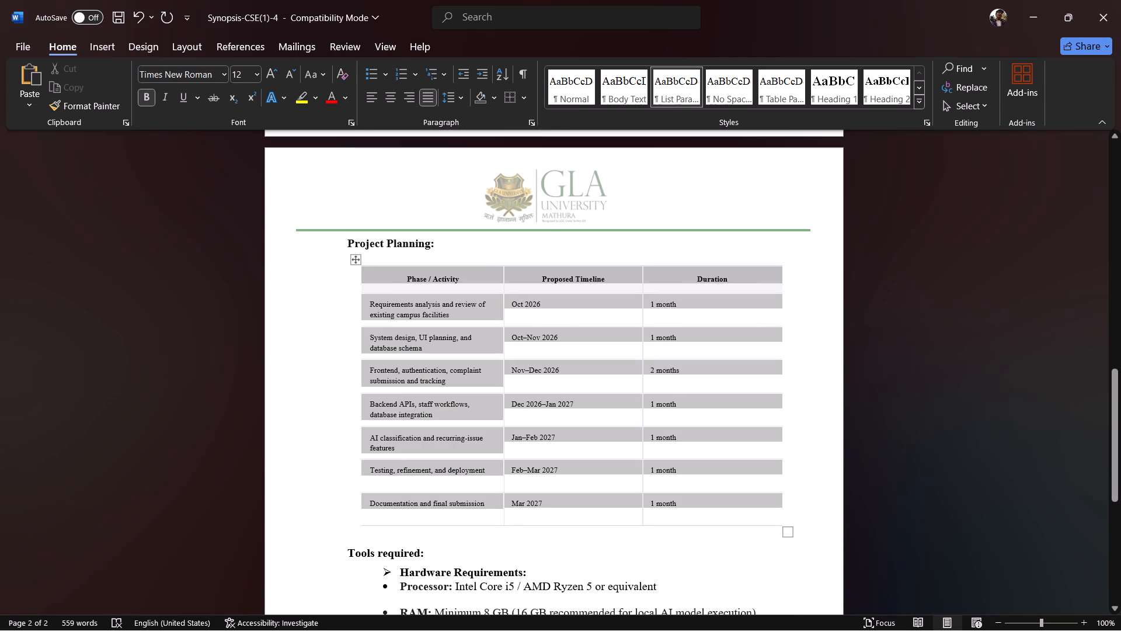
{"action": "left_click", "coordinate": [239, 75]}
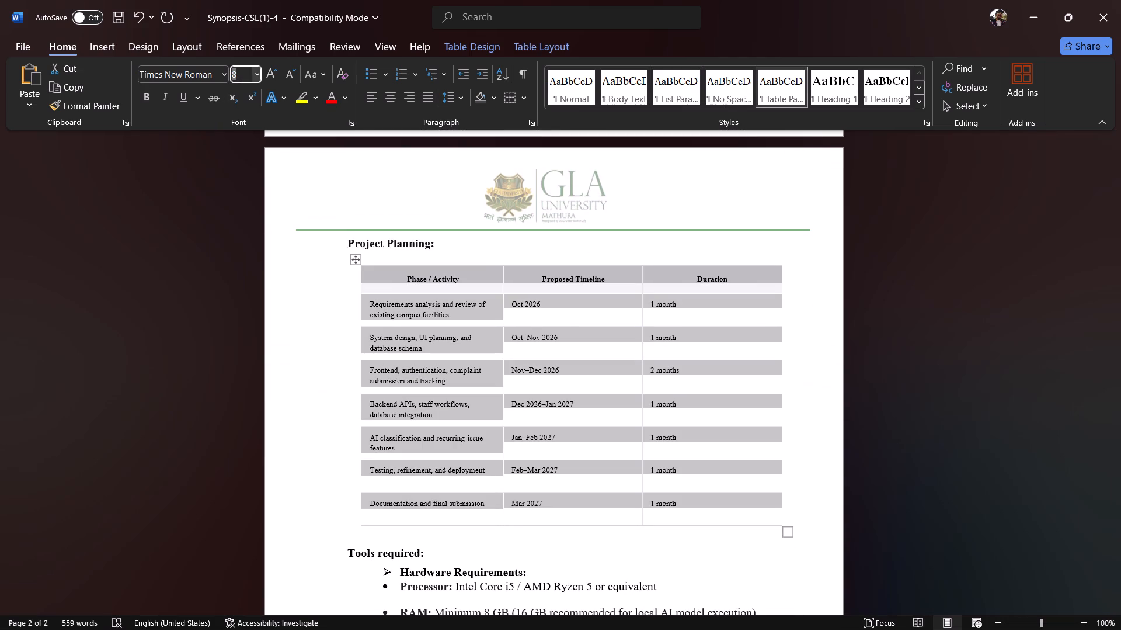
{"action": "type", "text": "10"}
{"action": "key", "text": "Return"}
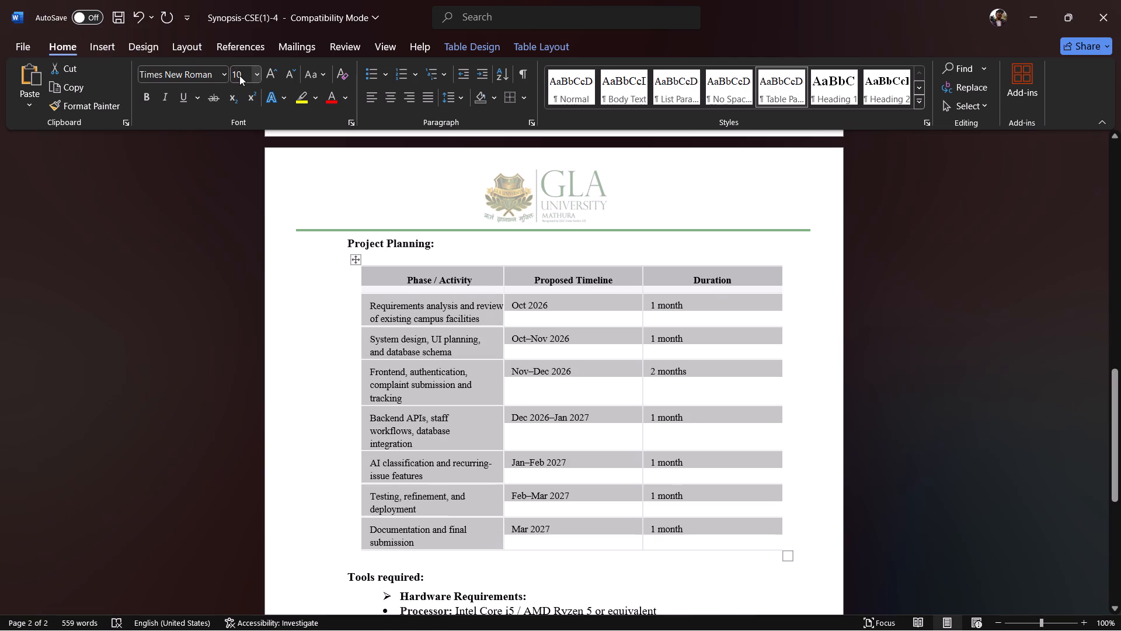
{"action": "left_click", "coordinate": [934, 428]}
Extend the Project Planning table's left border outward until it lines up with the start of the "Project Planning:" heading.
{"action": "scroll", "coordinate": [934, 428], "scroll_direction": "down", "scroll_amount": 8}
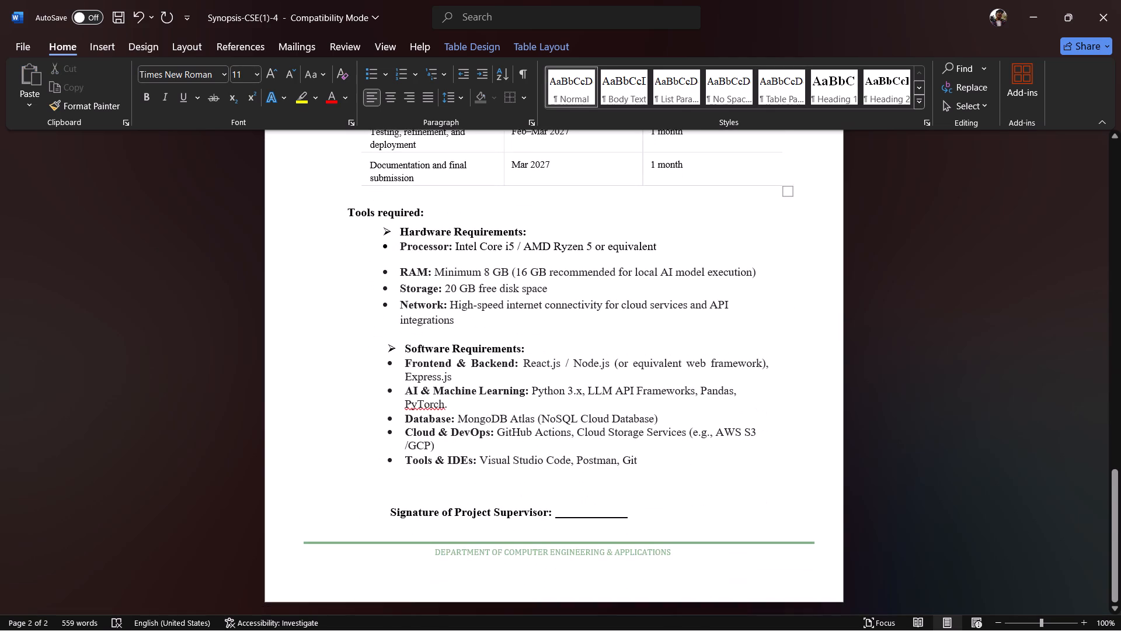
{"action": "scroll", "coordinate": [934, 428], "scroll_direction": "down", "scroll_amount": 2}
{"action": "scroll", "coordinate": [934, 428], "scroll_direction": "up", "scroll_amount": 4}
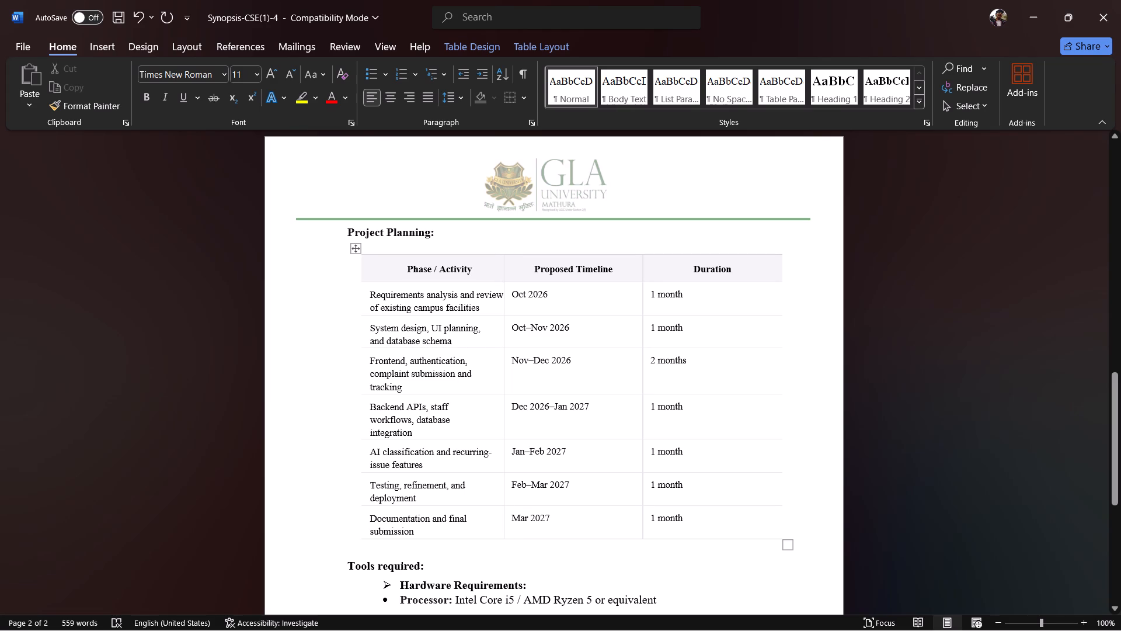
{"action": "left_click", "coordinate": [362, 274]}
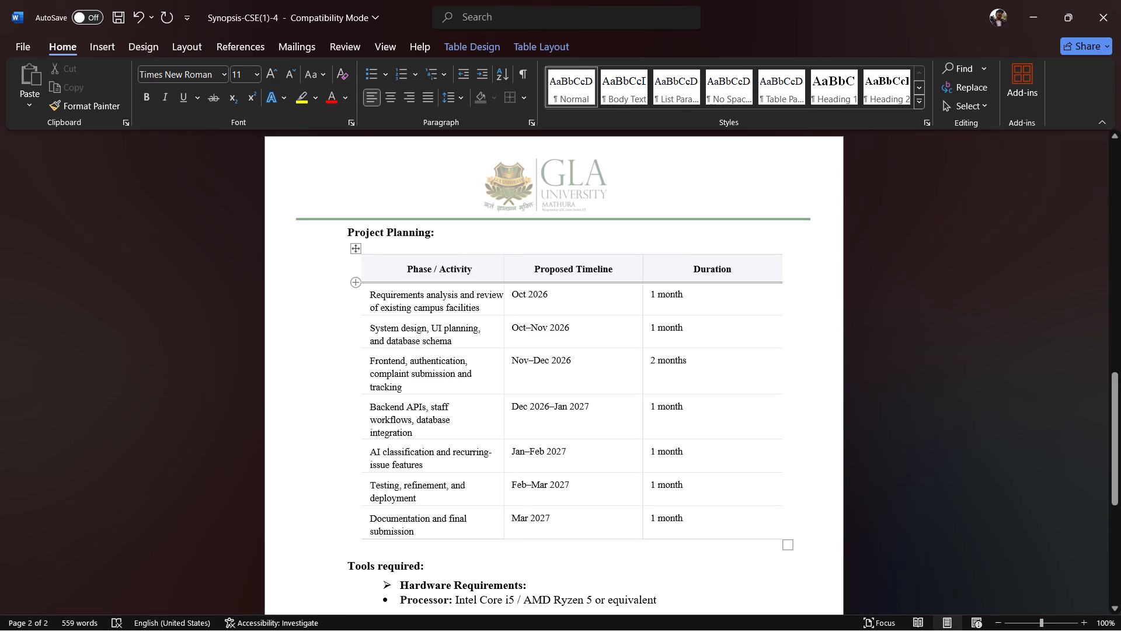
{"action": "left_click_drag", "start_coordinate": [360, 273], "coordinate": [355, 273]}
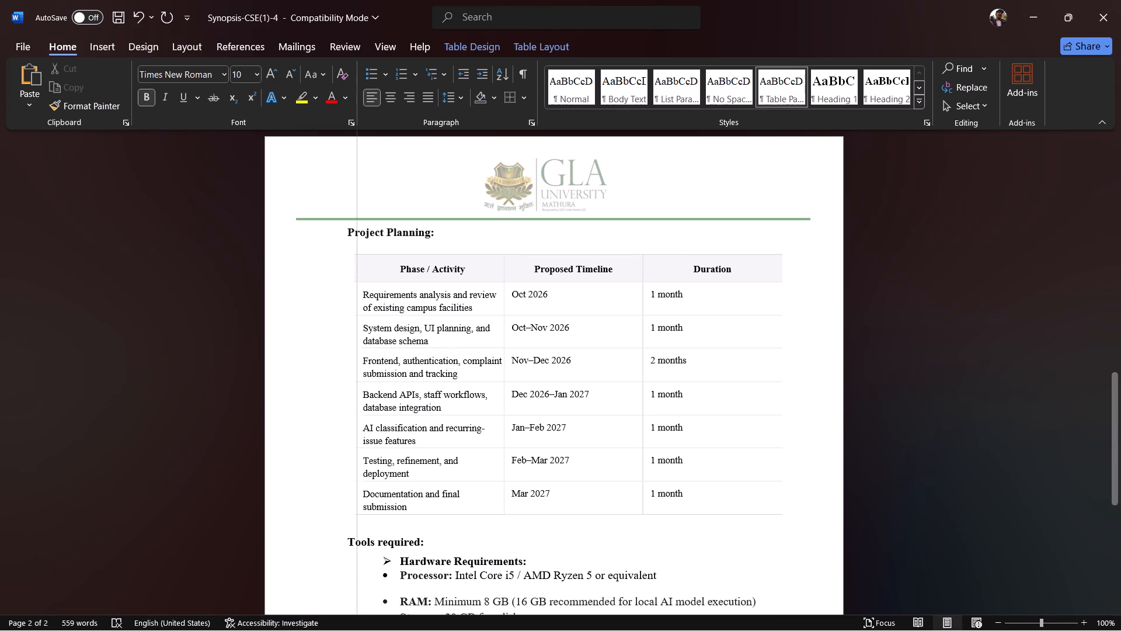
{"action": "left_click_drag", "start_coordinate": [355, 273], "coordinate": [349, 273]}
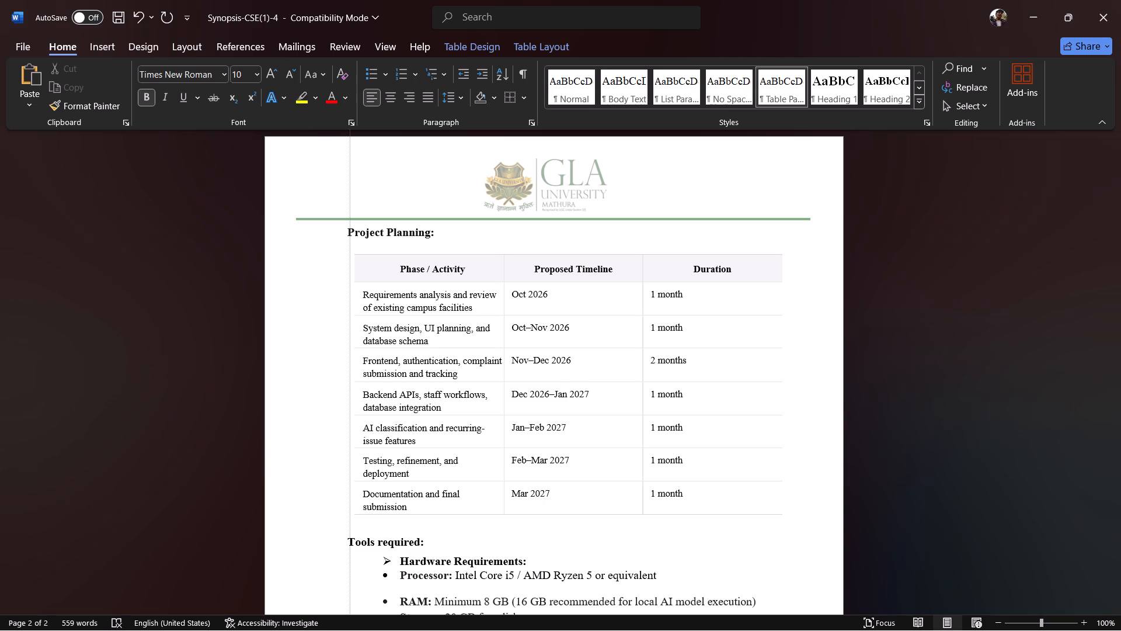
{"action": "left_click_drag", "start_coordinate": [349, 273], "coordinate": [345, 273]}
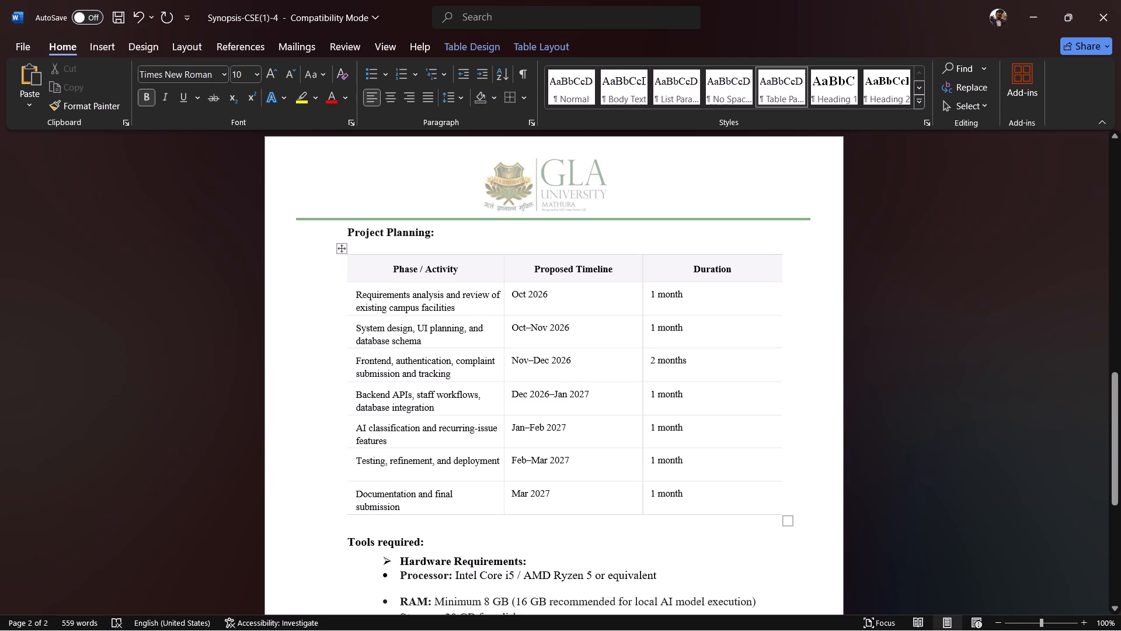
Shift the Project Planning table's two inner column borders rightward, widening the Phase / Activity column and narrowing the Duration column.
{"action": "left_click_drag", "start_coordinate": [642, 278], "coordinate": [661, 278]}
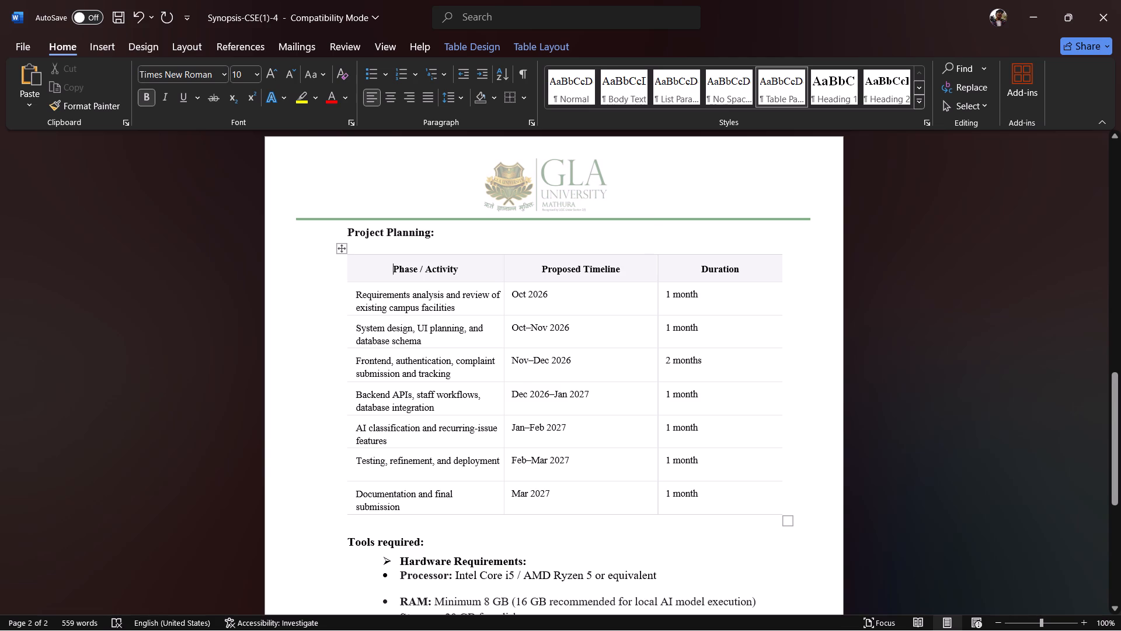
{"action": "left_click_drag", "start_coordinate": [503, 277], "coordinate": [525, 277]}
{"action": "left_click", "coordinate": [932, 434]}
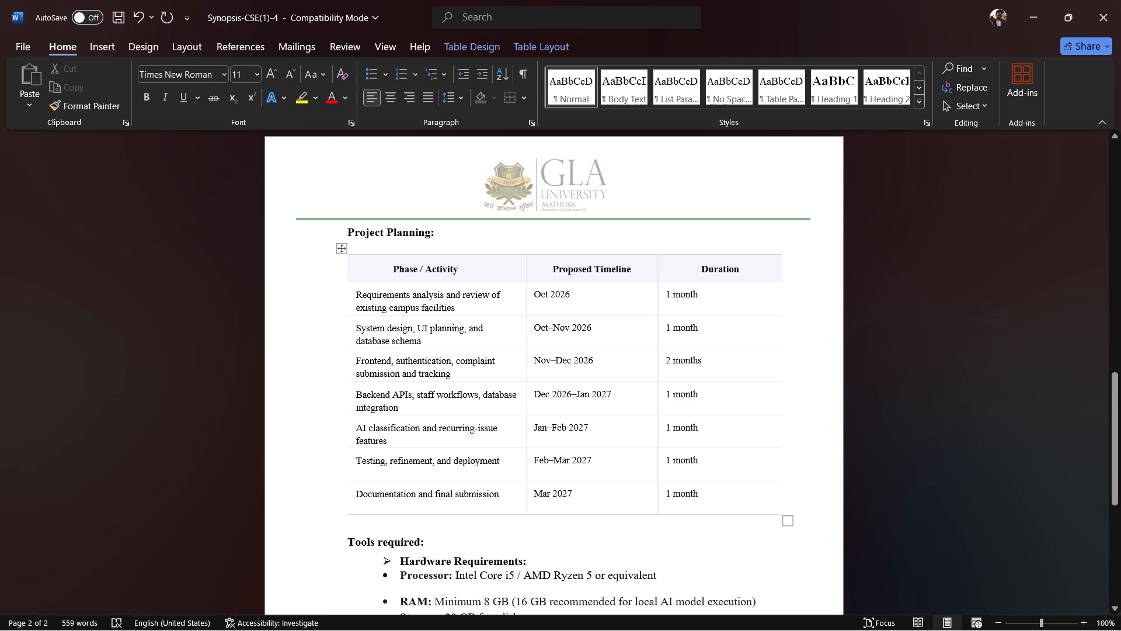
Replace the four Hardware Requirements bullets, Processor to Network, with the matching four bullets copied from the FixIt_Project_Synopsis document.
{"action": "scroll", "coordinate": [945, 431], "scroll_direction": "down", "scroll_amount": 2}
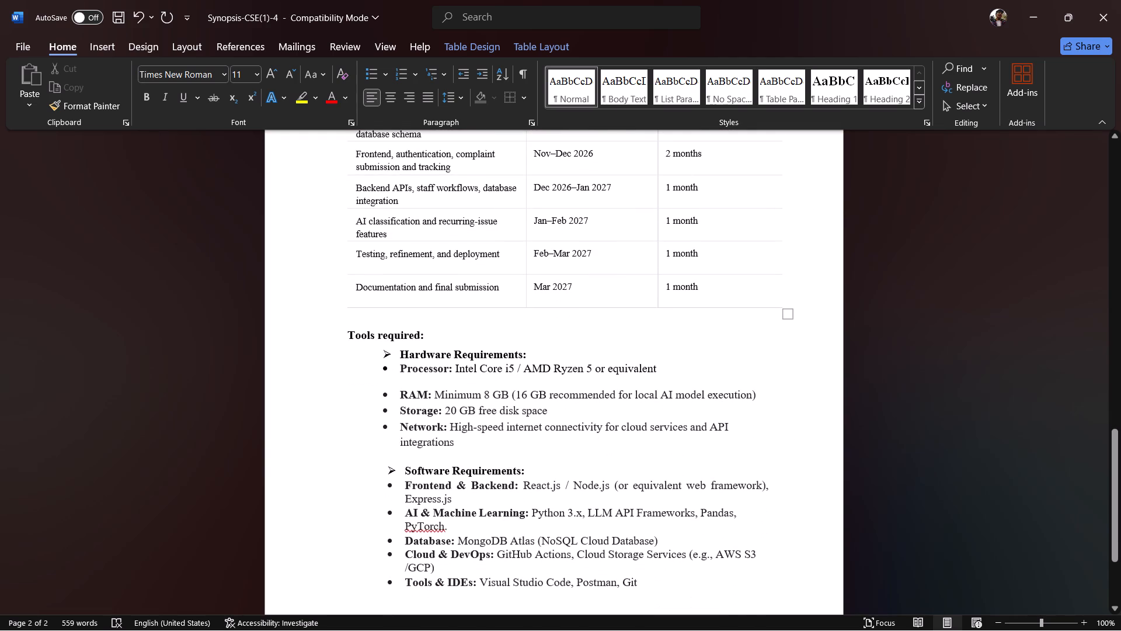
{"action": "left_click", "coordinate": [423, 379]}
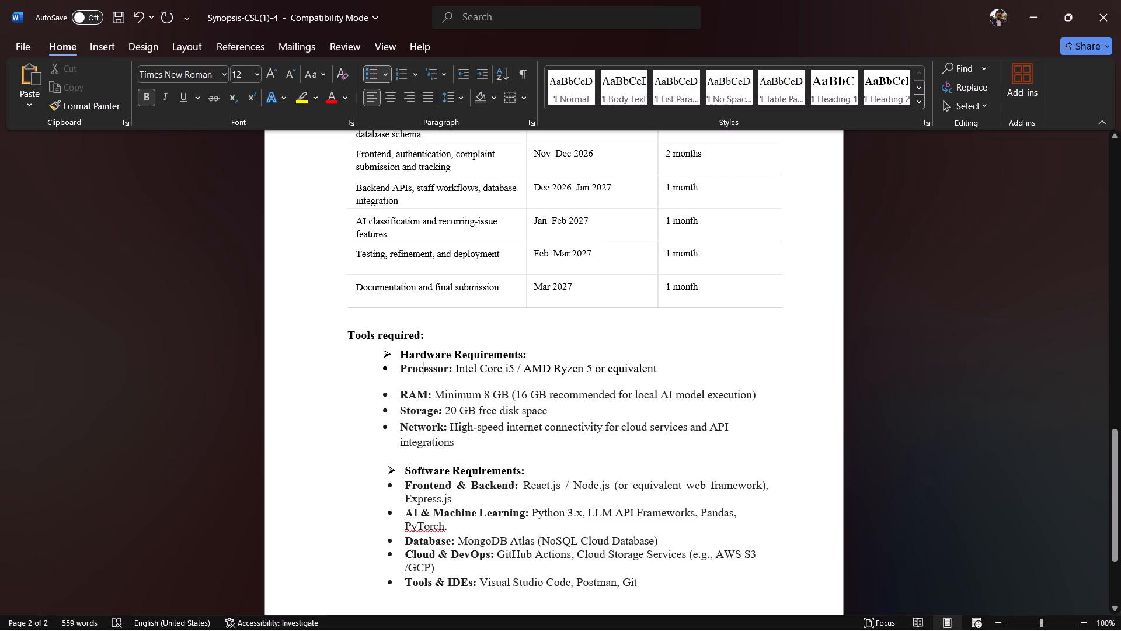
{"action": "left_click_drag", "start_coordinate": [399, 368], "coordinate": [472, 444]}
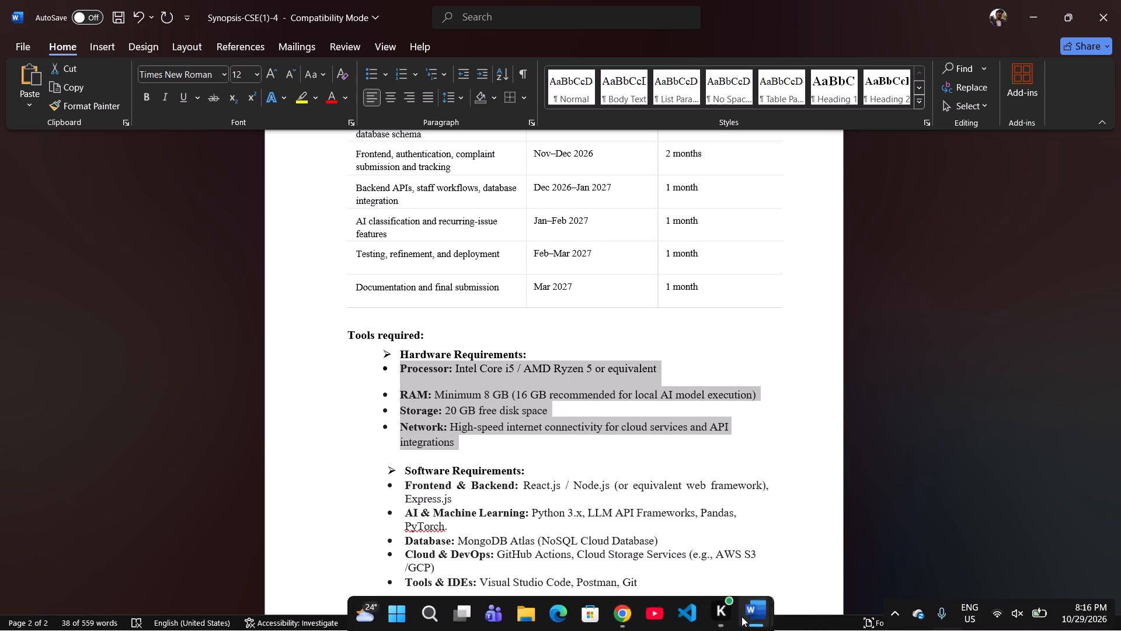
{"action": "left_click", "coordinate": [807, 553]}
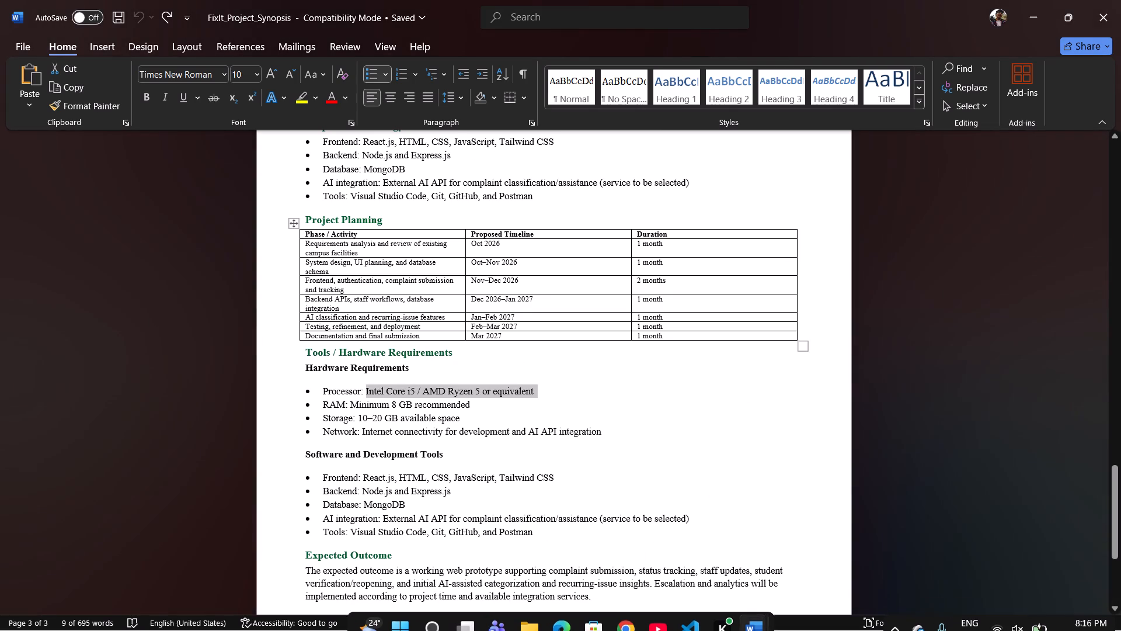
{"action": "left_click_drag", "start_coordinate": [323, 392], "coordinate": [645, 437]}
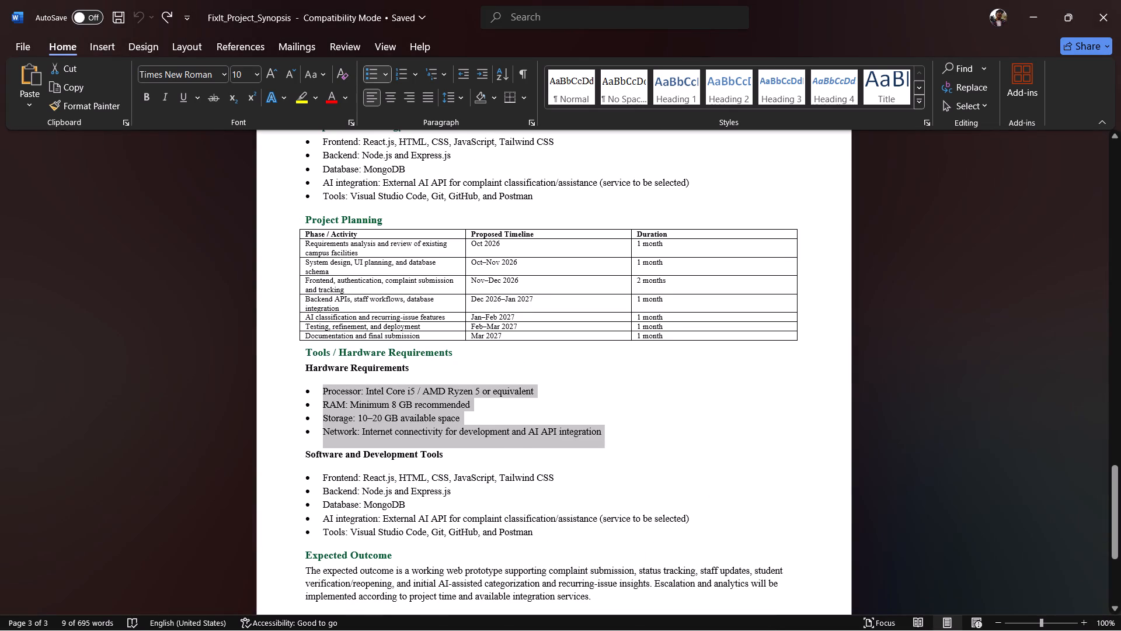
{"action": "left_click_drag", "start_coordinate": [645, 437], "coordinate": [645, 436]}
{"action": "key", "text": "ctrl+c"}
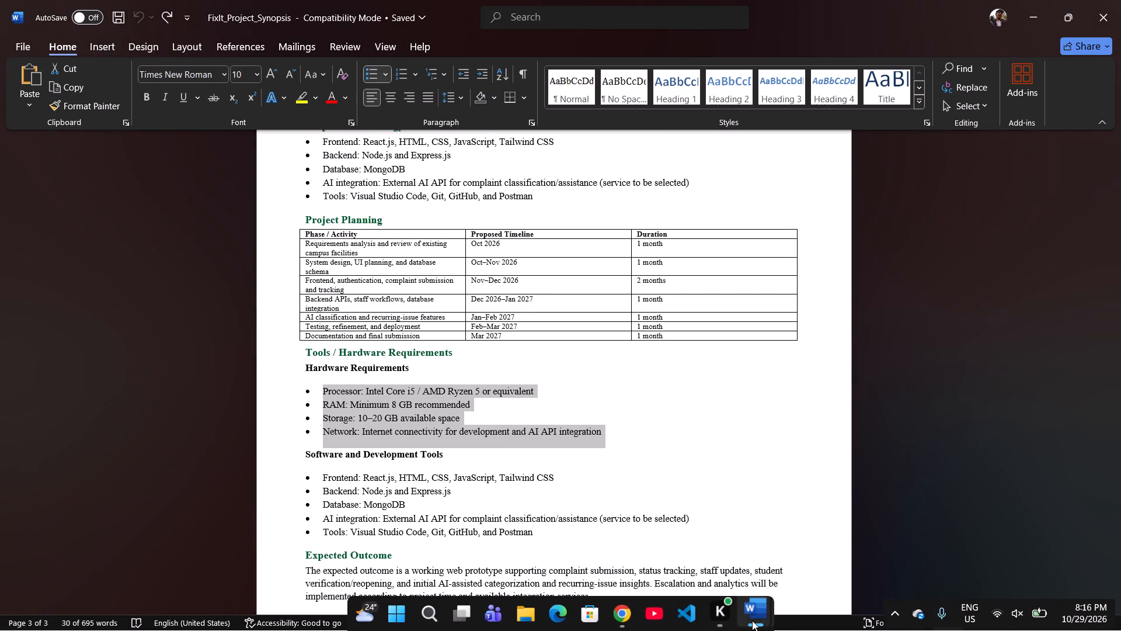
{"action": "left_click", "coordinate": [684, 535]}
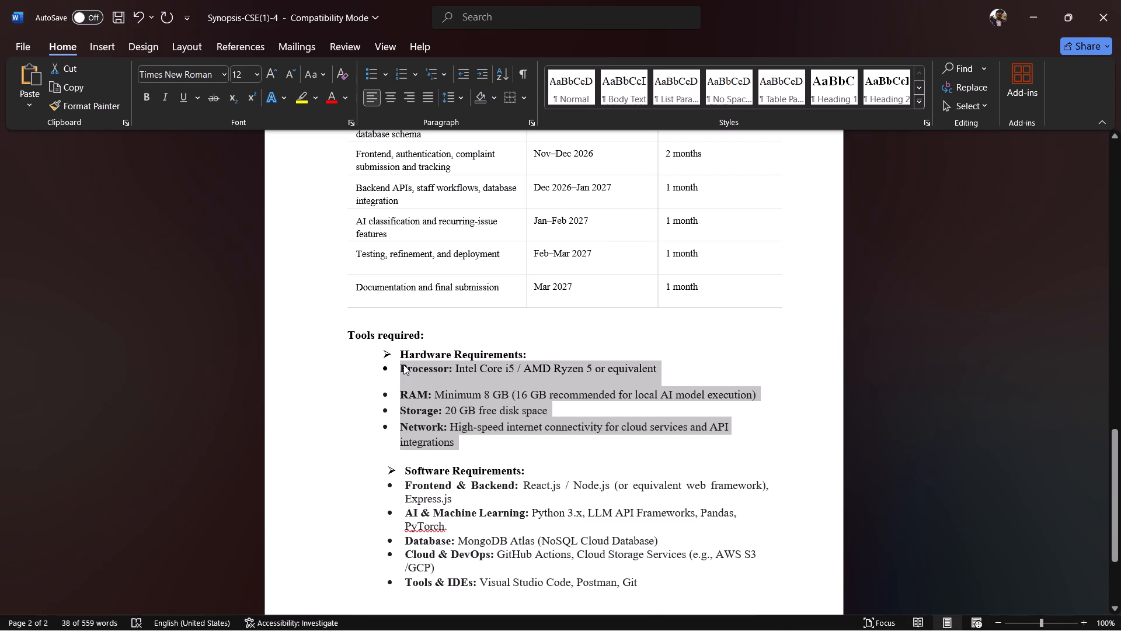
{"action": "key", "text": "ctrl+v"}
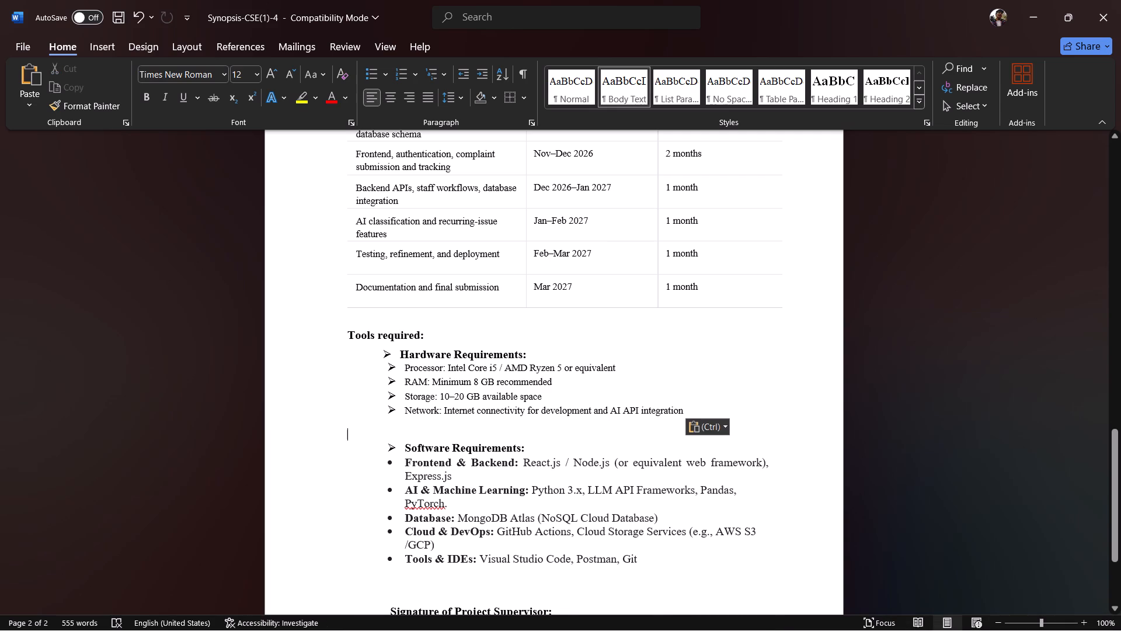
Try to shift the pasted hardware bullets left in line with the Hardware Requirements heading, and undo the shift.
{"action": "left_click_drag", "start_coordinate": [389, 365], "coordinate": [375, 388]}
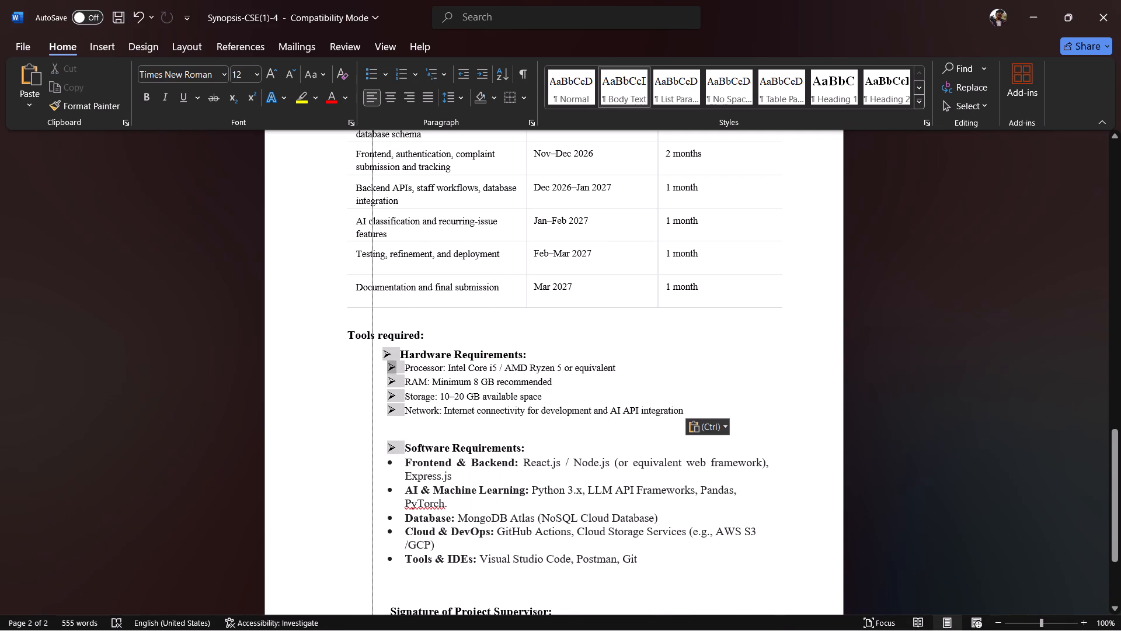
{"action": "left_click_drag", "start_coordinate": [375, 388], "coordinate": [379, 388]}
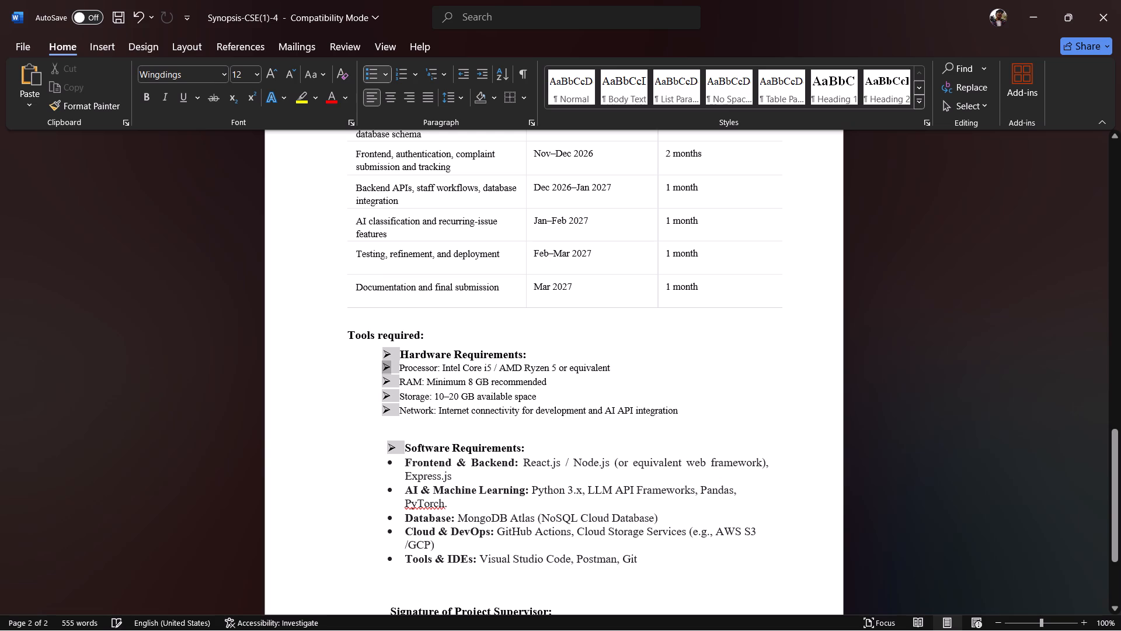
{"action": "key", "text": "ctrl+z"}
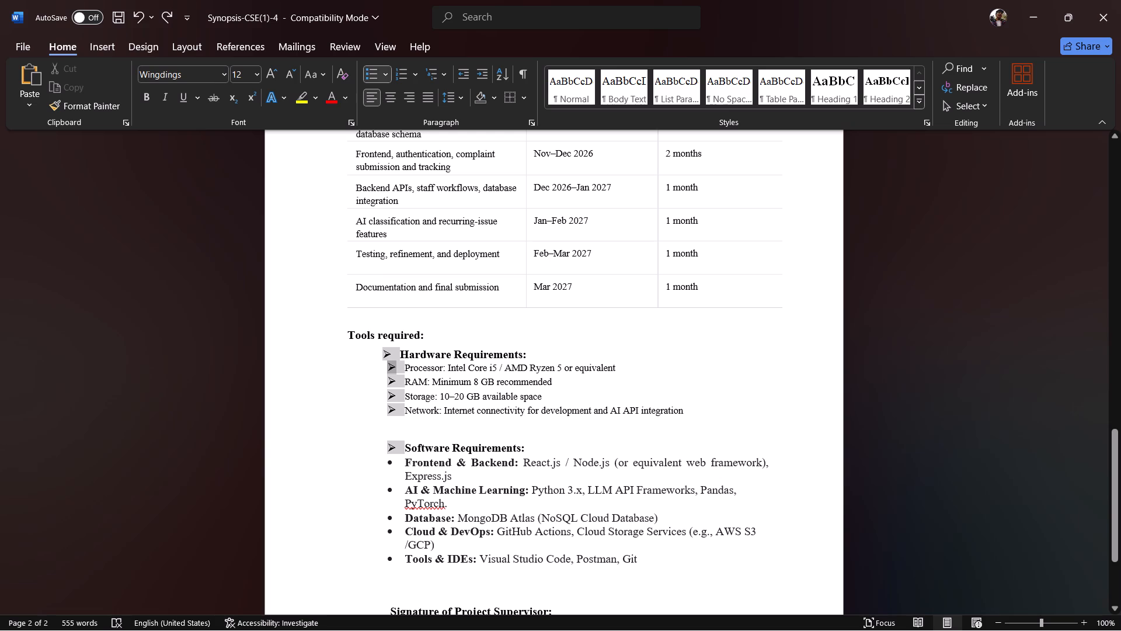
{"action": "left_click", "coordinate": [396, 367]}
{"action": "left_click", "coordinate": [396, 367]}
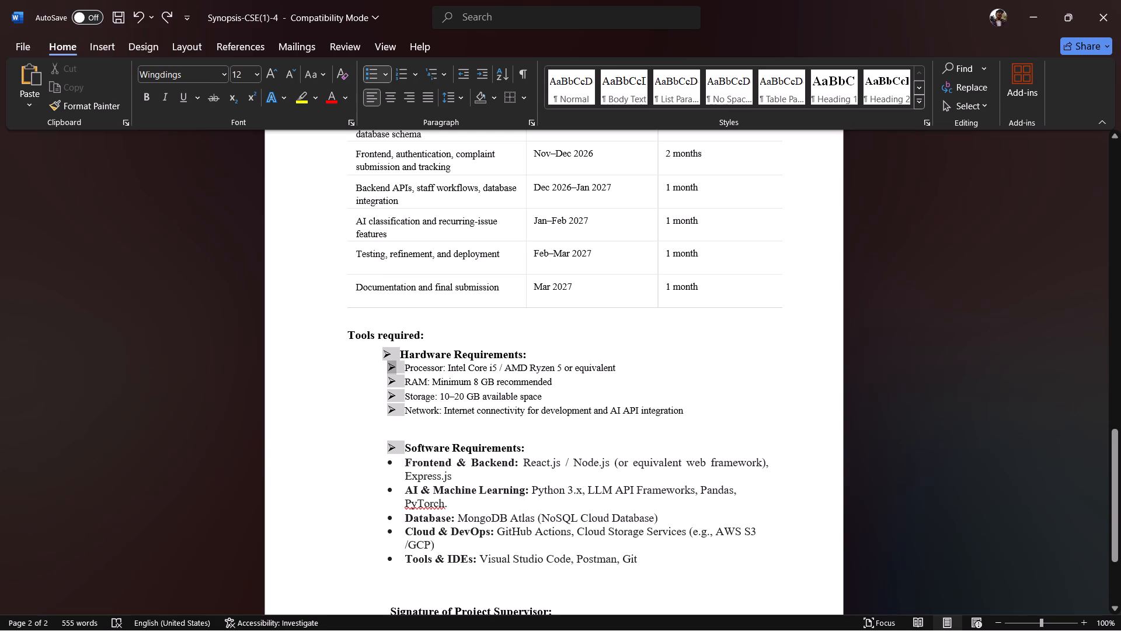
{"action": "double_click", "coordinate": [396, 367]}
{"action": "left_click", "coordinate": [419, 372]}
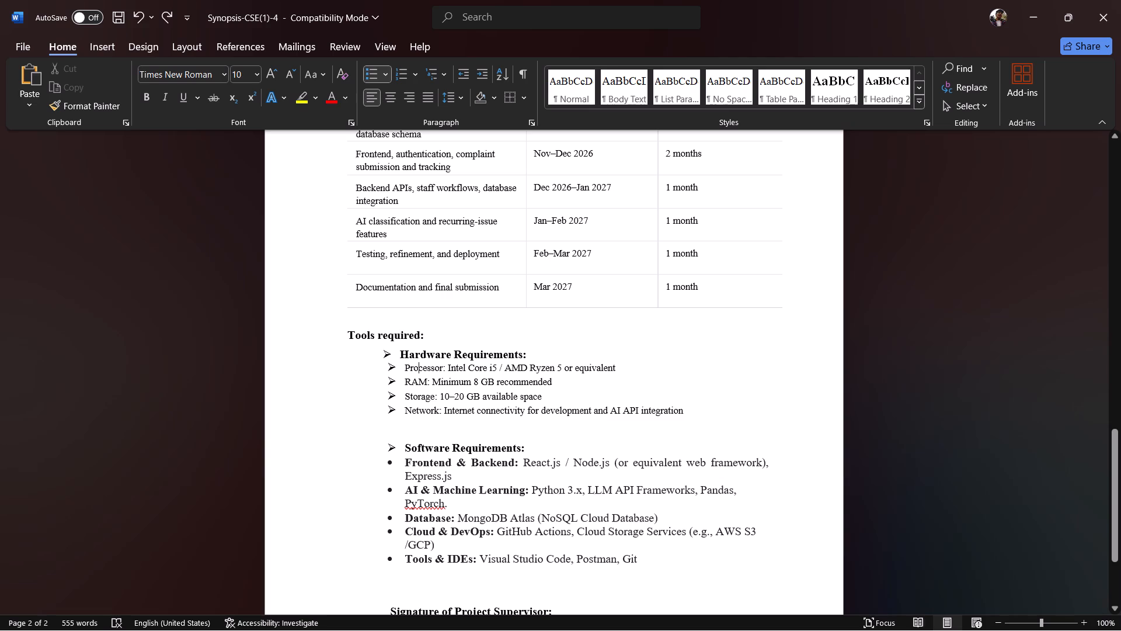
Change the arrow bullets on the four Hardware Requirements items, Processor to Network, to solid round bullets.
{"action": "left_click_drag", "start_coordinate": [405, 367], "coordinate": [684, 415]}
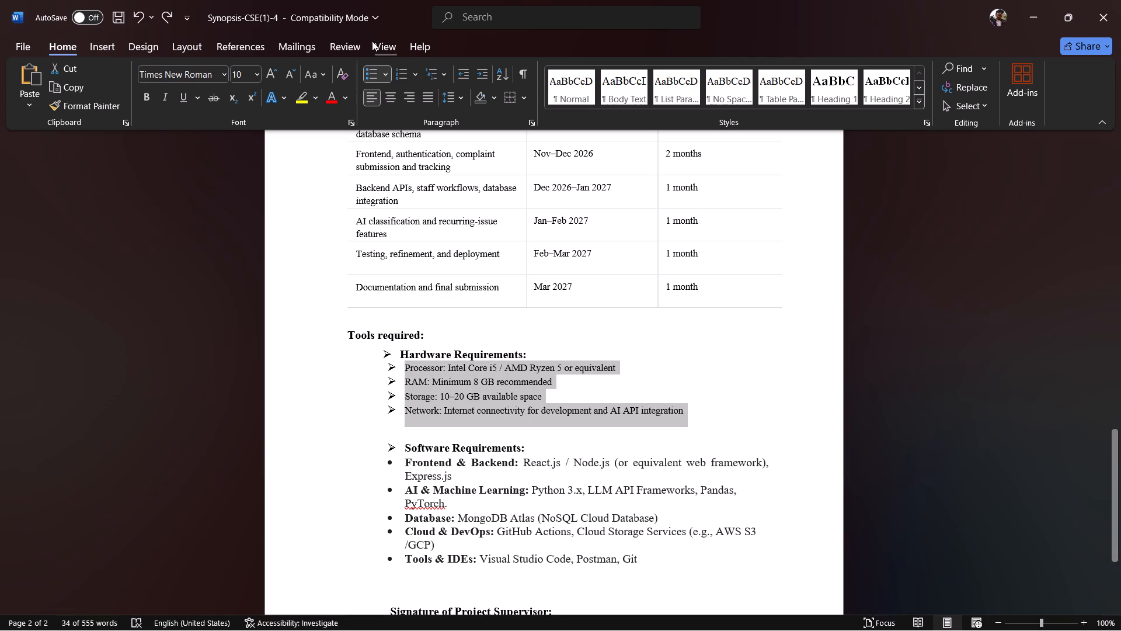
{"action": "left_click", "coordinate": [384, 75]}
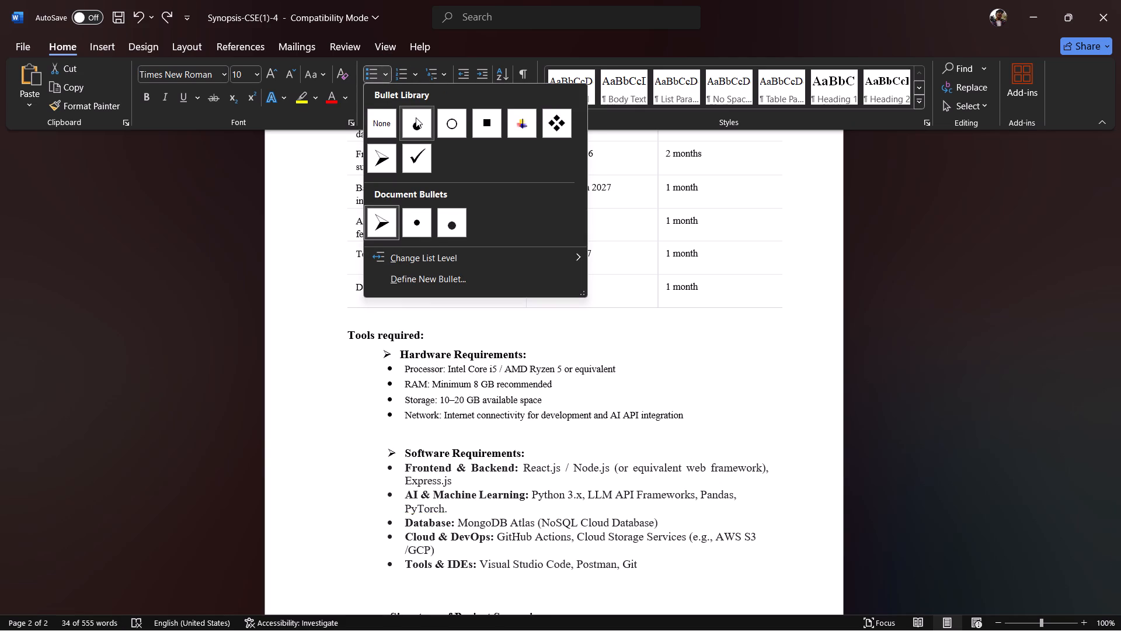
{"action": "left_click", "coordinate": [416, 117]}
Set the font size of the four Hardware Requirements items to 12.
{"action": "scroll", "coordinate": [507, 436], "scroll_direction": "down", "scroll_amount": 1}
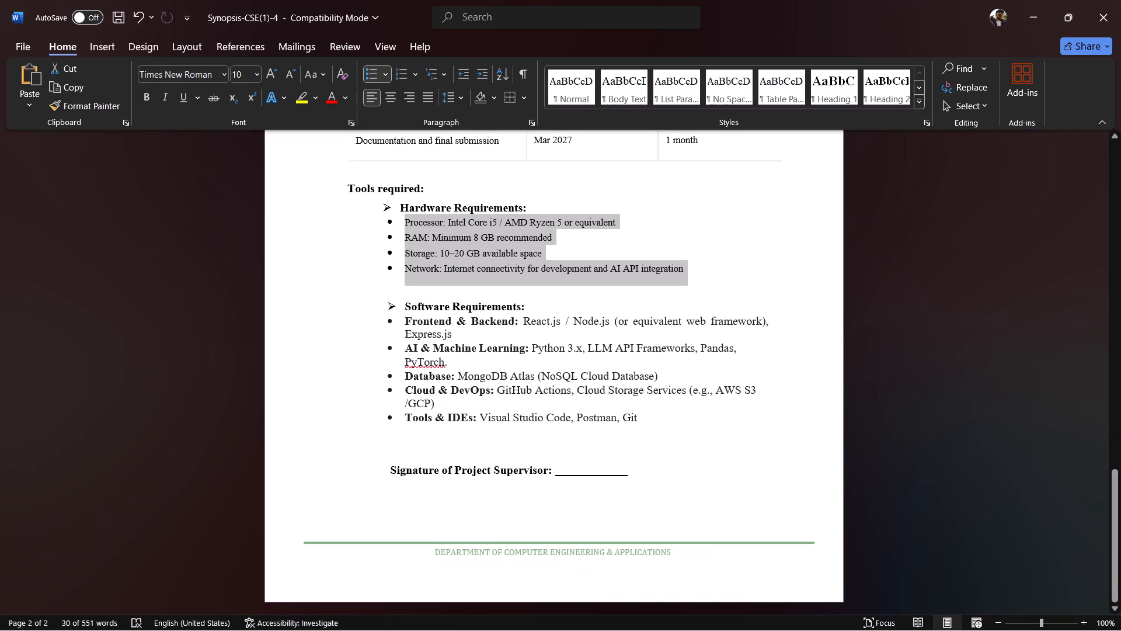
{"action": "scroll", "coordinate": [507, 436], "scroll_direction": "down", "scroll_amount": 1}
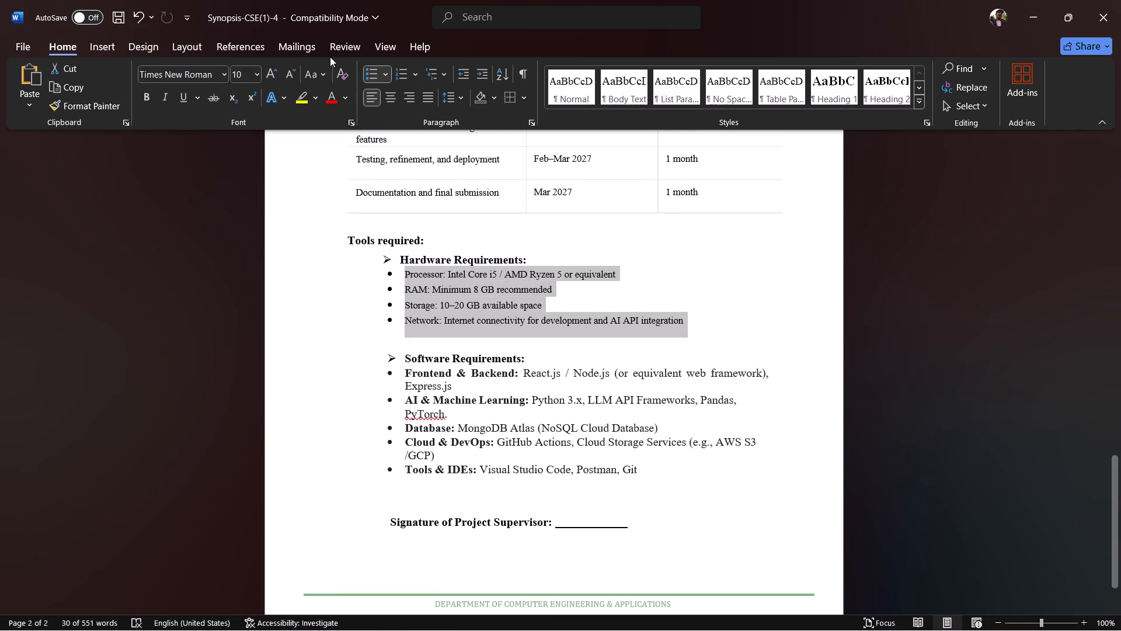
{"action": "left_click", "coordinate": [245, 77]}
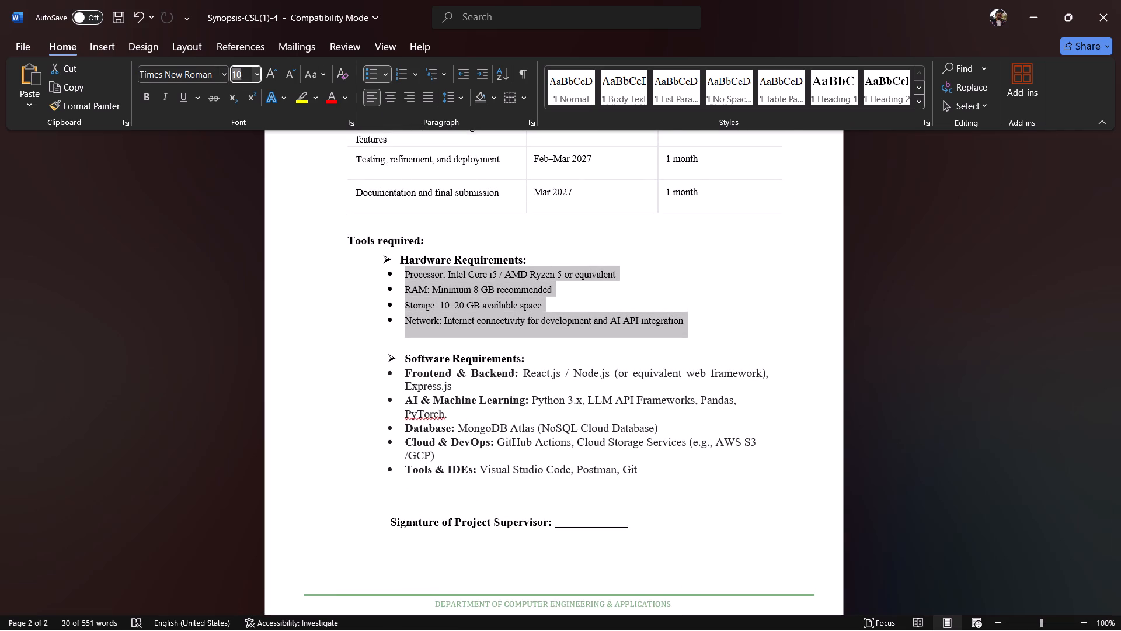
{"action": "type", "text": "12"}
{"action": "key", "text": "Return"}
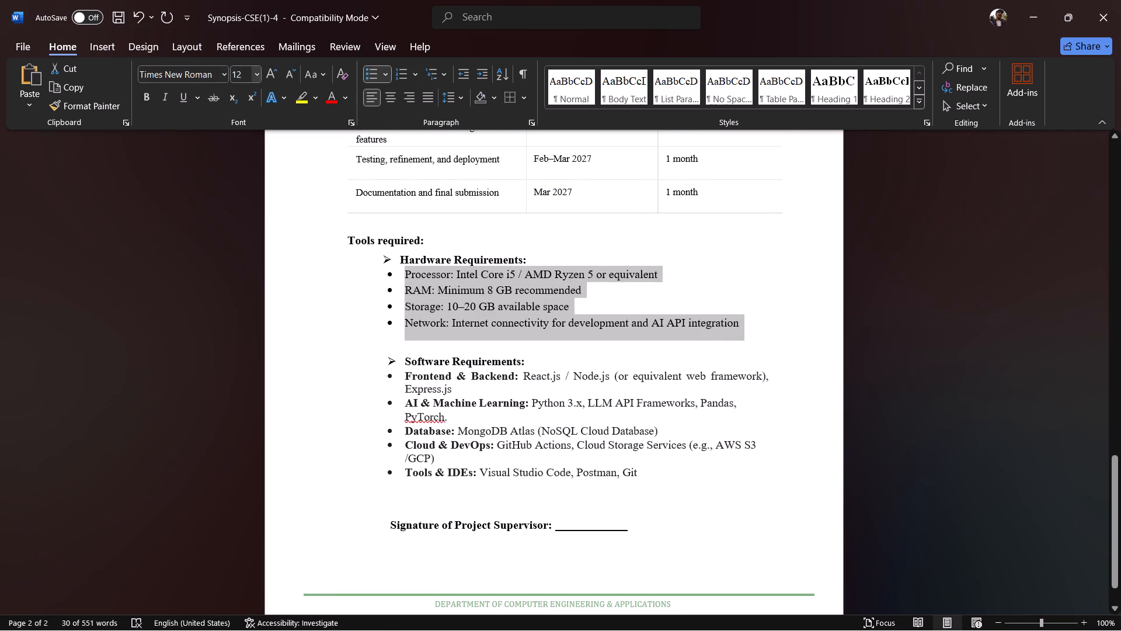
{"action": "left_click", "coordinate": [445, 310]}
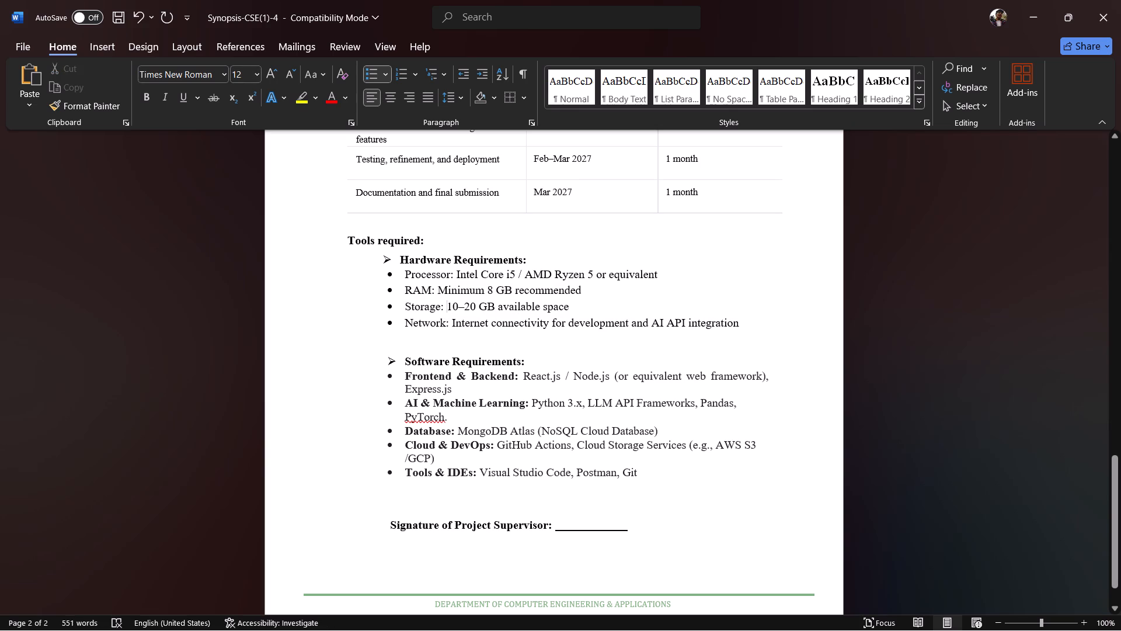
Make the "Processor:" and "RAM:" labels bold in the Hardware Requirements list.
{"action": "left_click_drag", "start_coordinate": [405, 273], "coordinate": [468, 278]}
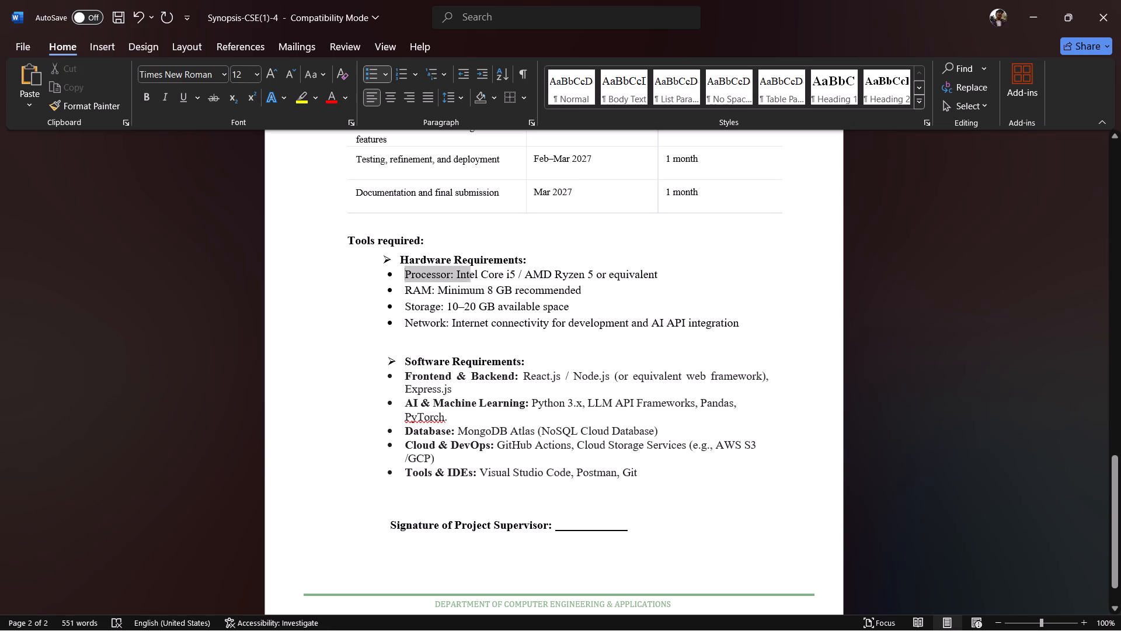
{"action": "left_click_drag", "start_coordinate": [468, 278], "coordinate": [454, 278]}
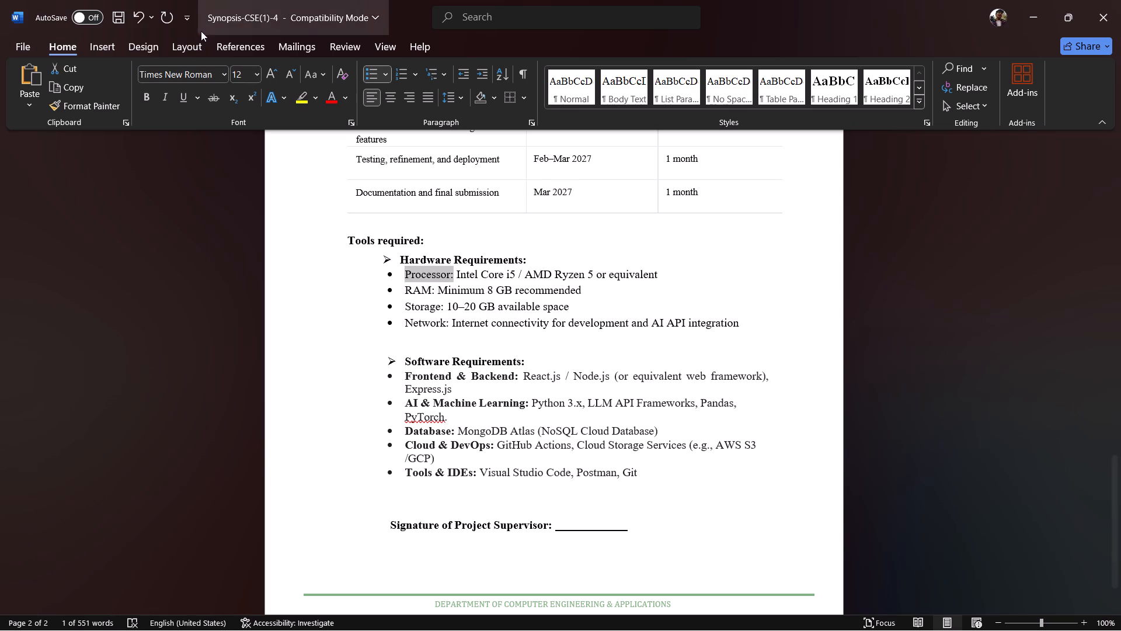
{"action": "left_click", "coordinate": [151, 97]}
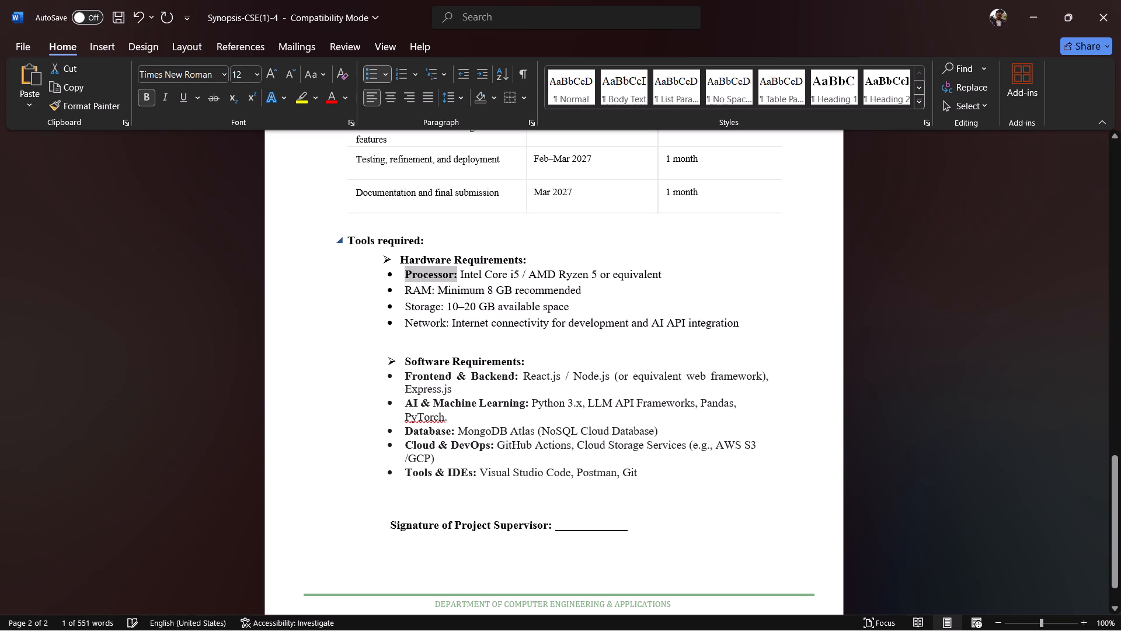
{"action": "left_click_drag", "start_coordinate": [405, 292], "coordinate": [437, 291]}
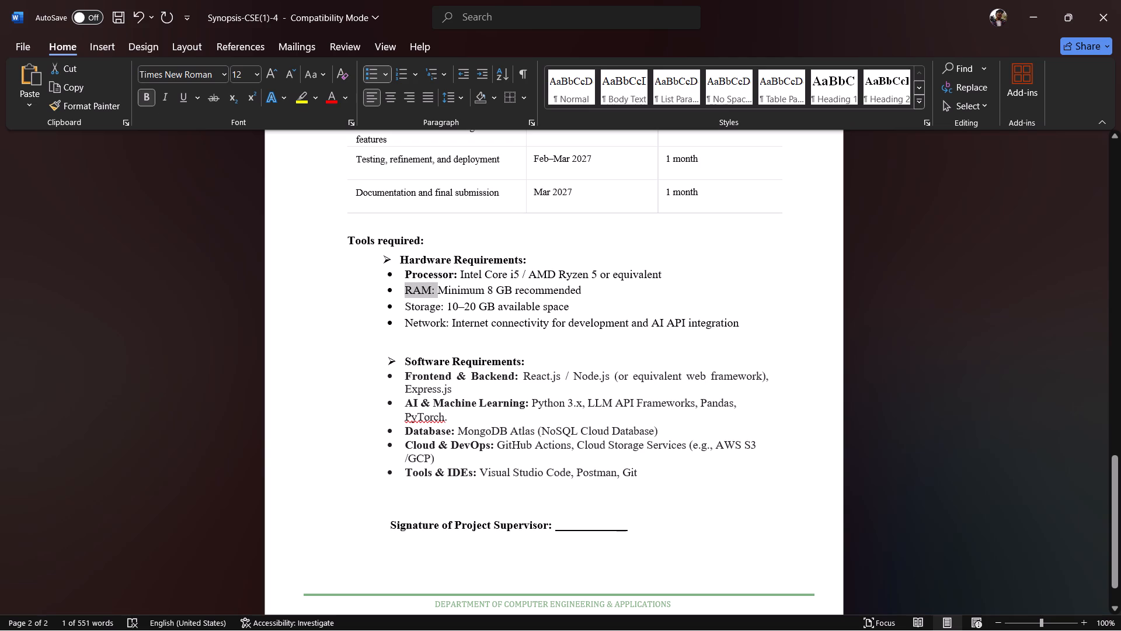
{"action": "left_click_drag", "start_coordinate": [437, 291], "coordinate": [436, 290]}
{"action": "right_click", "coordinate": [436, 290]}
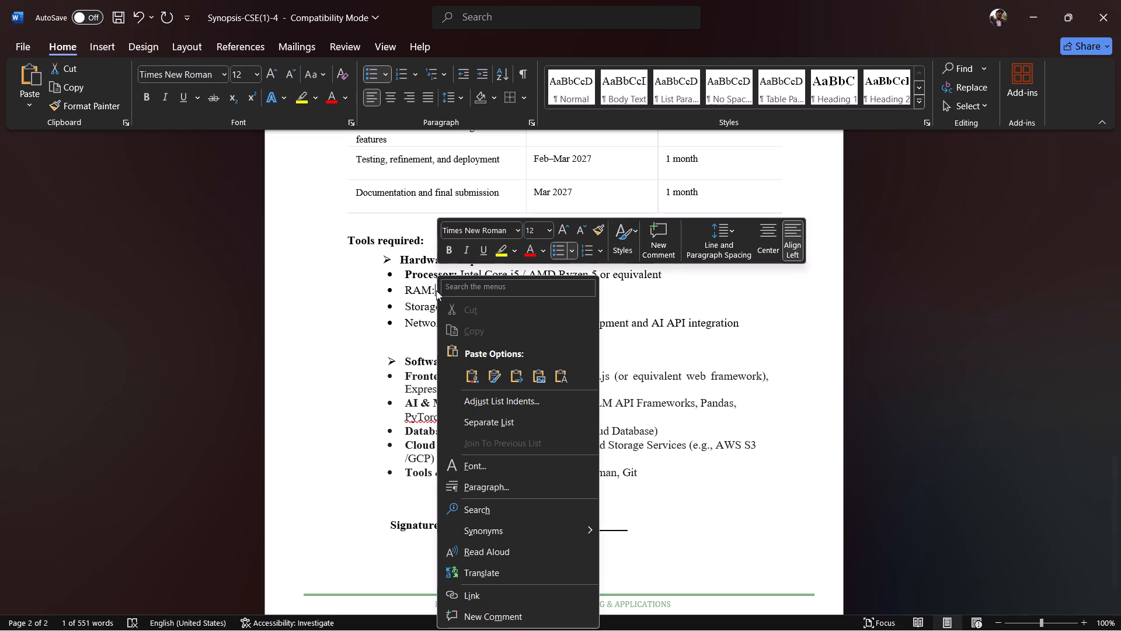
{"action": "left_click", "coordinate": [448, 250]}
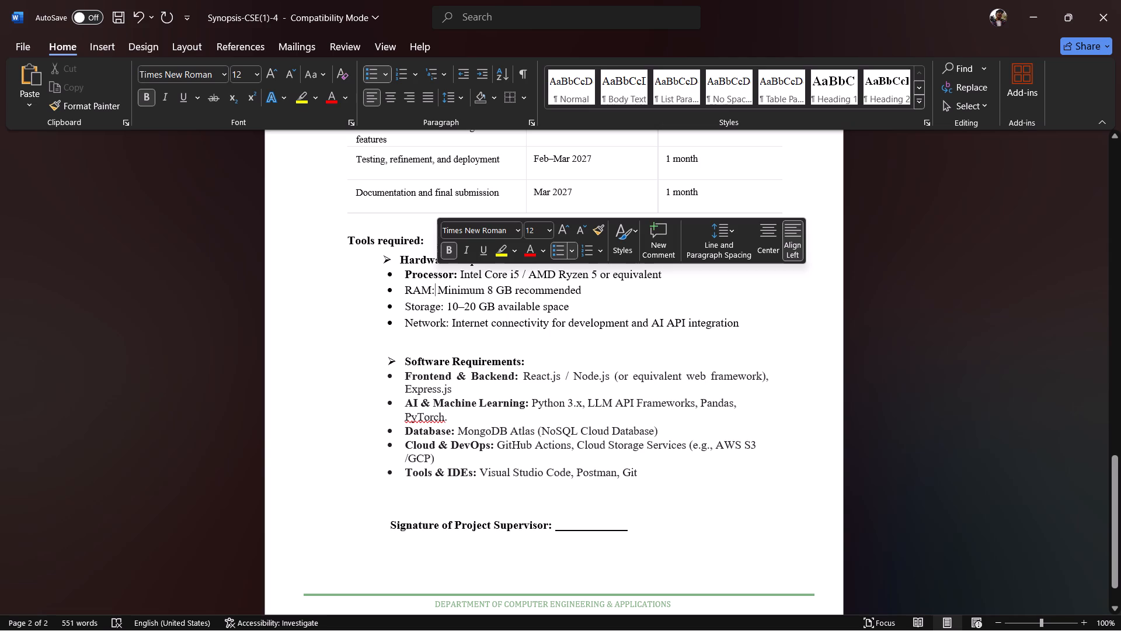
{"action": "left_click_drag", "start_coordinate": [404, 290], "coordinate": [432, 290]}
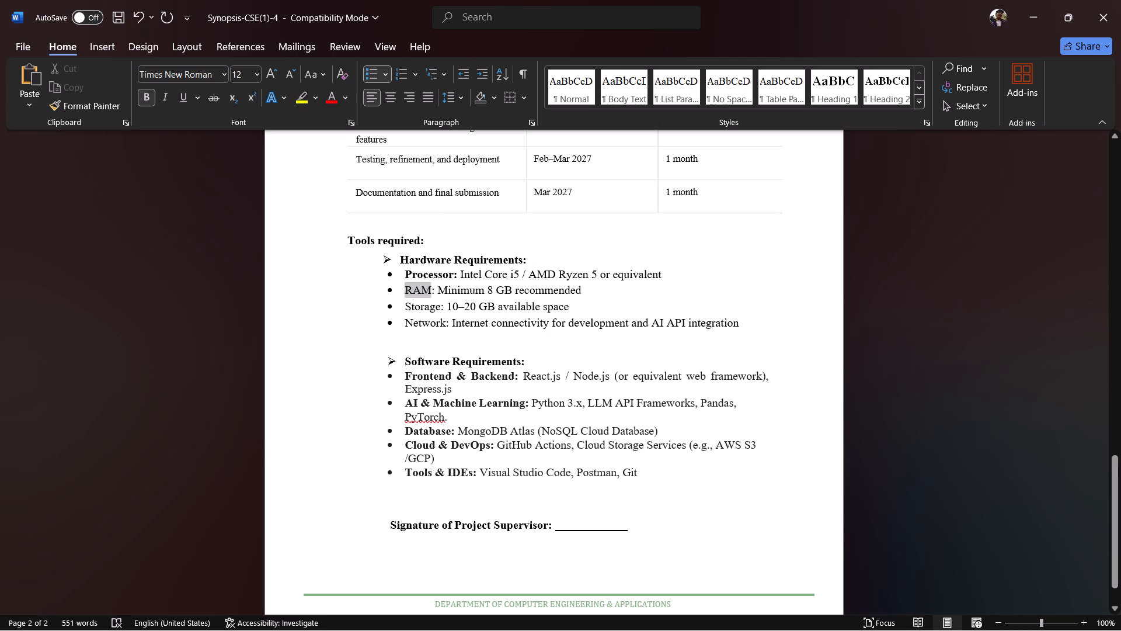
{"action": "left_click_drag", "start_coordinate": [432, 290], "coordinate": [434, 290]}
{"action": "right_click", "coordinate": [421, 292]}
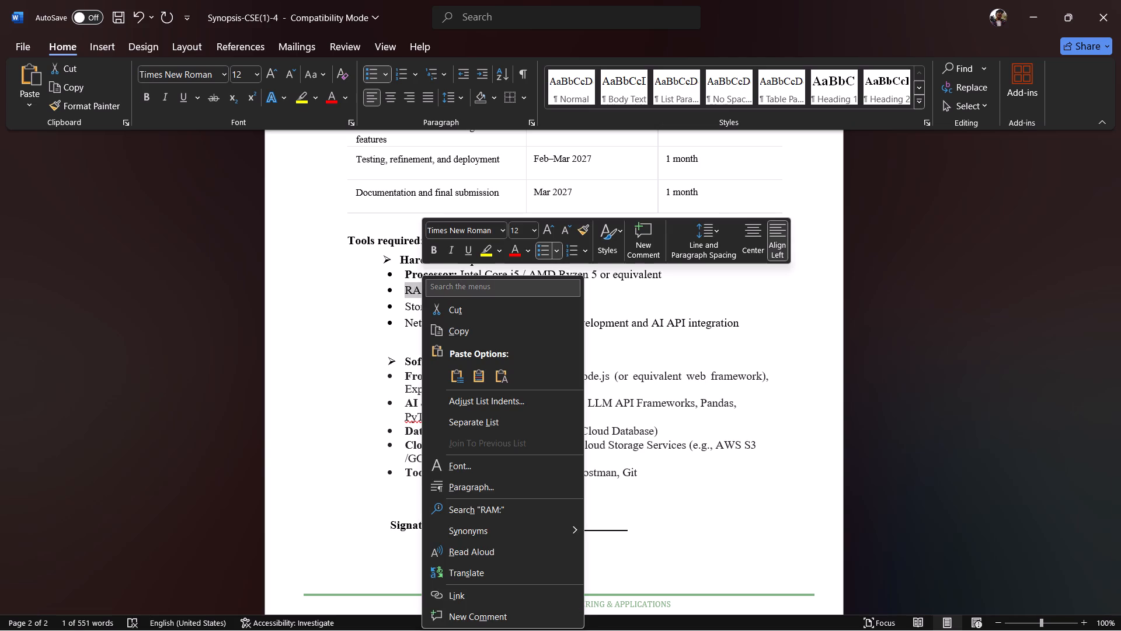
{"action": "left_click", "coordinate": [437, 251]}
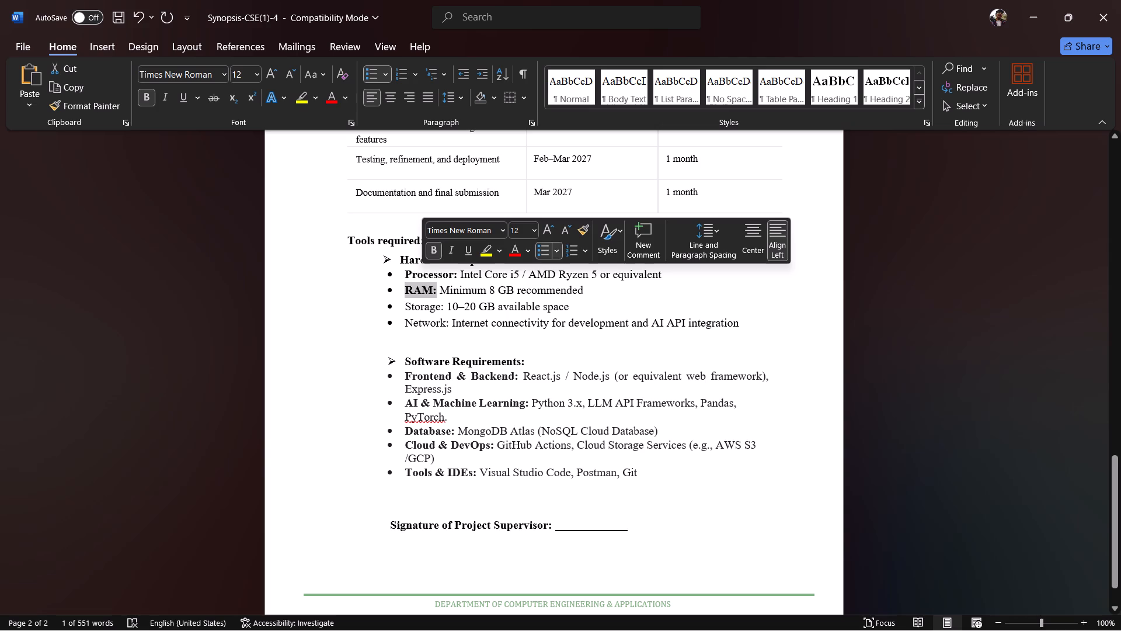
Make the "Storage:" and "Network:" labels bold in the Hardware Requirements list.
{"action": "left_click_drag", "start_coordinate": [404, 307], "coordinate": [442, 308]}
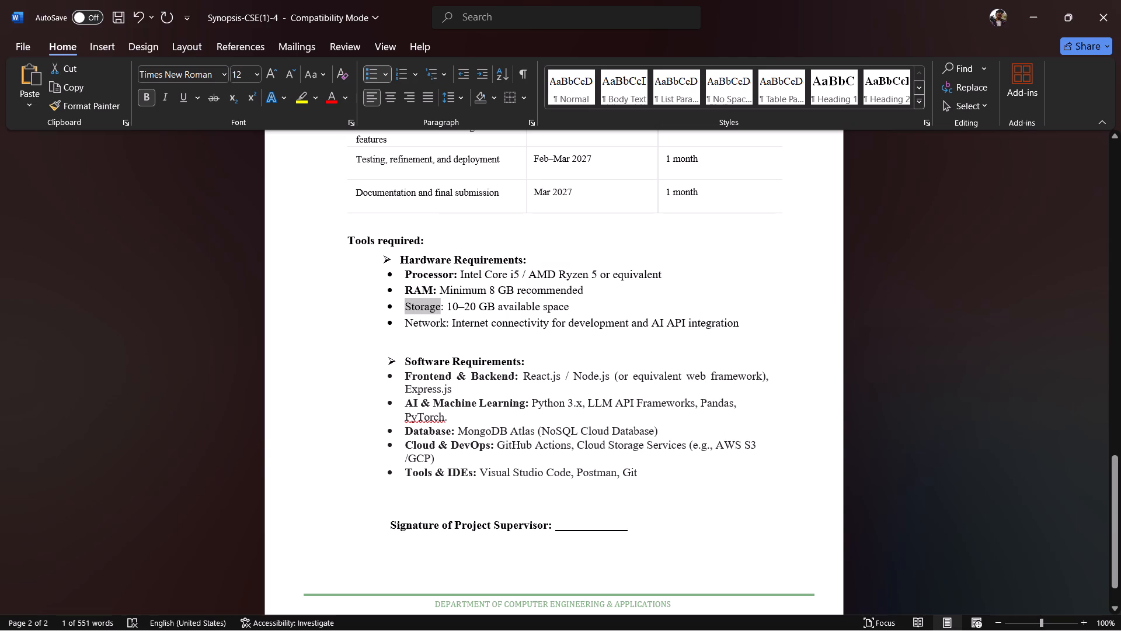
{"action": "left_click_drag", "start_coordinate": [442, 308], "coordinate": [443, 308]}
{"action": "right_click", "coordinate": [436, 308]}
{"action": "left_click", "coordinate": [452, 247]}
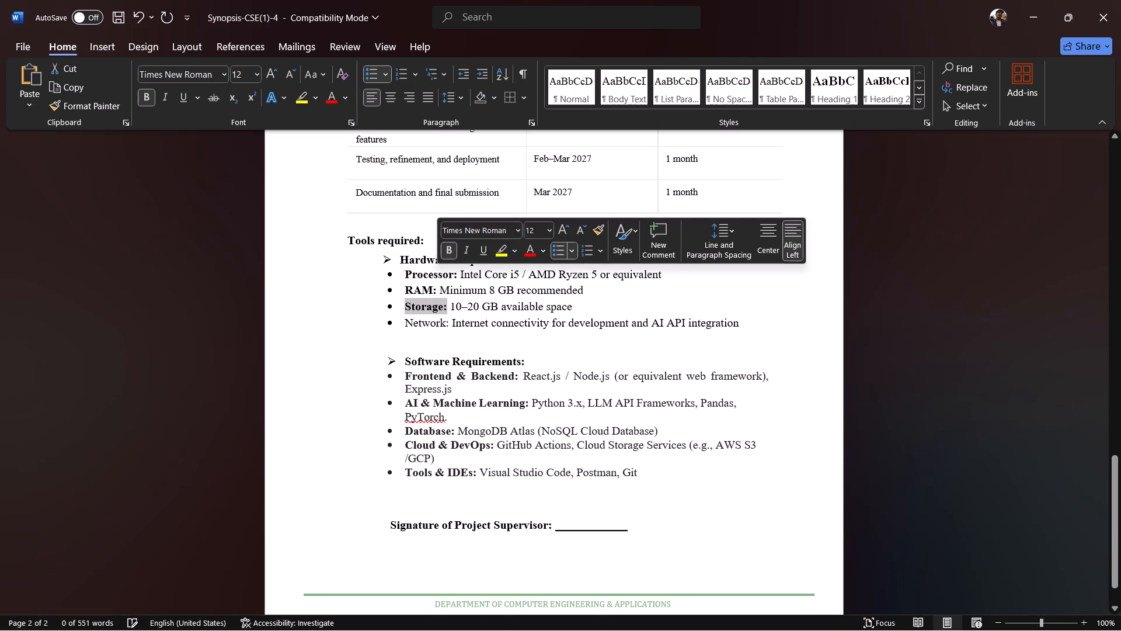
{"action": "left_click_drag", "start_coordinate": [405, 323], "coordinate": [444, 323]}
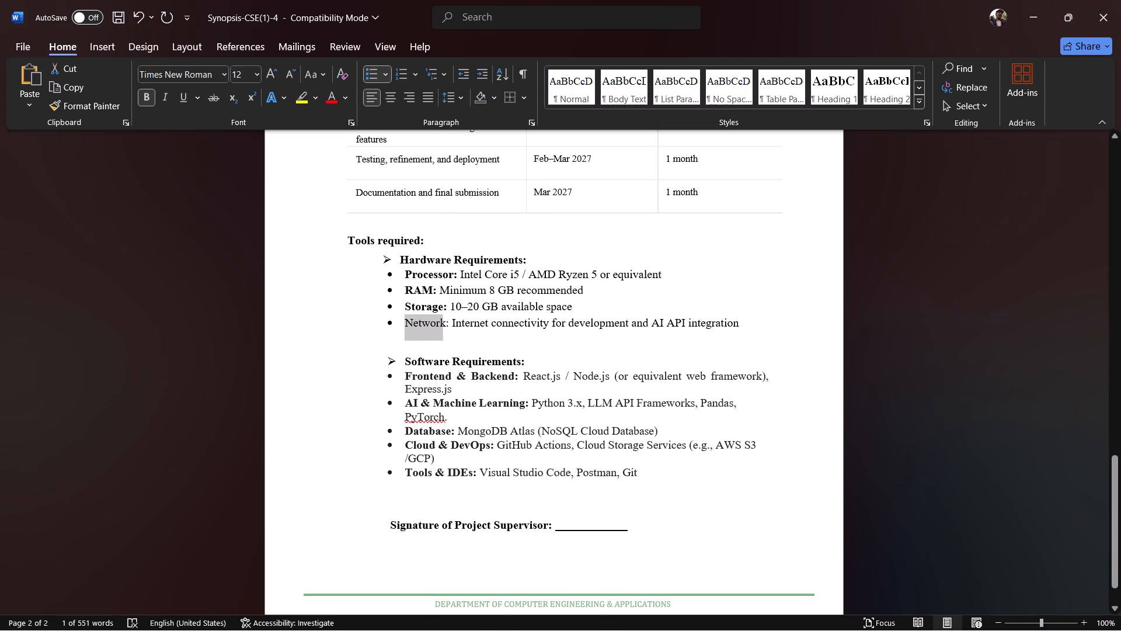
{"action": "left_click_drag", "start_coordinate": [444, 323], "coordinate": [449, 323]}
{"action": "right_click", "coordinate": [426, 321]}
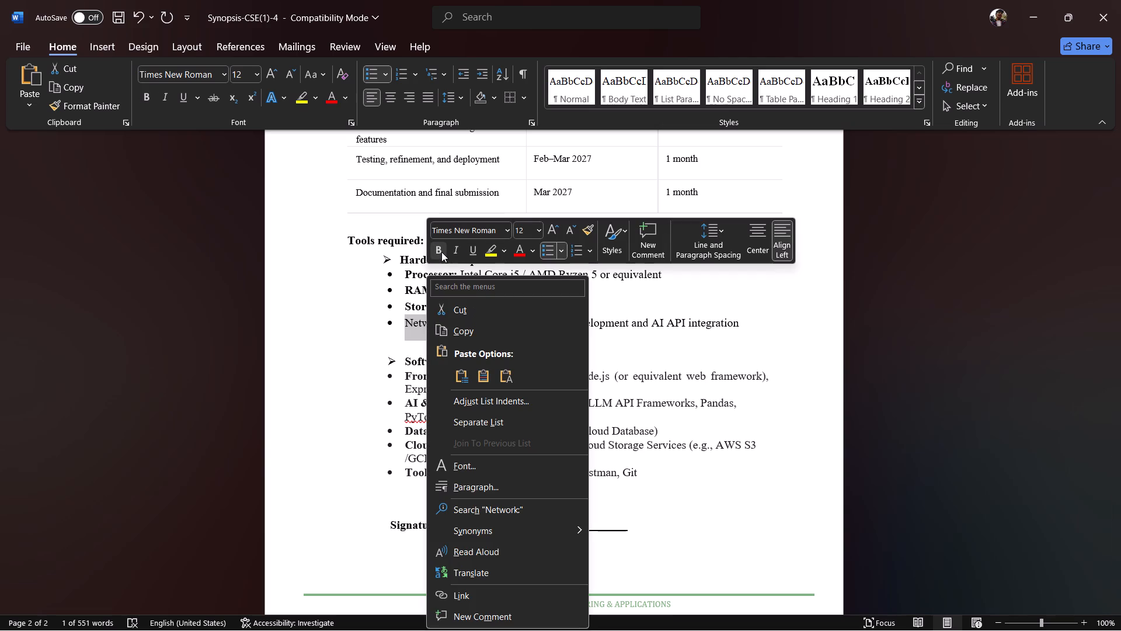
{"action": "left_click", "coordinate": [441, 252]}
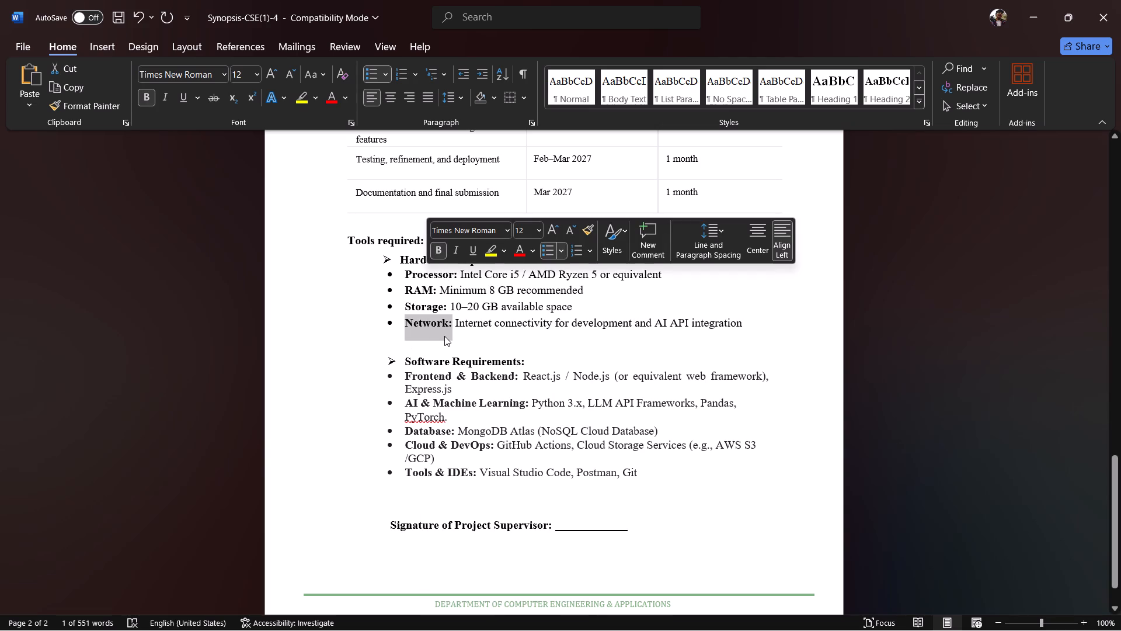
{"action": "left_click", "coordinate": [444, 336]}
Review the layout of the Innovation, Project Planning and Tools required sections across both pages.
{"action": "scroll", "coordinate": [429, 394], "scroll_direction": "down", "scroll_amount": 1}
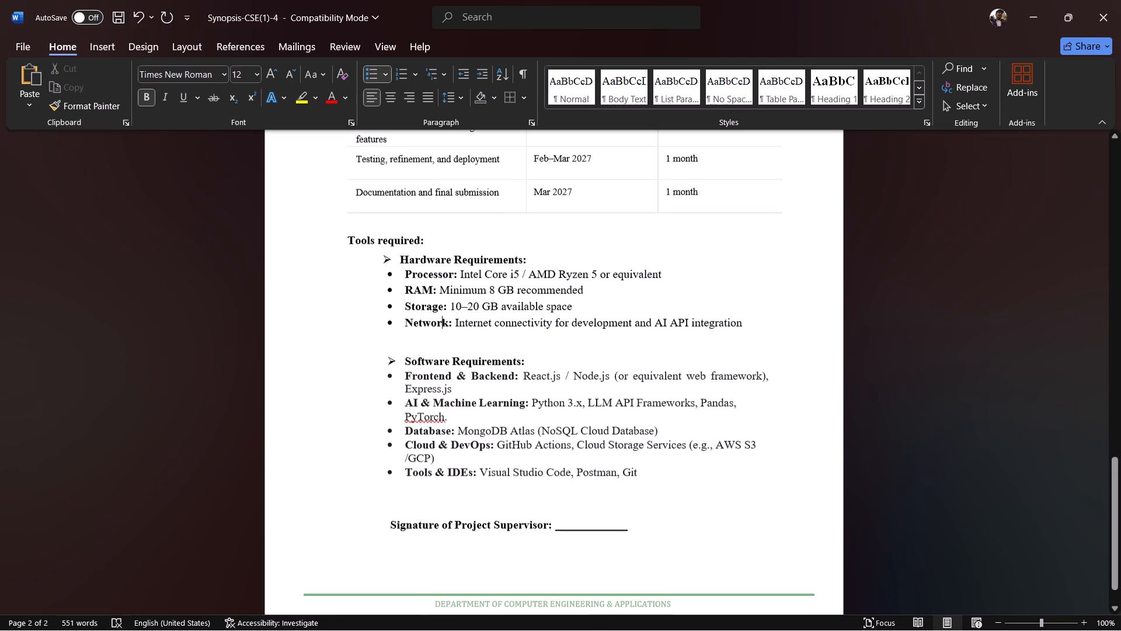
{"action": "scroll", "coordinate": [429, 394], "scroll_direction": "down", "scroll_amount": 1}
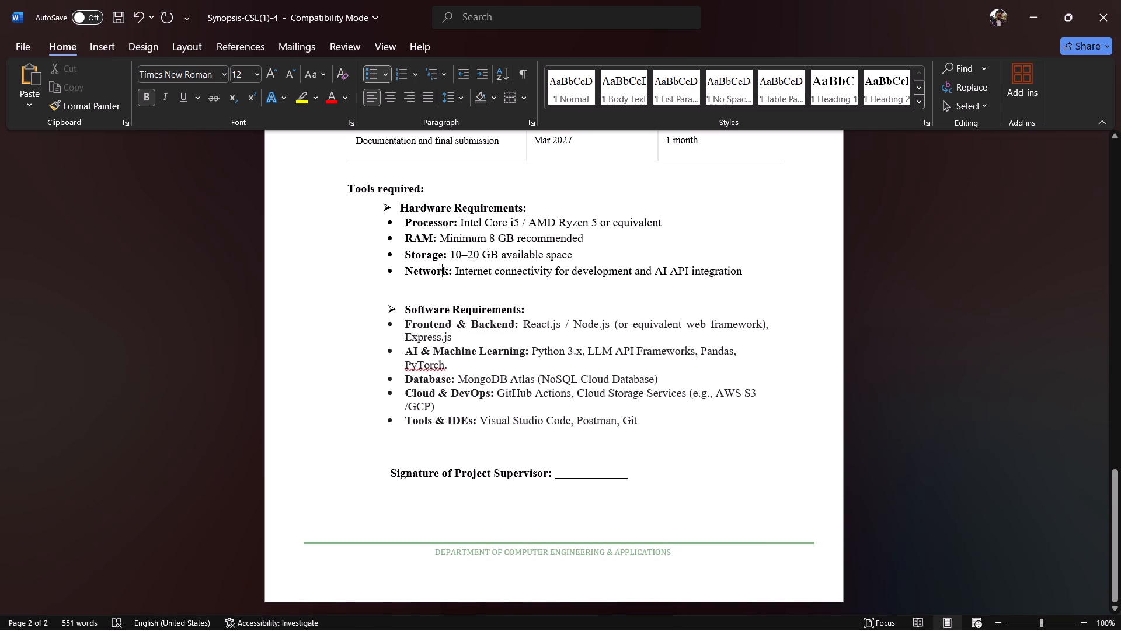
{"action": "scroll", "coordinate": [589, 296], "scroll_direction": "up", "scroll_amount": 6}
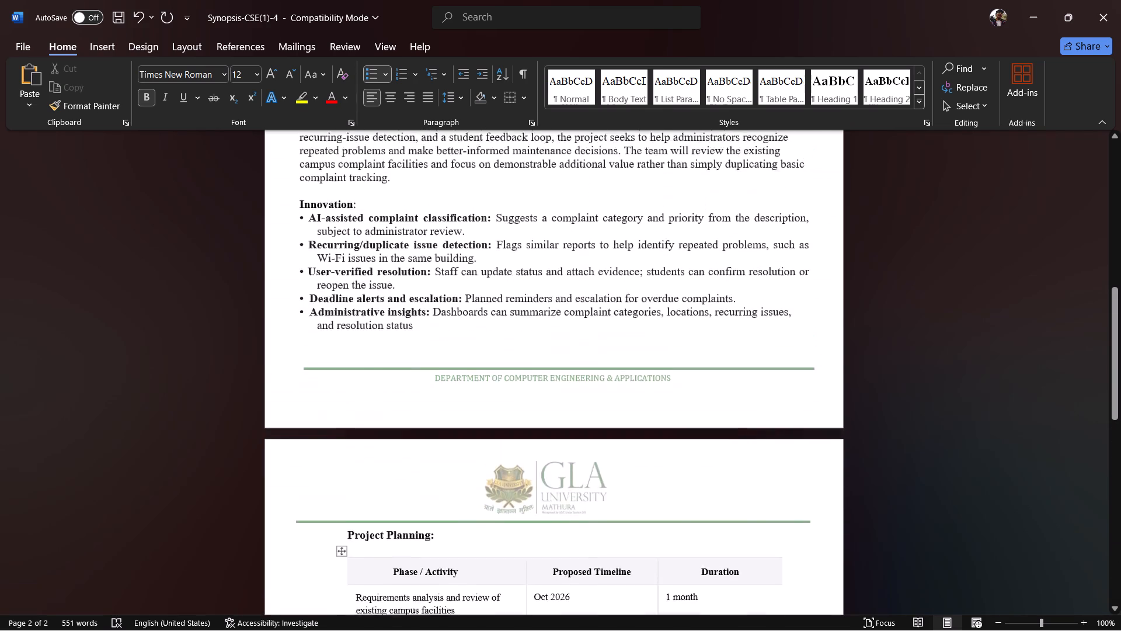
{"action": "scroll", "coordinate": [589, 296], "scroll_direction": "up", "scroll_amount": 1}
{"action": "scroll", "coordinate": [589, 296], "scroll_direction": "down", "scroll_amount": 4}
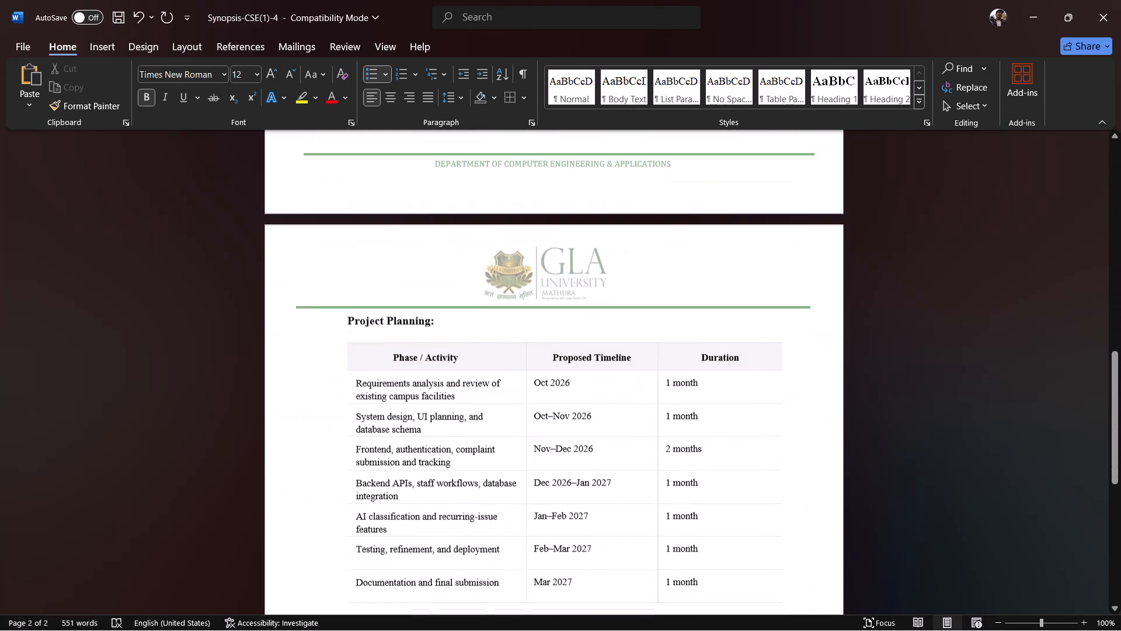
{"action": "scroll", "coordinate": [589, 296], "scroll_direction": "up", "scroll_amount": 2}
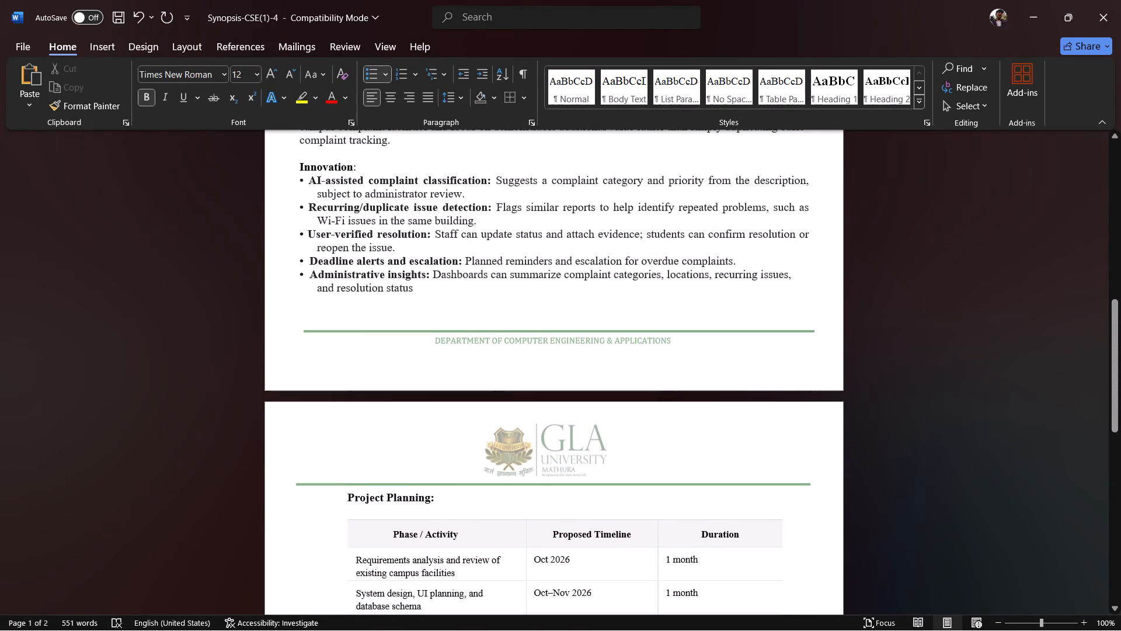
{"action": "scroll", "coordinate": [589, 296], "scroll_direction": "up", "scroll_amount": 1}
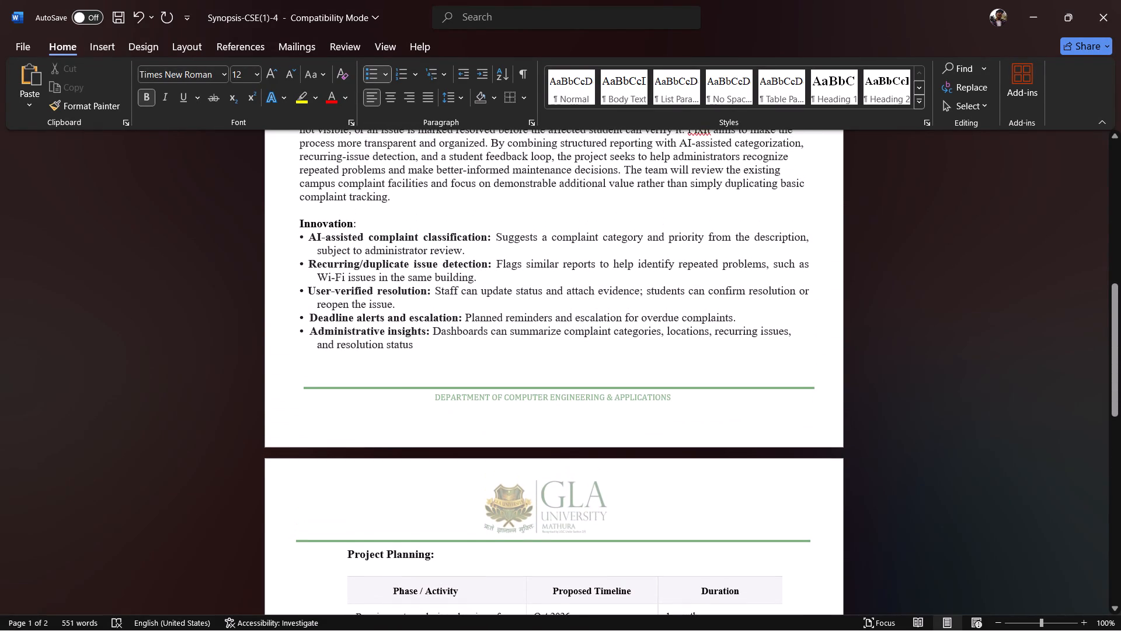
{"action": "scroll", "coordinate": [589, 296], "scroll_direction": "up", "scroll_amount": 1}
{"action": "scroll", "coordinate": [589, 296], "scroll_direction": "down", "scroll_amount": 2}
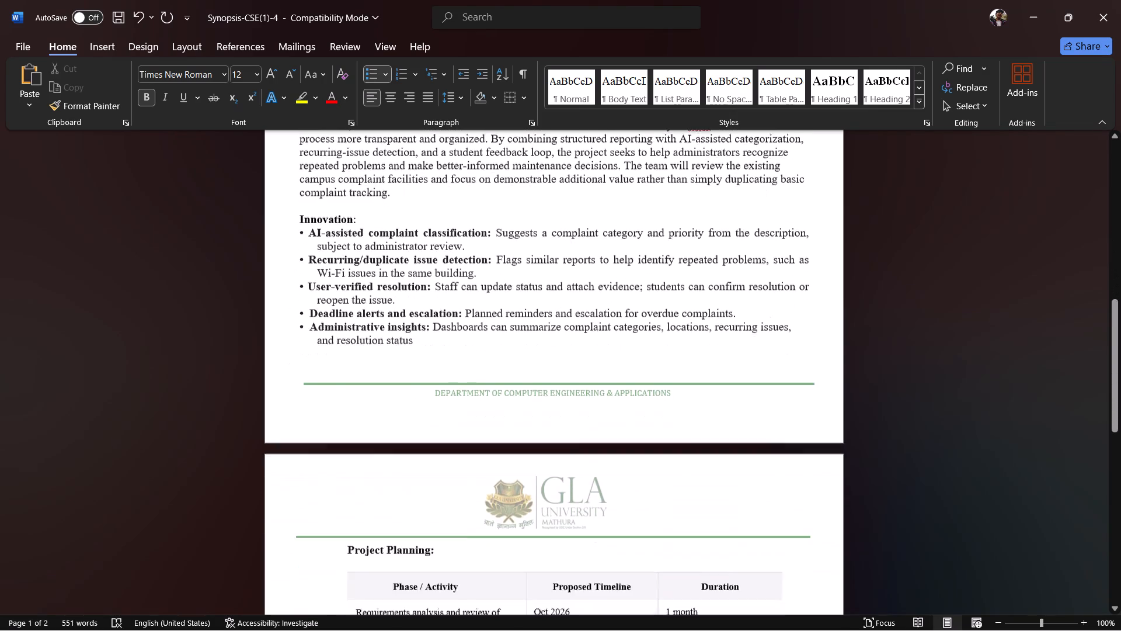
{"action": "scroll", "coordinate": [589, 296], "scroll_direction": "down", "scroll_amount": 3}
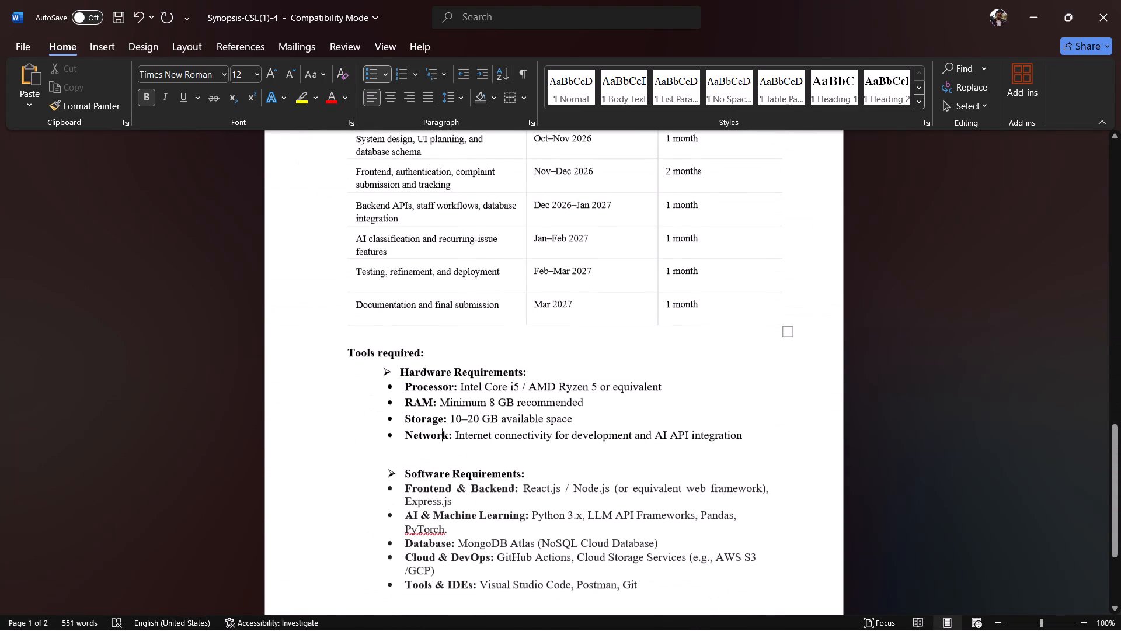
{"action": "scroll", "coordinate": [589, 296], "scroll_direction": "up", "scroll_amount": 1}
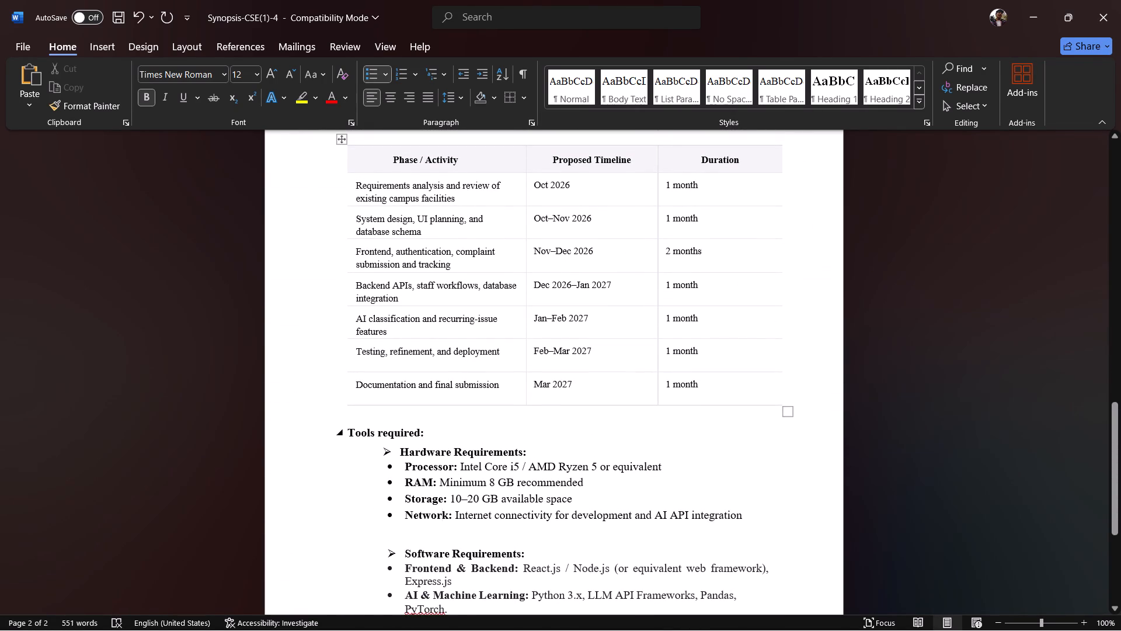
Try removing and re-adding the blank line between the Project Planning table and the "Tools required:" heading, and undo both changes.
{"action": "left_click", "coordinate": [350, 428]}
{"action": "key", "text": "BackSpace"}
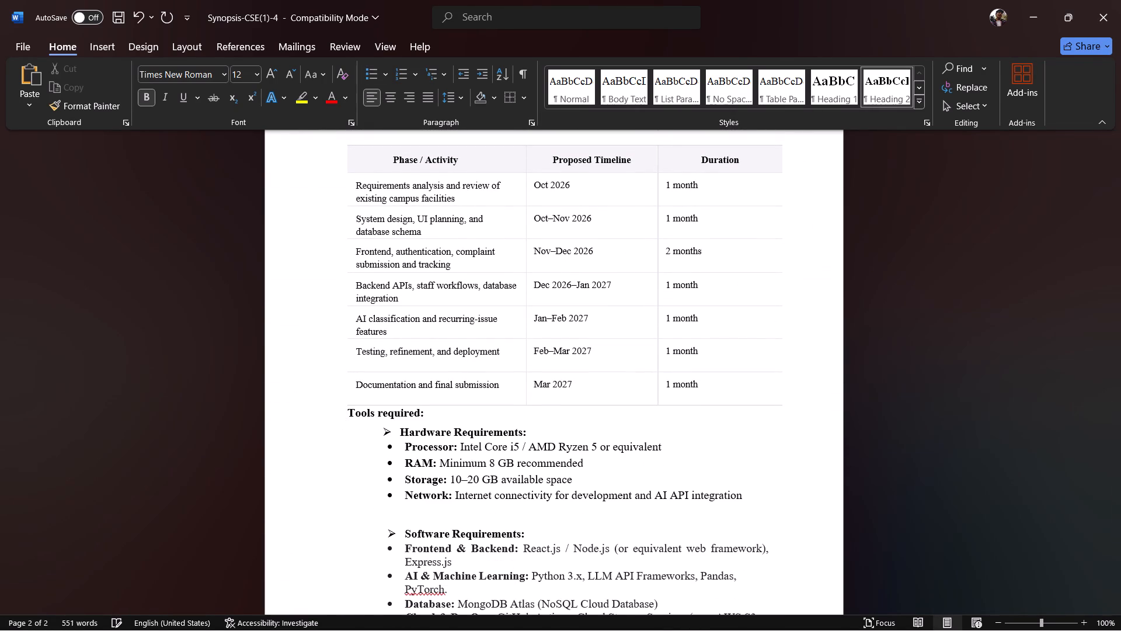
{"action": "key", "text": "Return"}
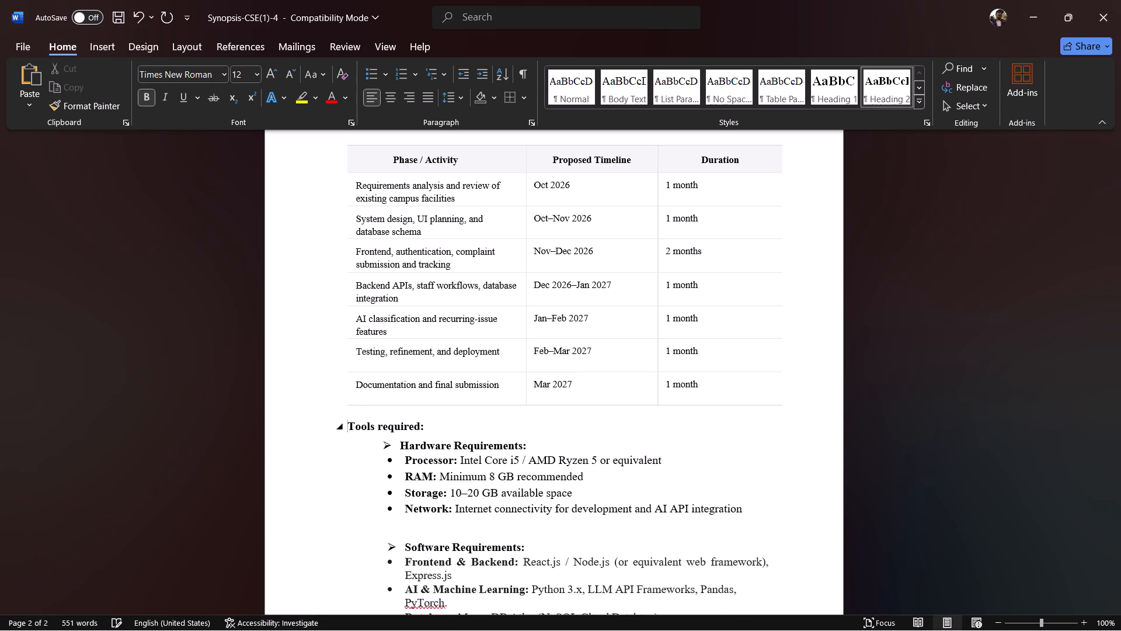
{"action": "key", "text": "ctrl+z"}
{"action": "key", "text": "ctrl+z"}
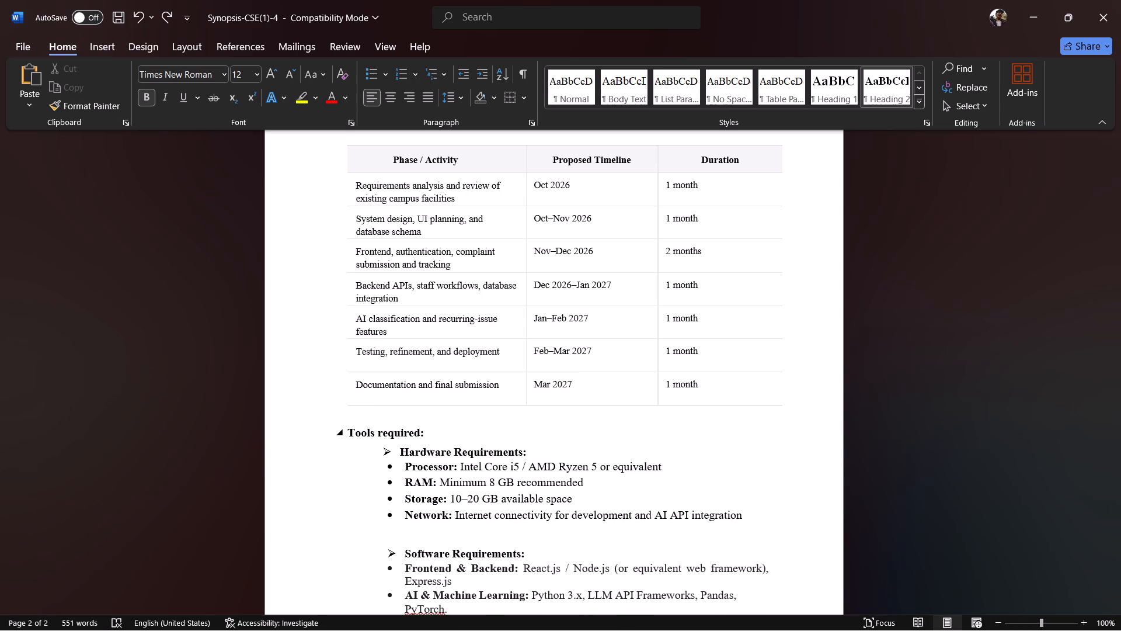
Indent the Innovation heading one level and its five bullet points two levels.
{"action": "scroll", "coordinate": [440, 431], "scroll_direction": "up", "scroll_amount": 5}
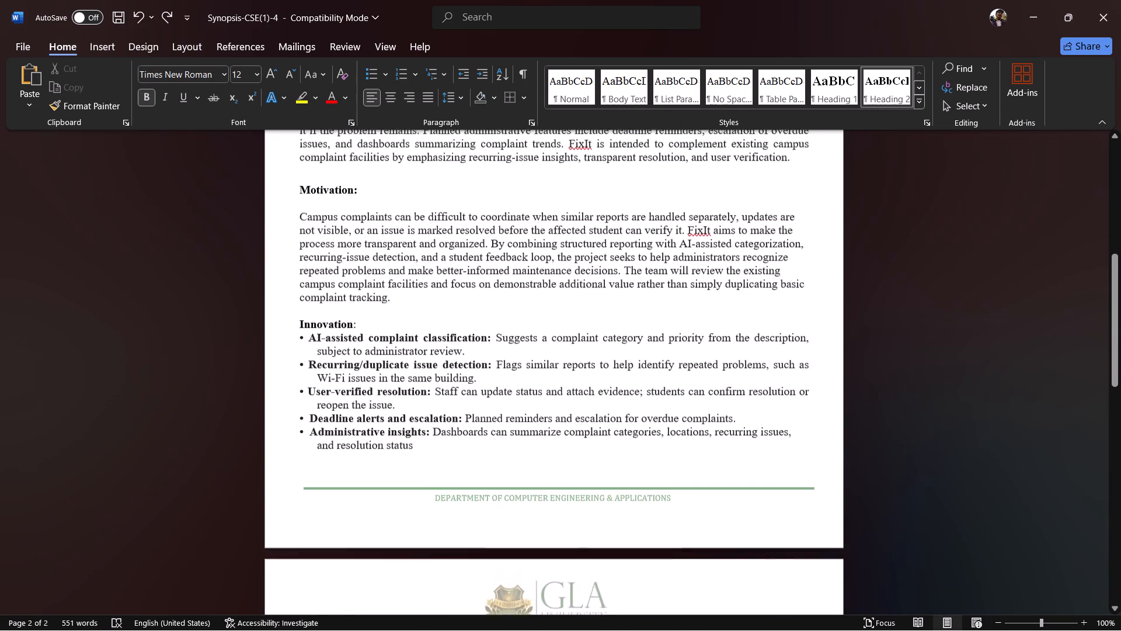
{"action": "scroll", "coordinate": [440, 431], "scroll_direction": "up", "scroll_amount": 1}
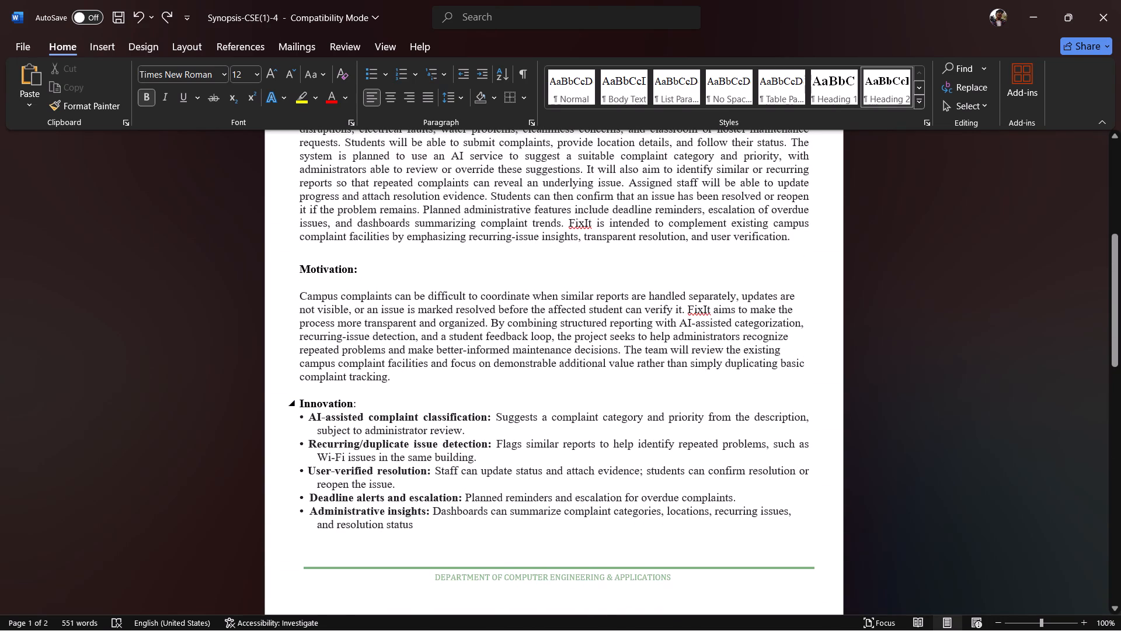
{"action": "left_click", "coordinate": [298, 401]}
{"action": "key", "text": "Tab"}
{"action": "left_click_drag", "start_coordinate": [307, 419], "coordinate": [445, 531]}
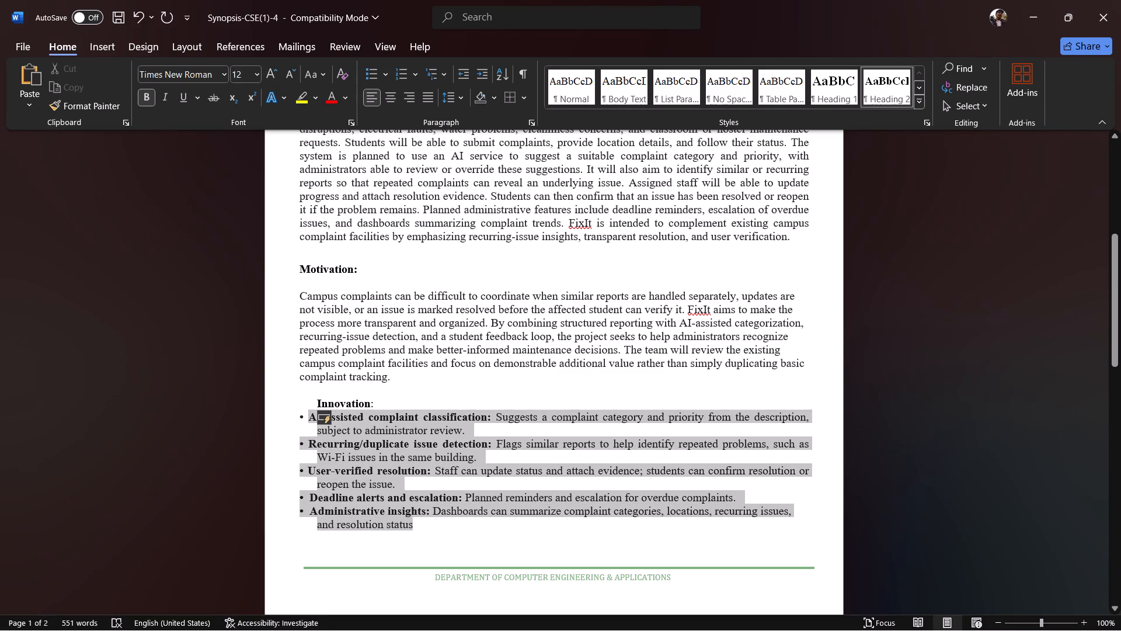
{"action": "left_click", "coordinate": [487, 77]}
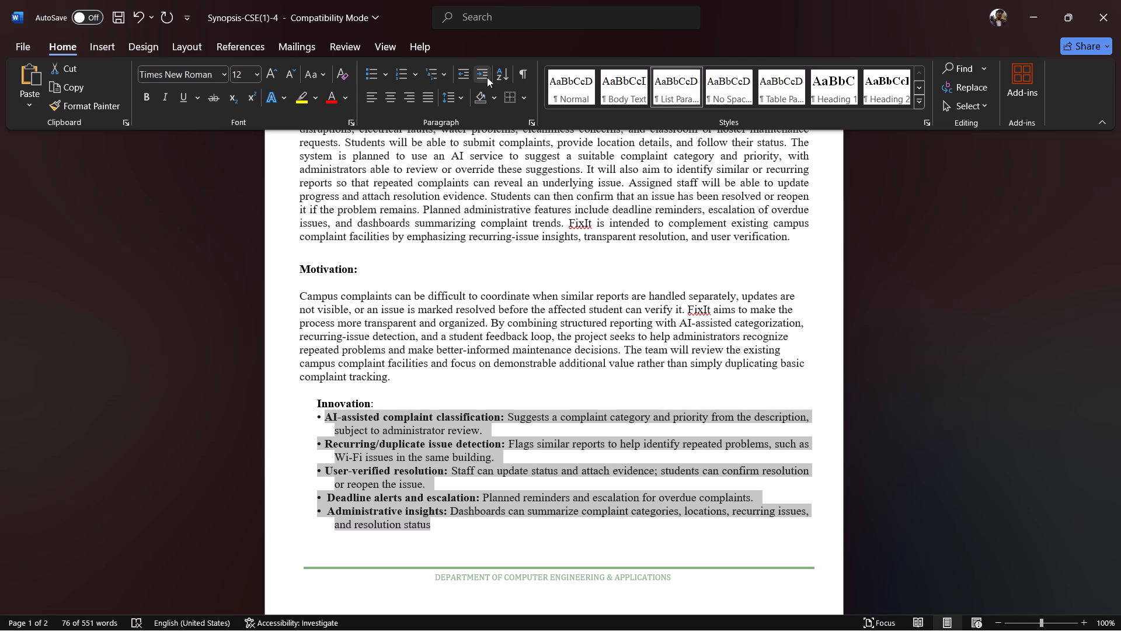
{"action": "left_click", "coordinate": [487, 77]}
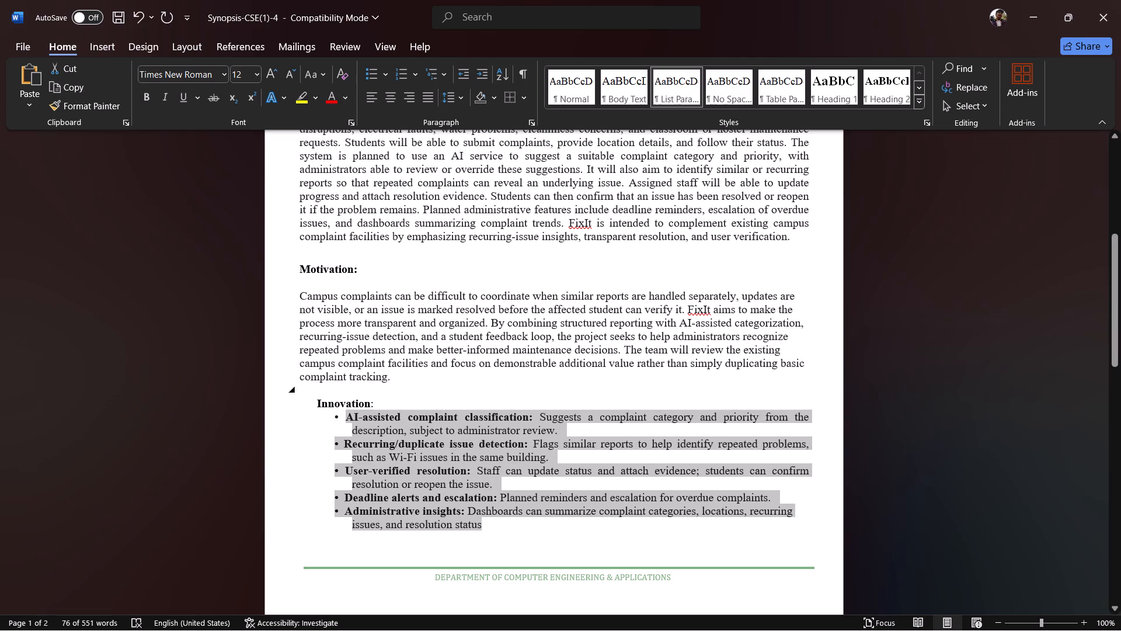
{"action": "left_click", "coordinate": [904, 412]}
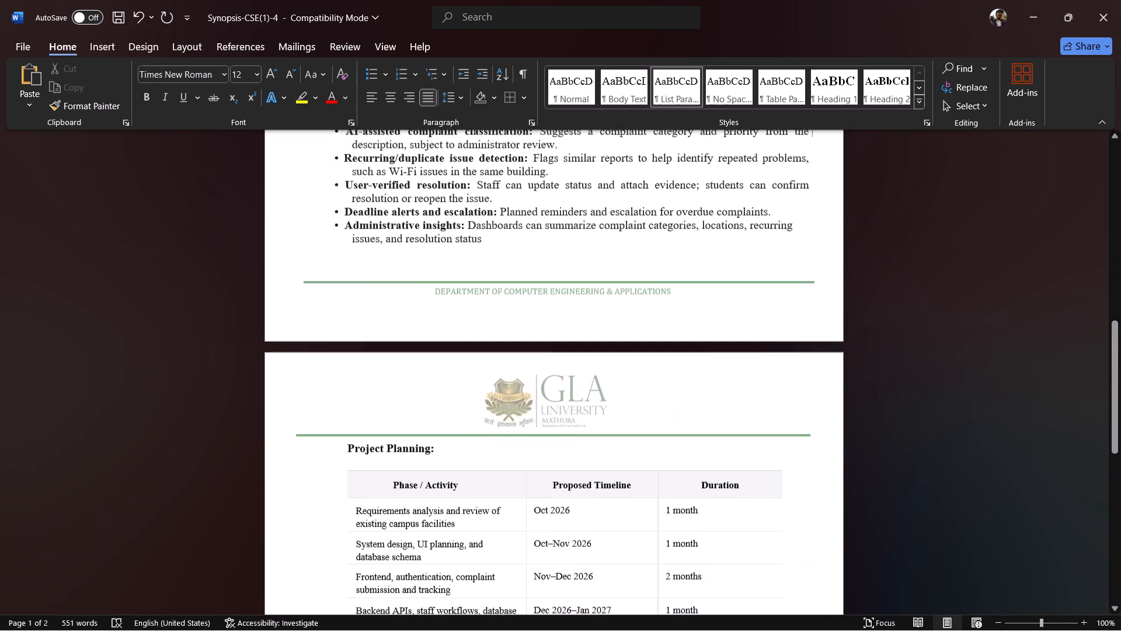
Reduce the indent of the five Innovation bullet points by one level.
{"action": "scroll", "coordinate": [460, 394], "scroll_direction": "down", "scroll_amount": 1}
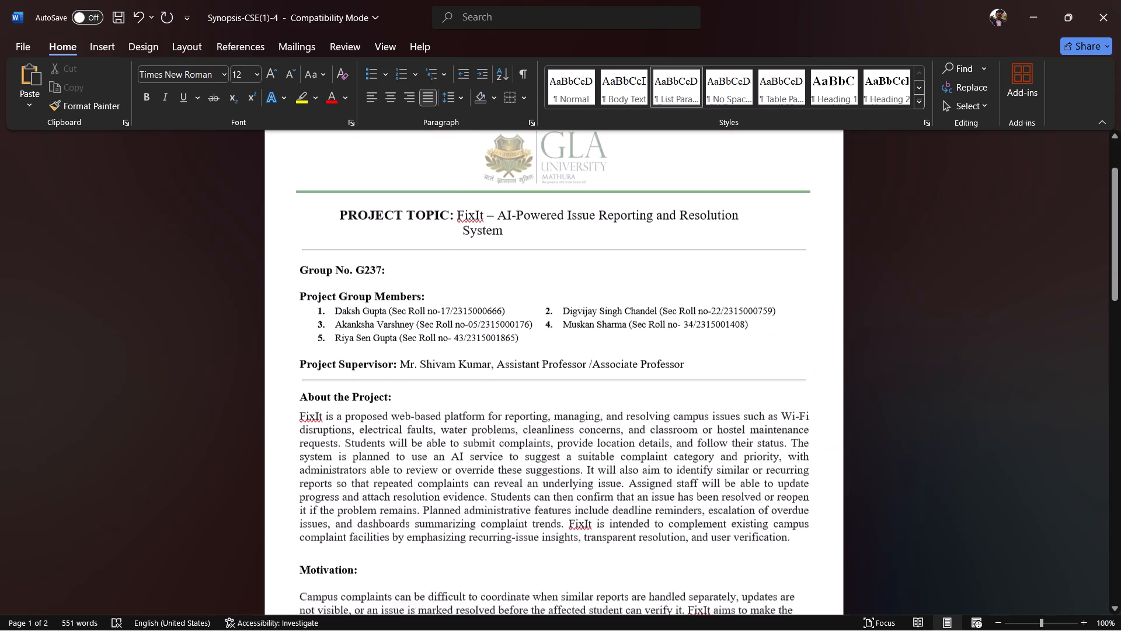
{"action": "scroll", "coordinate": [460, 394], "scroll_direction": "down", "scroll_amount": 3}
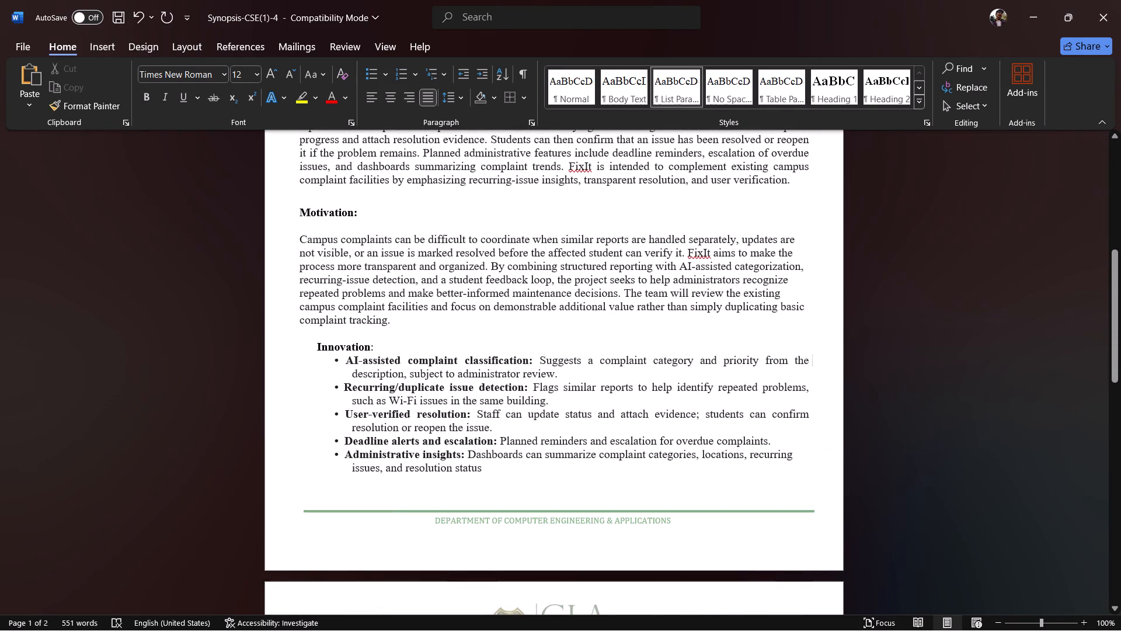
{"action": "left_click_drag", "start_coordinate": [346, 361], "coordinate": [482, 463]}
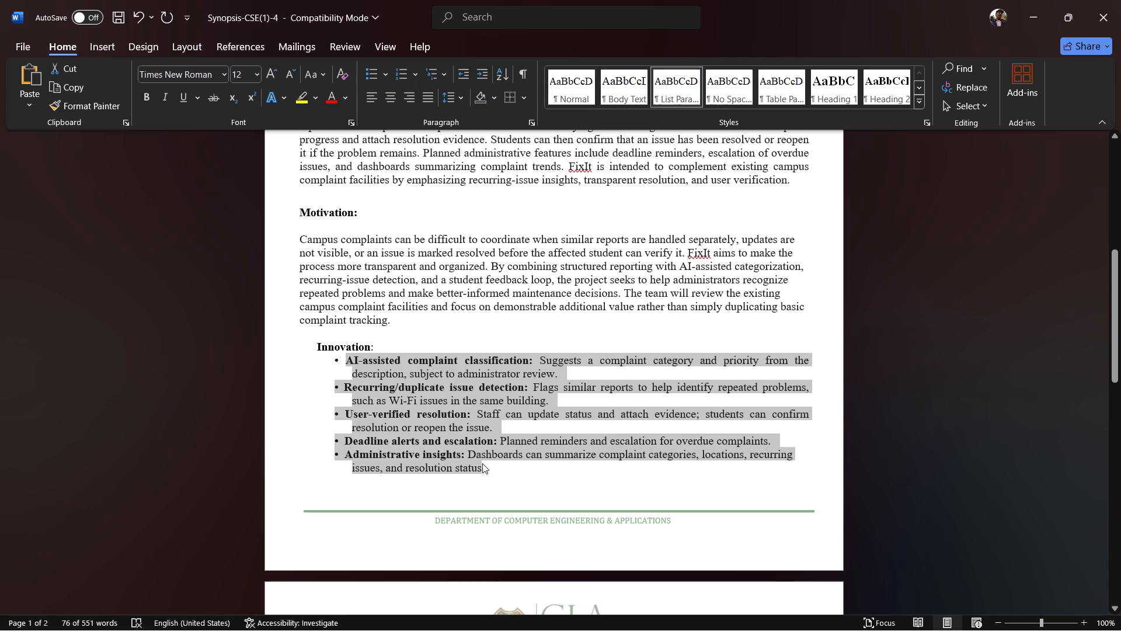
{"action": "left_click", "coordinate": [471, 74]}
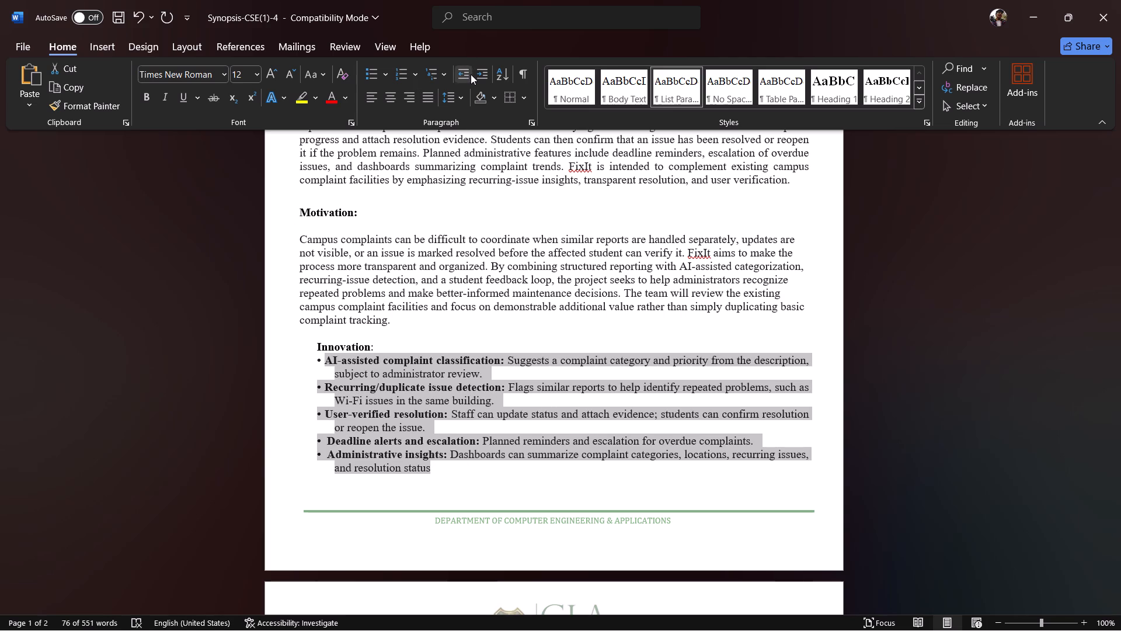
{"action": "left_click", "coordinate": [440, 369]}
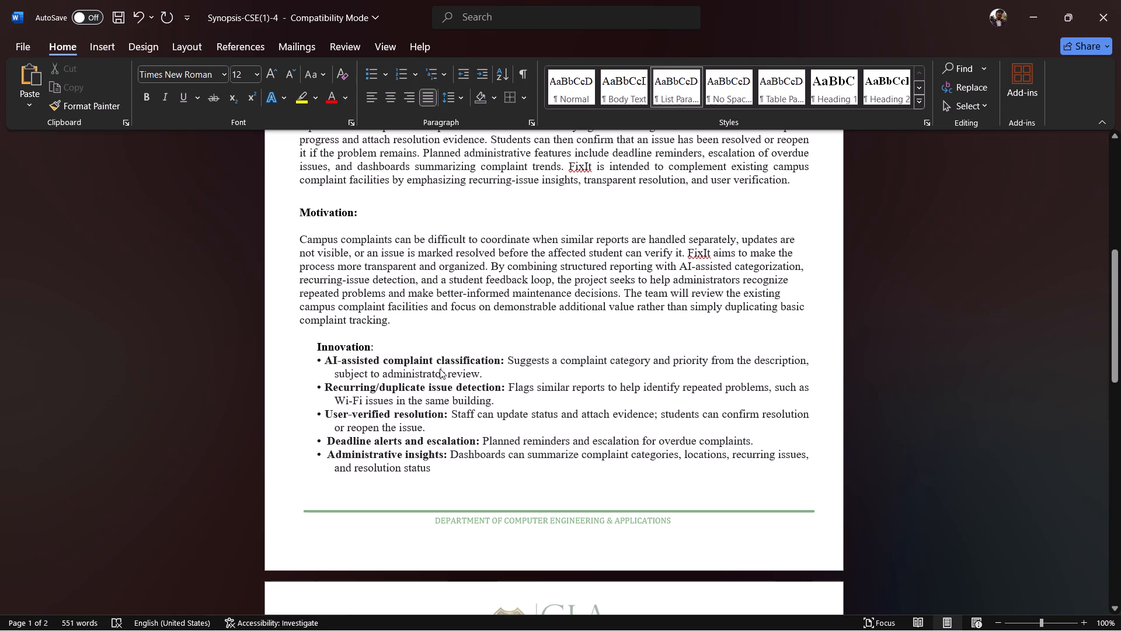
Indent the Motivation heading and the paragraph below it so both start at the same indent.
{"action": "left_click", "coordinate": [301, 209]}
{"action": "key", "text": "Tab"}
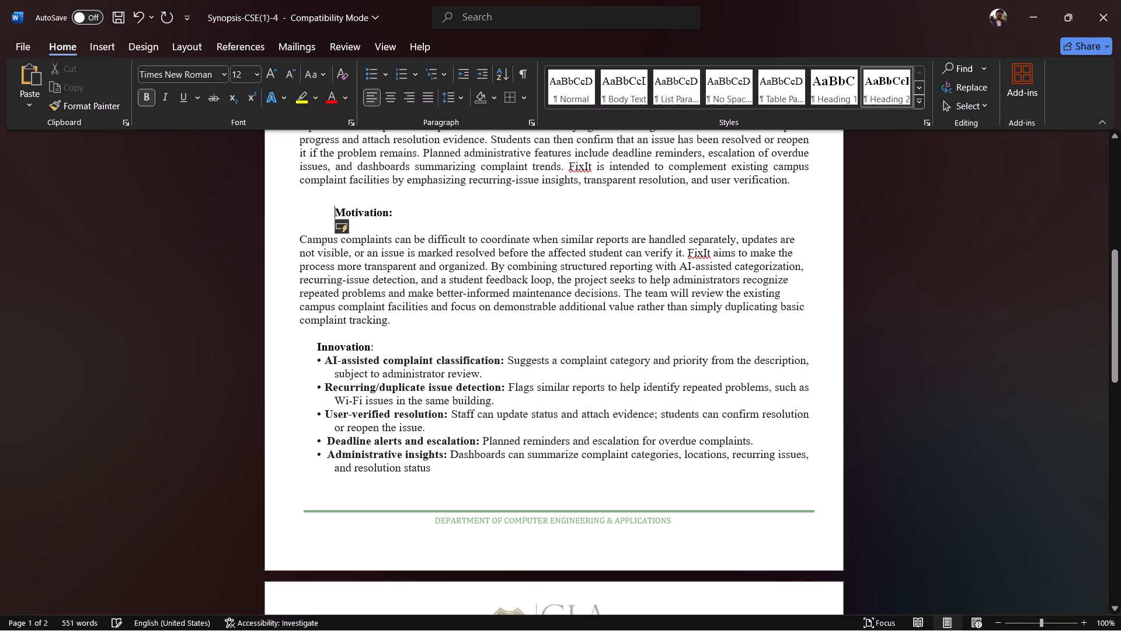
{"action": "left_click", "coordinate": [300, 240]}
{"action": "left_click_drag", "start_coordinate": [300, 240], "coordinate": [421, 326]}
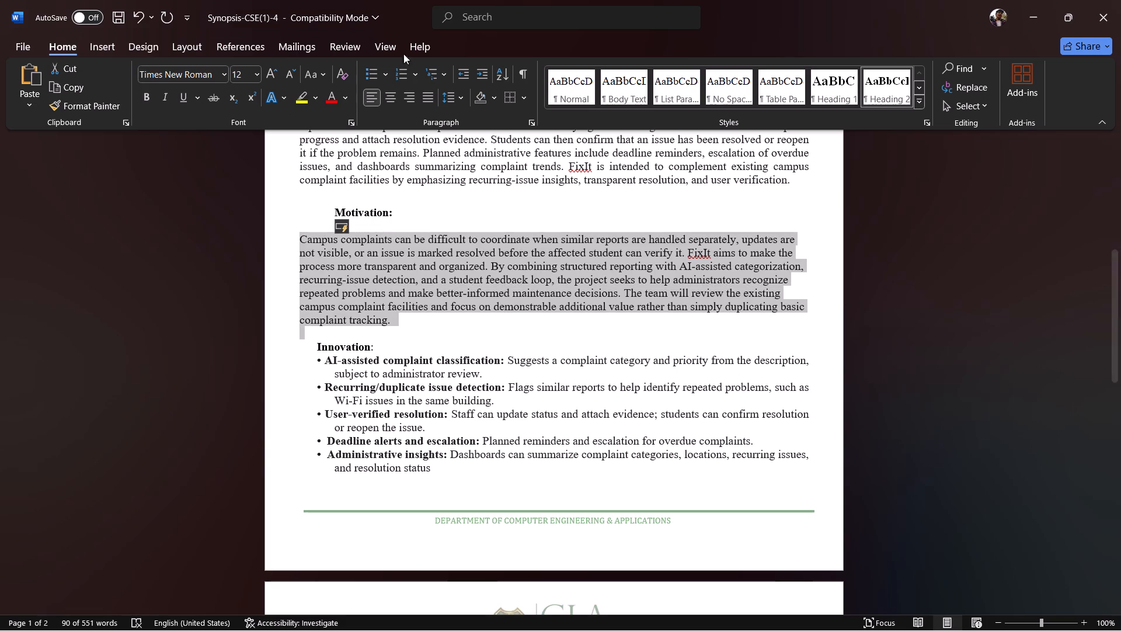
{"action": "left_click", "coordinate": [483, 75]}
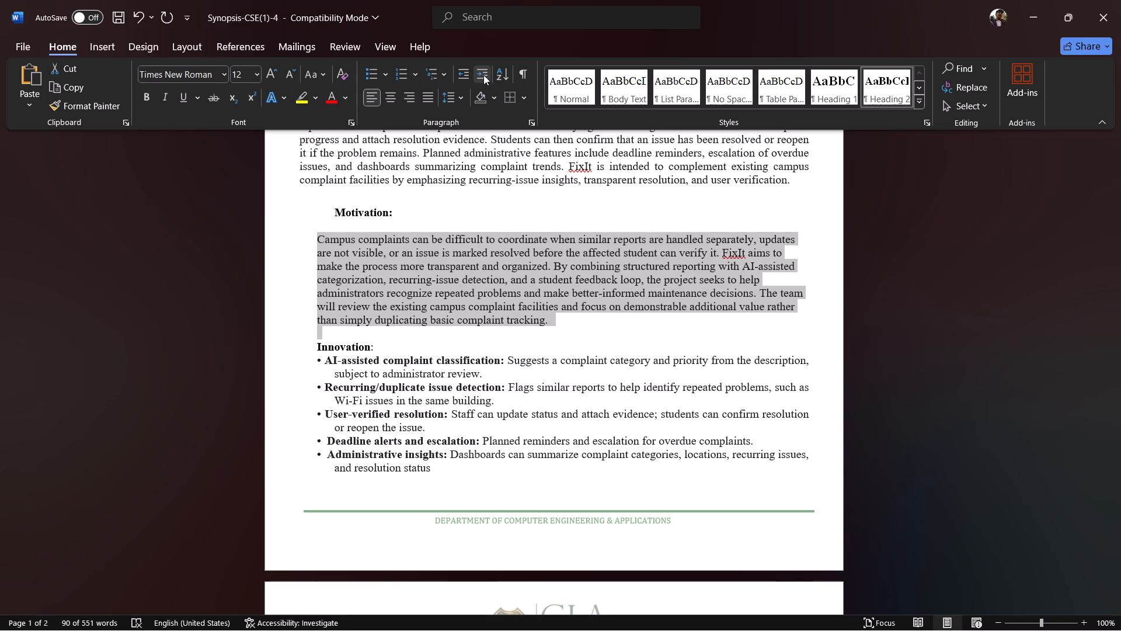
{"action": "left_click", "coordinate": [483, 75]}
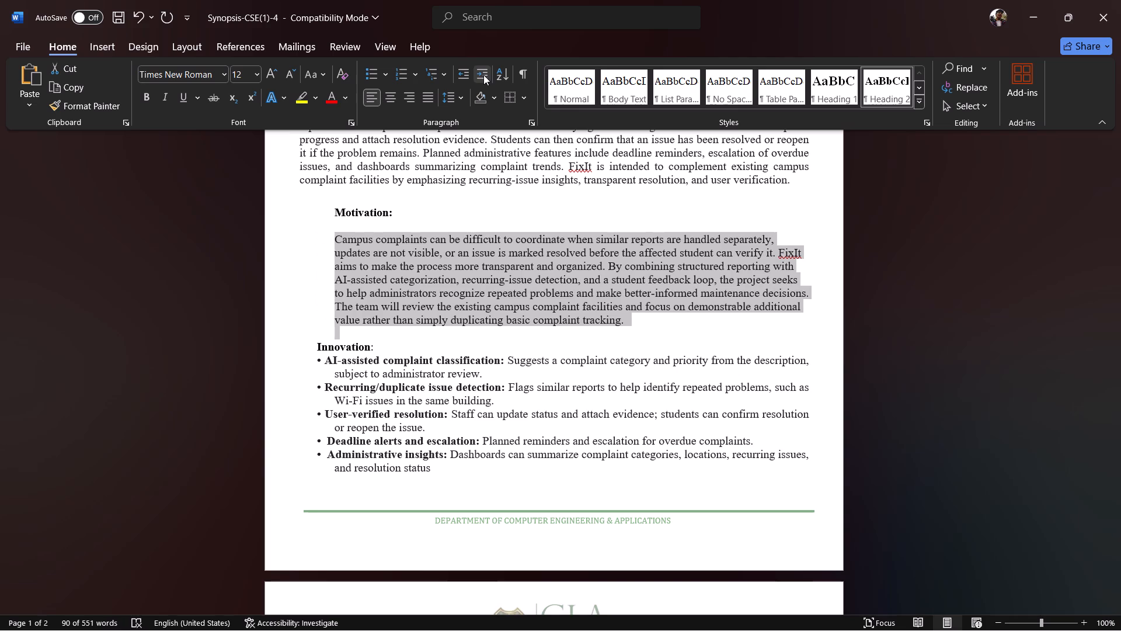
{"action": "left_click", "coordinate": [483, 75]}
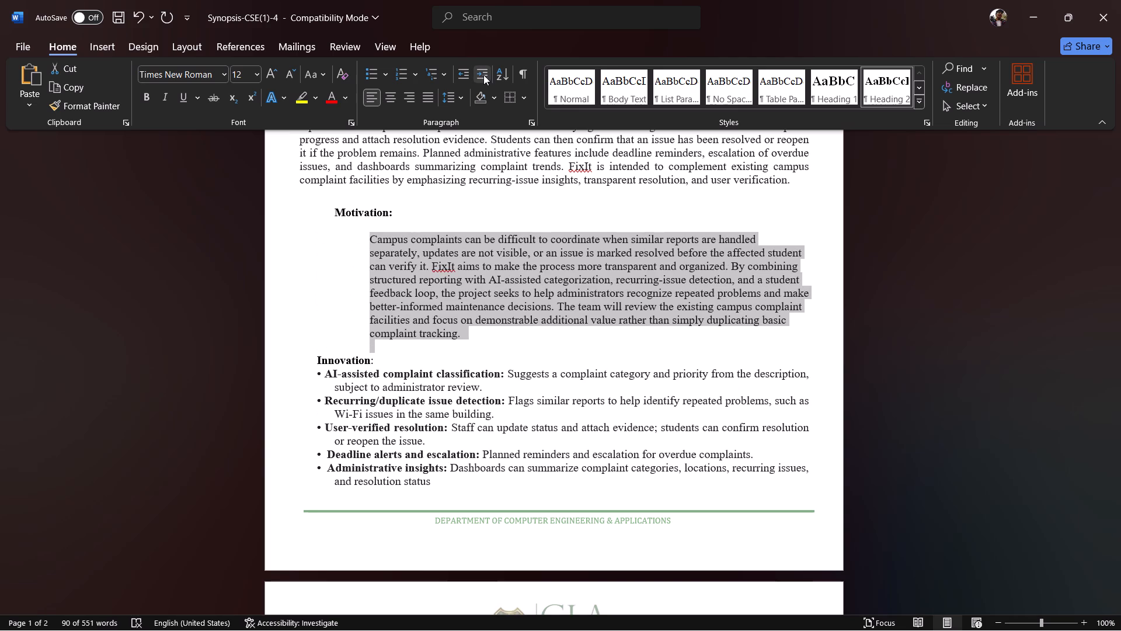
{"action": "left_click", "coordinate": [458, 75]}
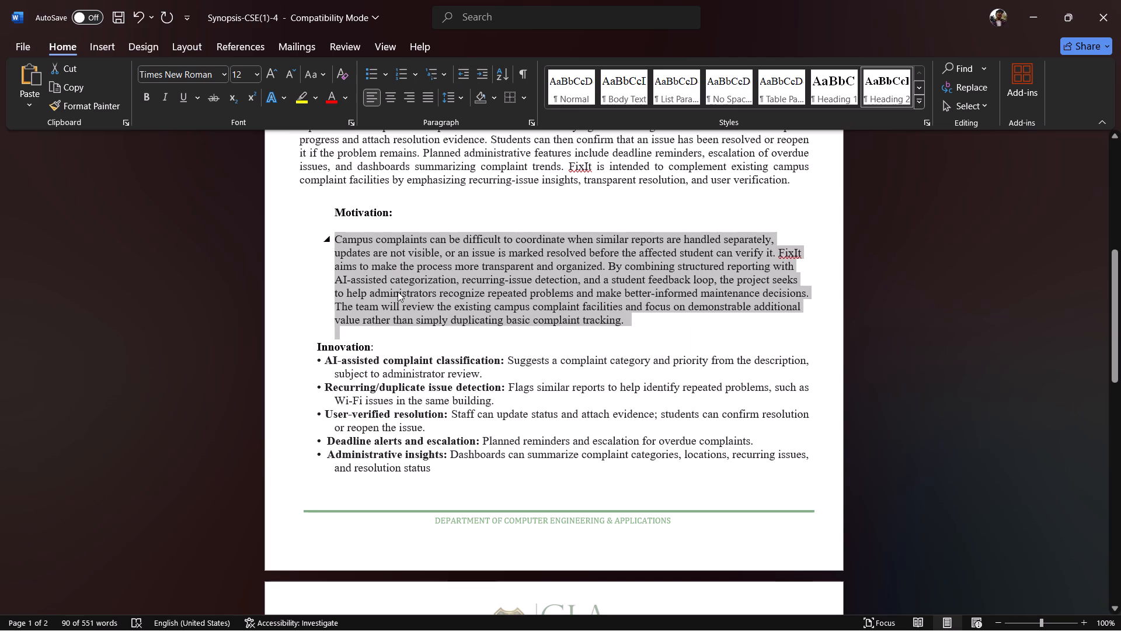
{"action": "left_click", "coordinate": [398, 292]}
Compare the indentation of the sections on the first page with the Project Planning and Tools required sections.
{"action": "scroll", "coordinate": [585, 394], "scroll_direction": "down", "scroll_amount": 4}
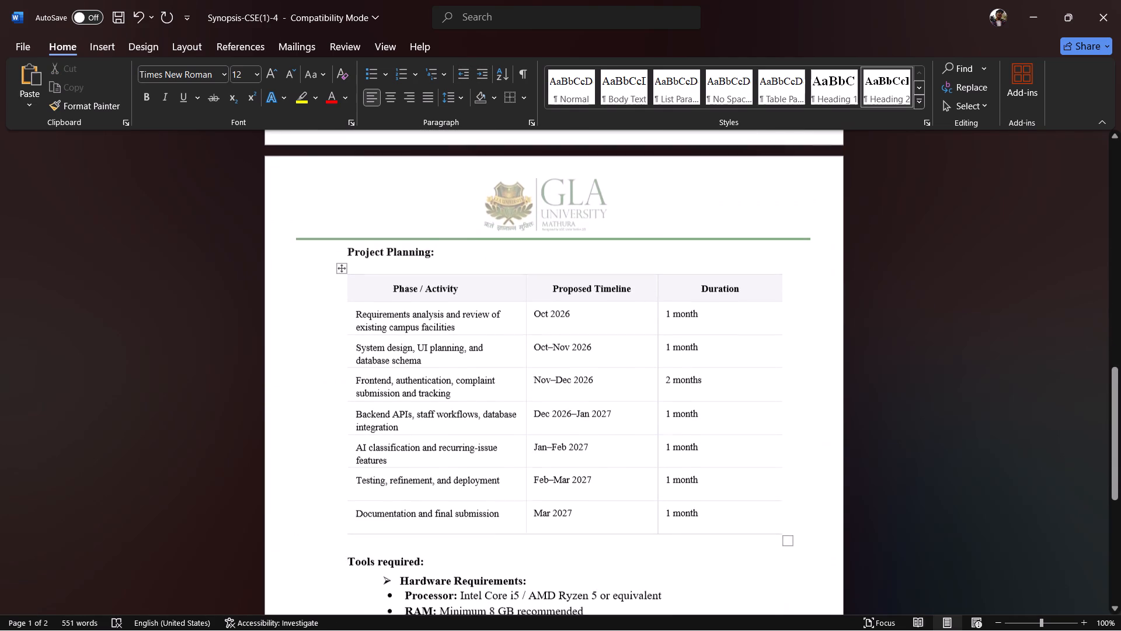
{"action": "scroll", "coordinate": [585, 394], "scroll_direction": "up", "scroll_amount": 4}
{"action": "scroll", "coordinate": [585, 394], "scroll_direction": "down", "scroll_amount": 1}
{"action": "scroll", "coordinate": [585, 394], "scroll_direction": "up", "scroll_amount": 1}
{"action": "scroll", "coordinate": [585, 394], "scroll_direction": "down", "scroll_amount": 2}
{"action": "scroll", "coordinate": [585, 394], "scroll_direction": "up", "scroll_amount": 1}
{"action": "scroll", "coordinate": [585, 394], "scroll_direction": "down", "scroll_amount": 2}
{"action": "scroll", "coordinate": [585, 394], "scroll_direction": "up", "scroll_amount": 1}
{"action": "scroll", "coordinate": [585, 394], "scroll_direction": "down", "scroll_amount": 20}
{"action": "scroll", "coordinate": [585, 394], "scroll_direction": "down", "scroll_amount": 4}
{"action": "scroll", "coordinate": [585, 394], "scroll_direction": "up", "scroll_amount": 2}
{"action": "scroll", "coordinate": [585, 394], "scroll_direction": "down", "scroll_amount": 1}
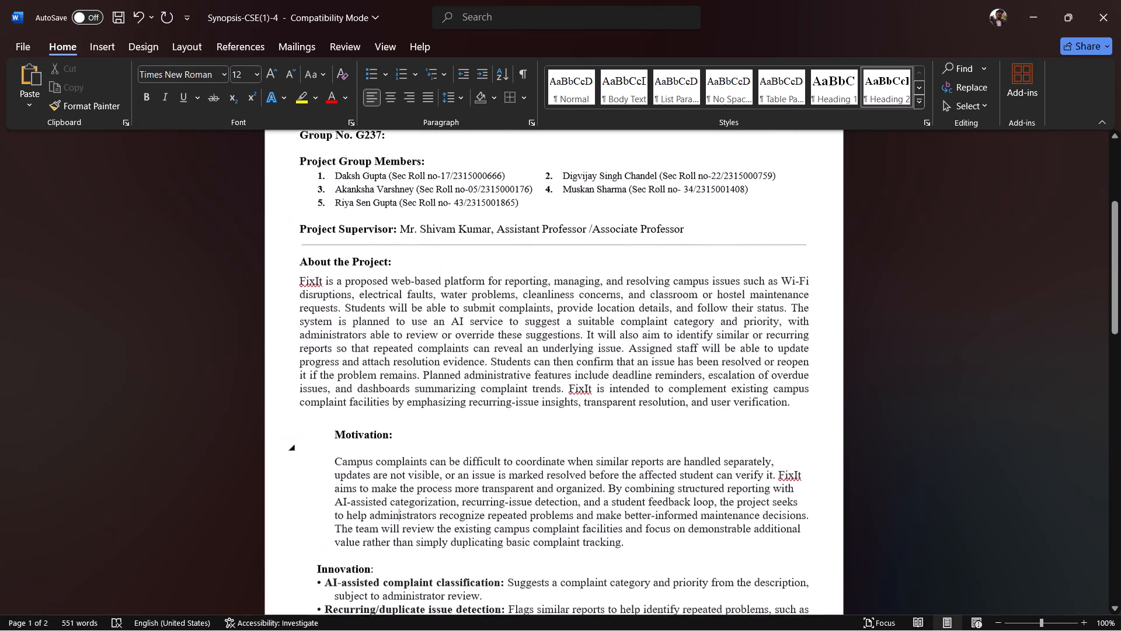
Indent the Innovation heading and its five bullet points one more level to line up with the Motivation section.
{"action": "scroll", "coordinate": [585, 394], "scroll_direction": "down", "scroll_amount": 1}
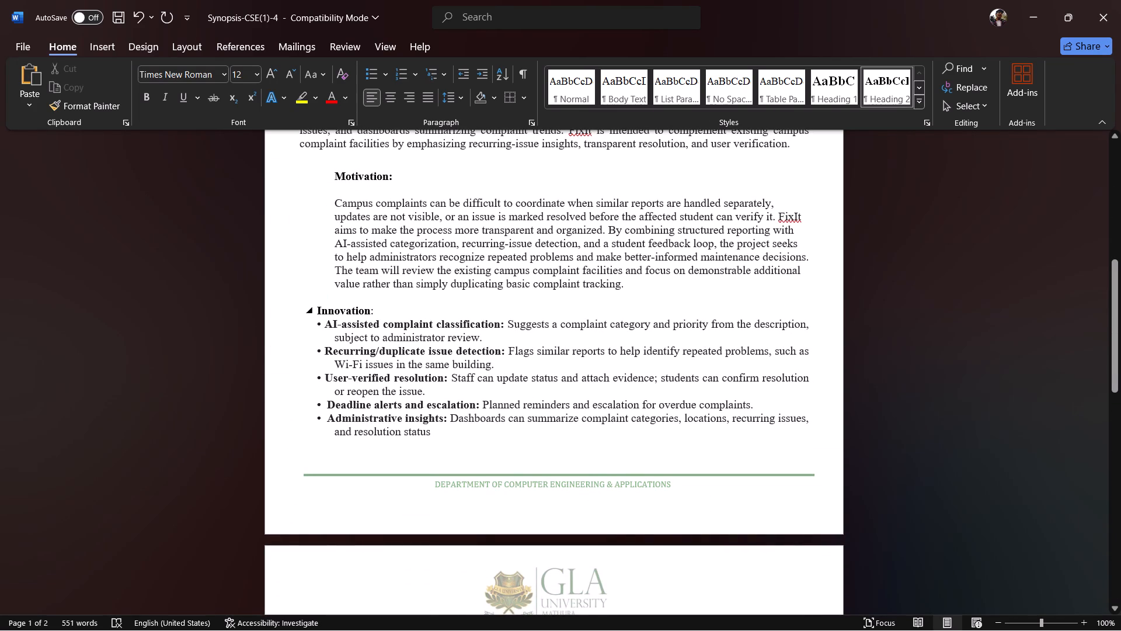
{"action": "left_click", "coordinate": [315, 309]}
{"action": "key", "text": "Tab"}
{"action": "left_click", "coordinate": [435, 436]}
{"action": "left_click_drag", "start_coordinate": [435, 436], "coordinate": [322, 327]}
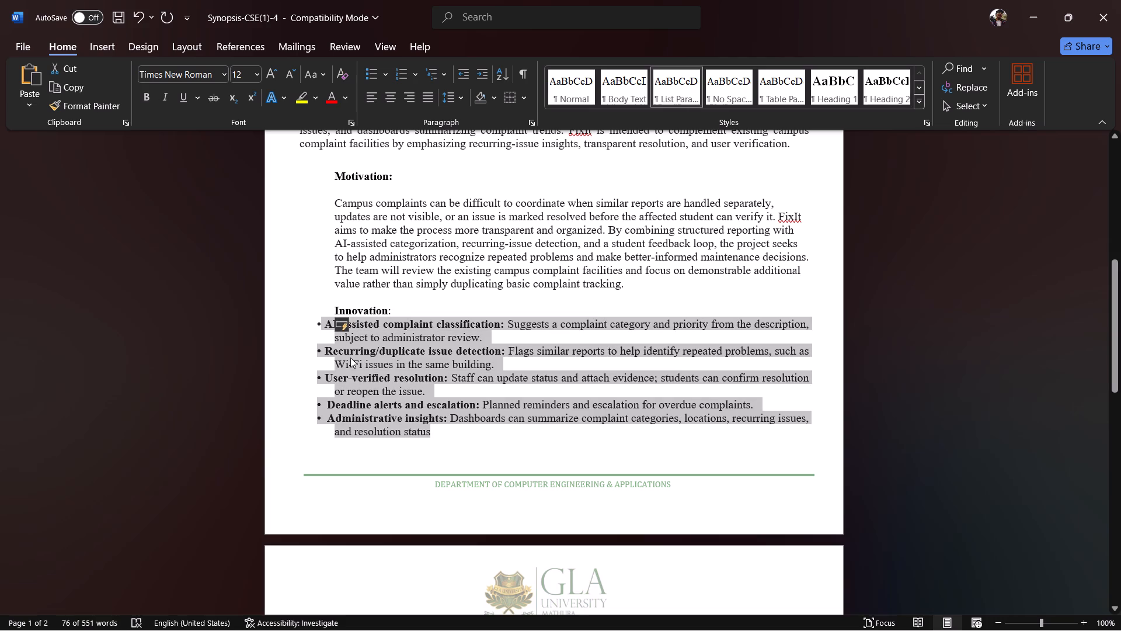
{"action": "left_click", "coordinate": [434, 430]}
{"action": "left_click_drag", "start_coordinate": [434, 430], "coordinate": [295, 336]}
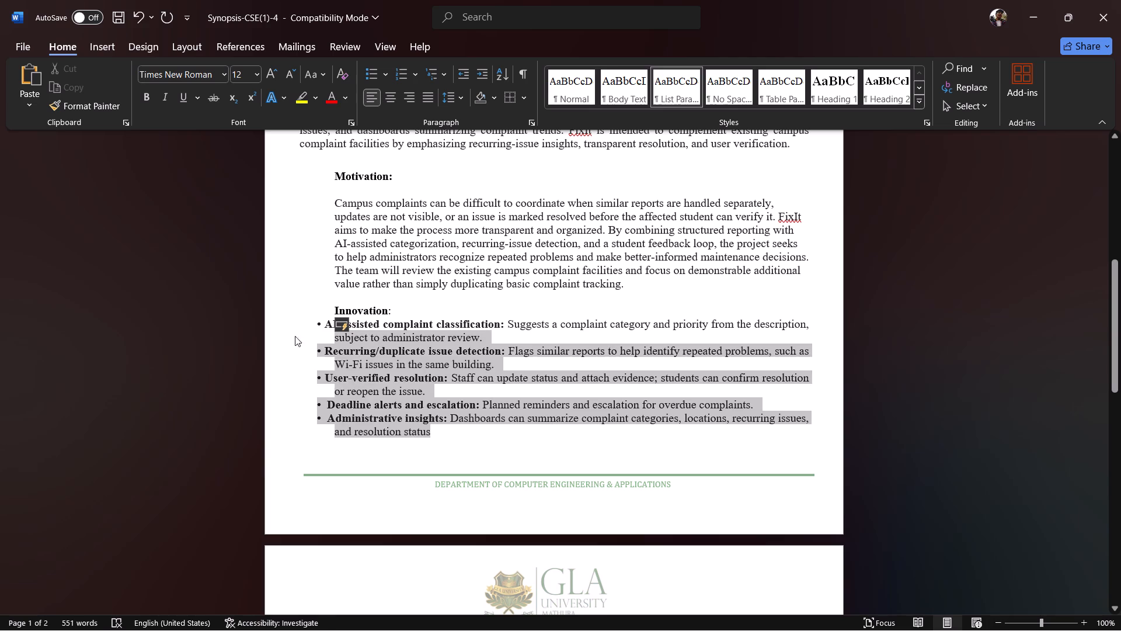
{"action": "left_click_drag", "start_coordinate": [295, 336], "coordinate": [292, 325]}
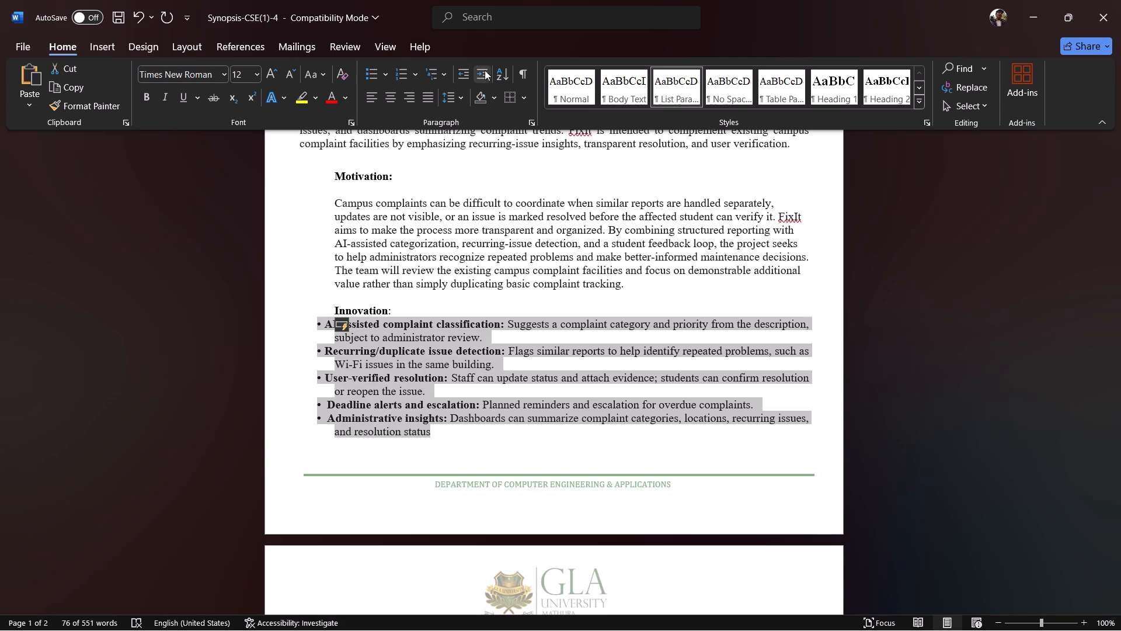
{"action": "left_click", "coordinate": [485, 70]}
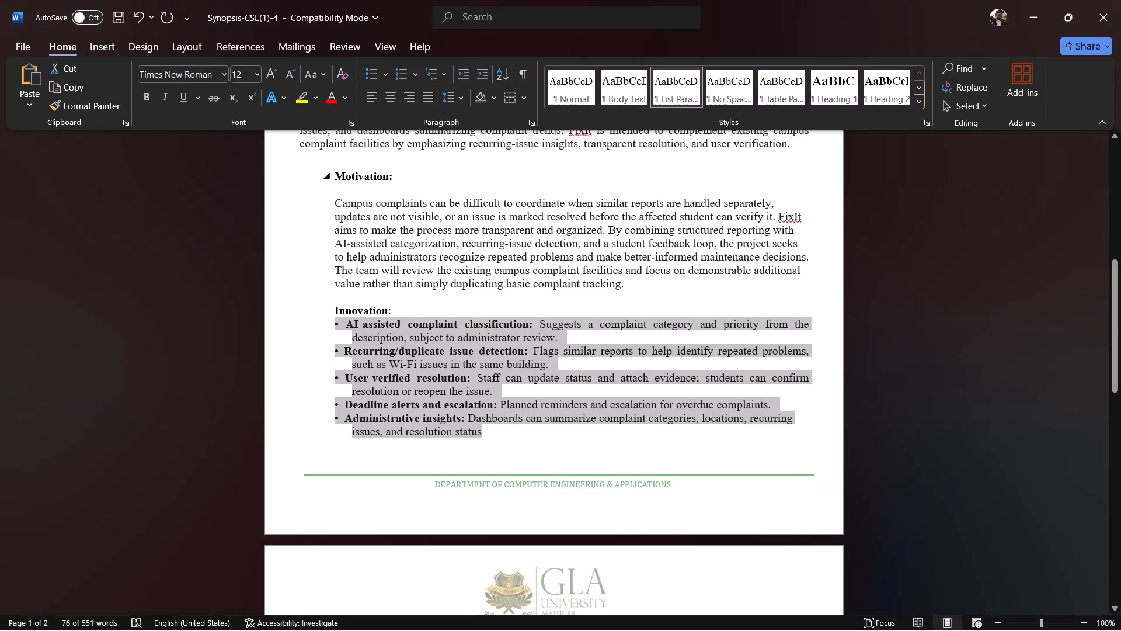
{"action": "left_click", "coordinate": [534, 358]}
Indent the "About the Project:" heading and its paragraph to line up with the Motivation section.
{"action": "scroll", "coordinate": [685, 226], "scroll_direction": "down", "scroll_amount": 1}
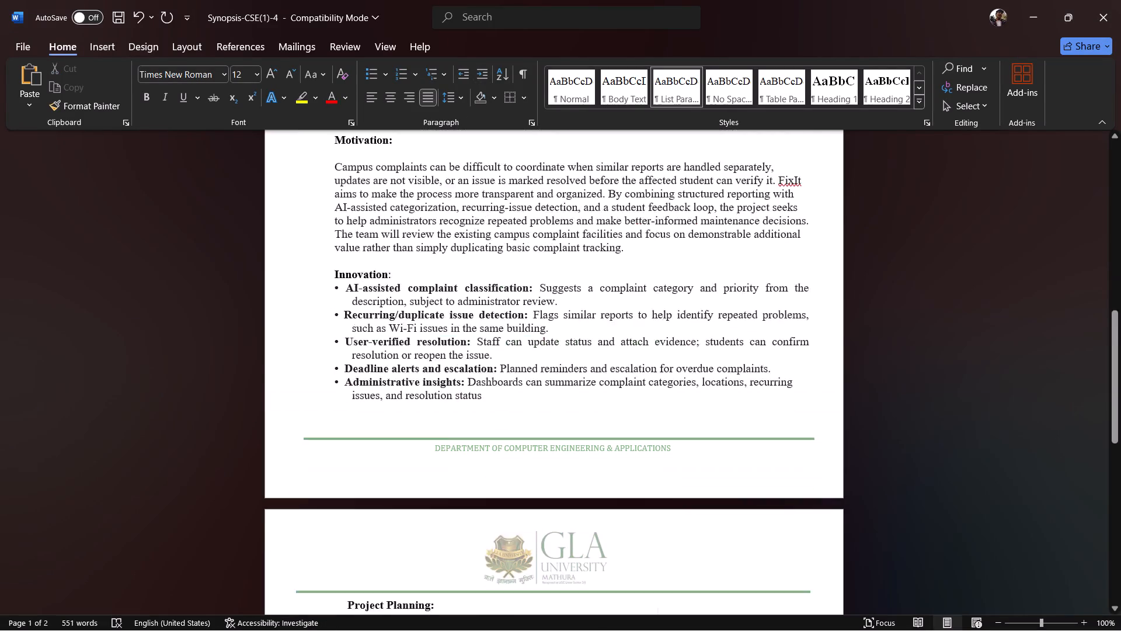
{"action": "scroll", "coordinate": [685, 226], "scroll_direction": "down", "scroll_amount": 1}
{"action": "scroll", "coordinate": [685, 226], "scroll_direction": "up", "scroll_amount": 2}
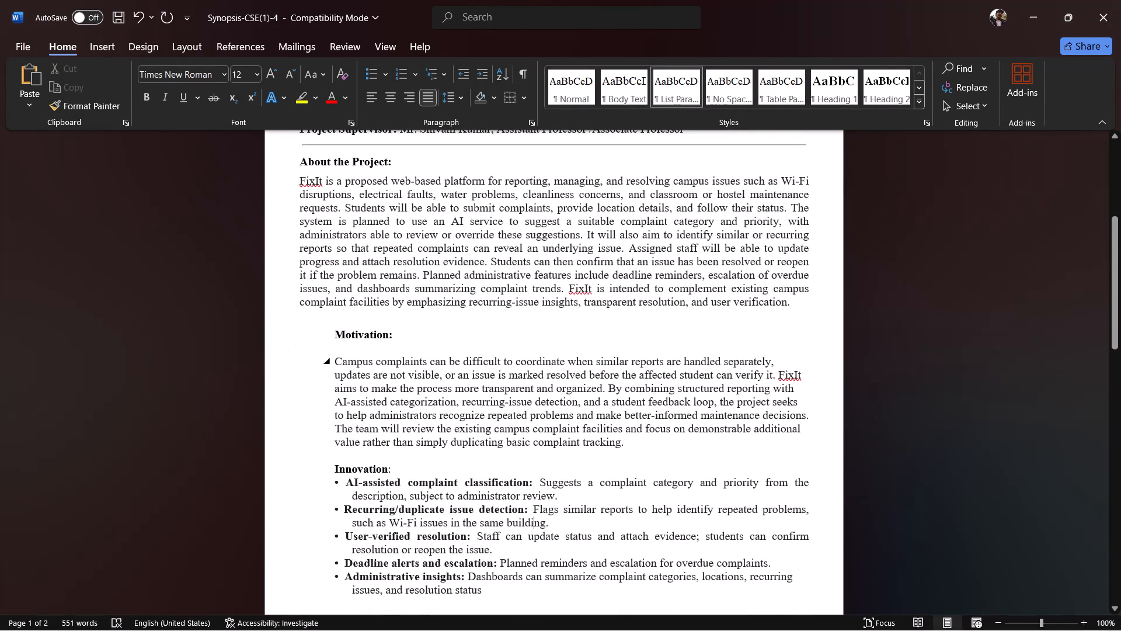
{"action": "scroll", "coordinate": [360, 228], "scroll_direction": "up", "scroll_amount": 1}
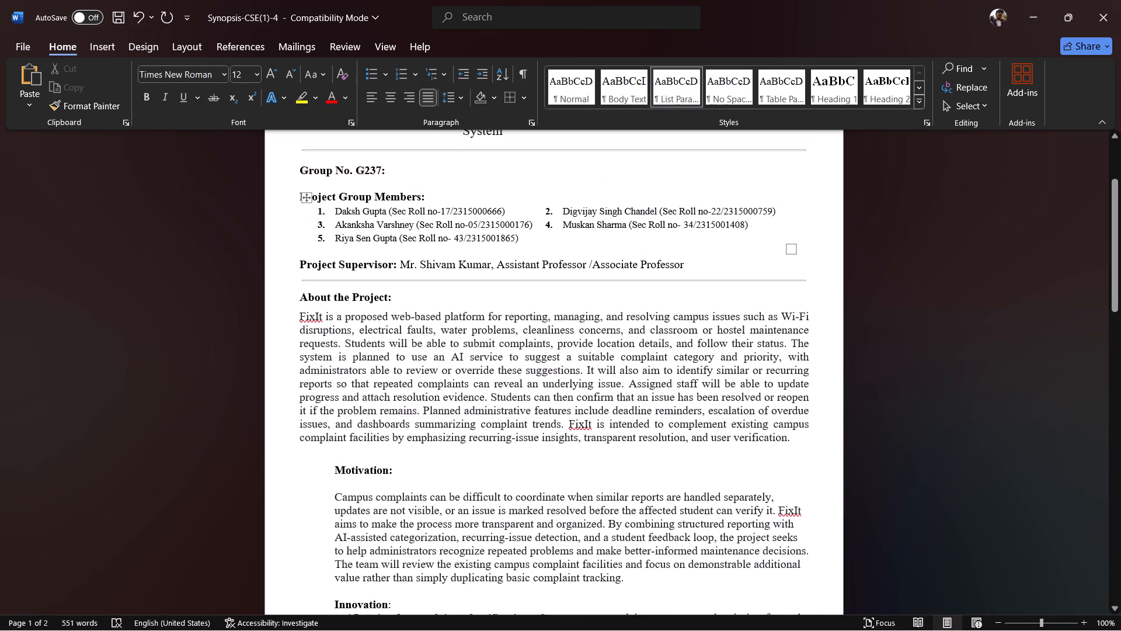
{"action": "left_click", "coordinate": [300, 296]}
{"action": "key", "text": "Tab"}
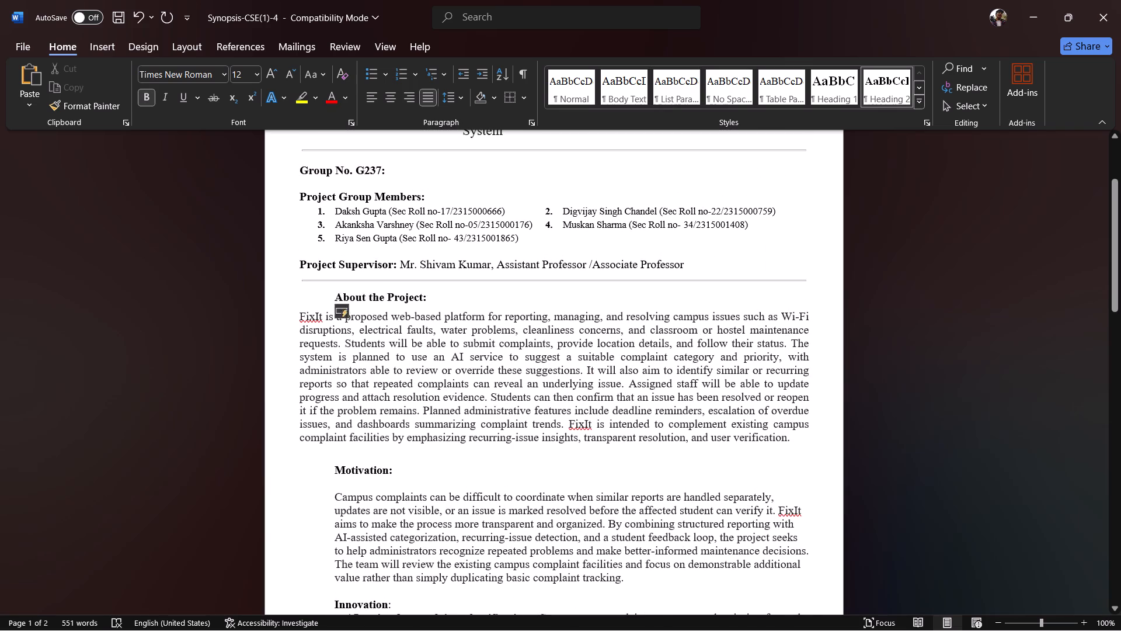
{"action": "key", "text": "Tab"}
{"action": "key", "text": "BackSpace"}
{"action": "left_click_drag", "start_coordinate": [796, 438], "coordinate": [278, 321]}
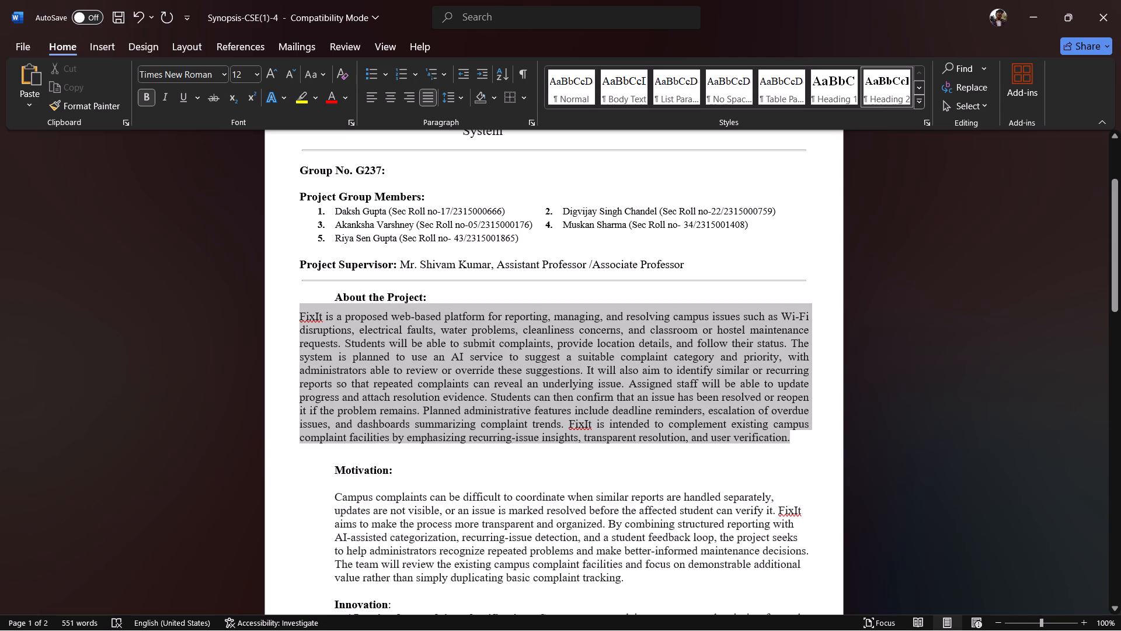
{"action": "left_click_drag", "start_coordinate": [278, 321], "coordinate": [280, 315]}
{"action": "left_click", "coordinate": [483, 74]}
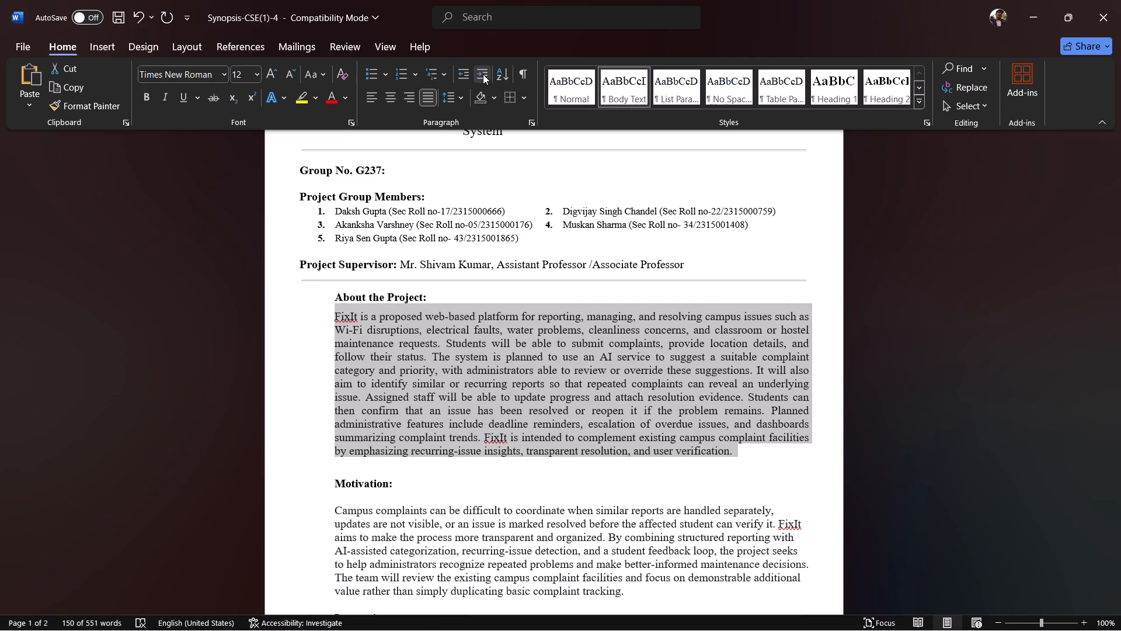
Center-align the About the Project paragraph.
{"action": "left_click", "coordinate": [384, 98]}
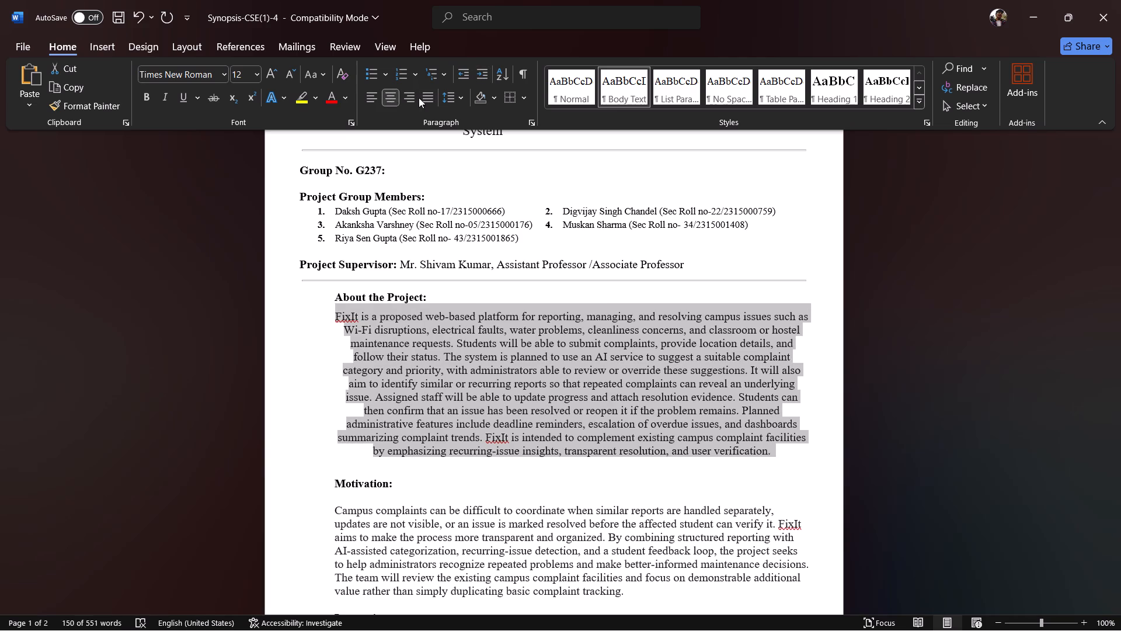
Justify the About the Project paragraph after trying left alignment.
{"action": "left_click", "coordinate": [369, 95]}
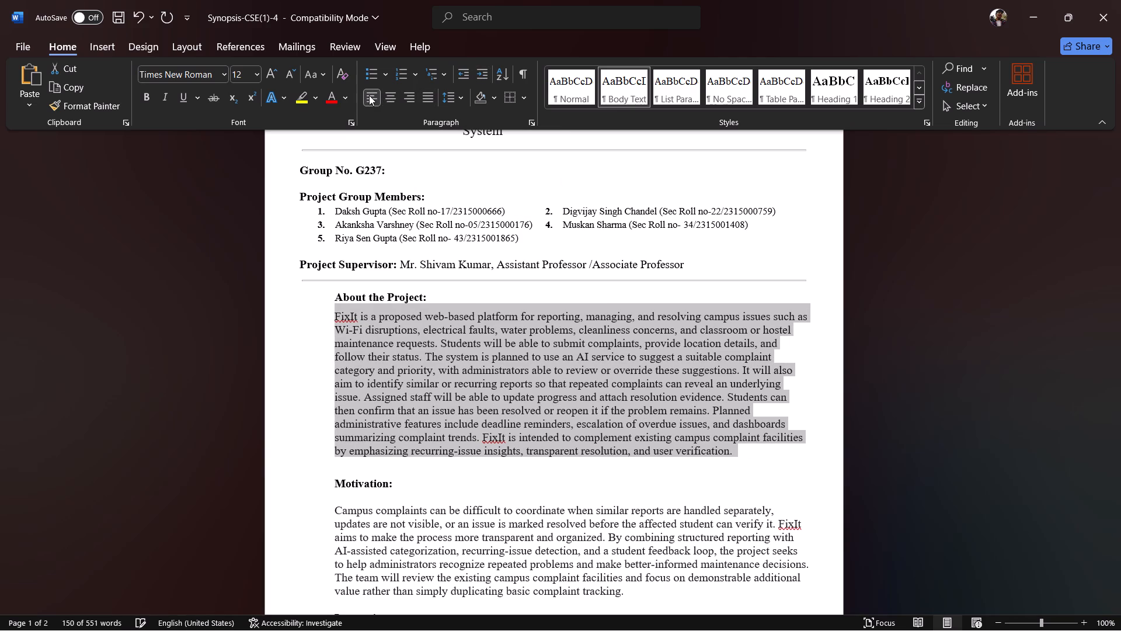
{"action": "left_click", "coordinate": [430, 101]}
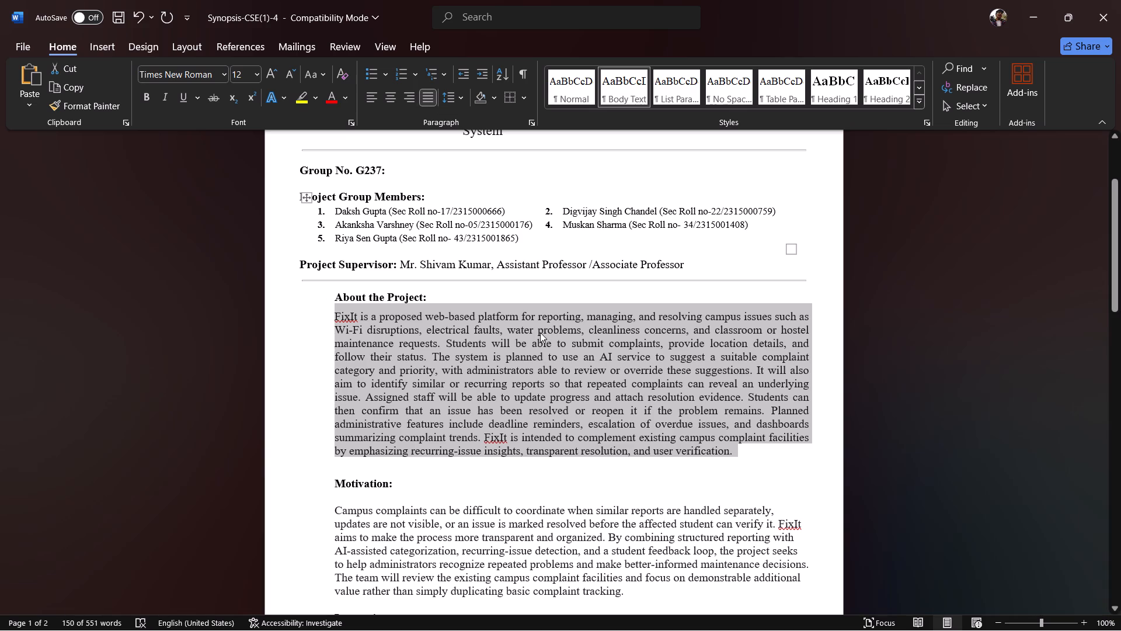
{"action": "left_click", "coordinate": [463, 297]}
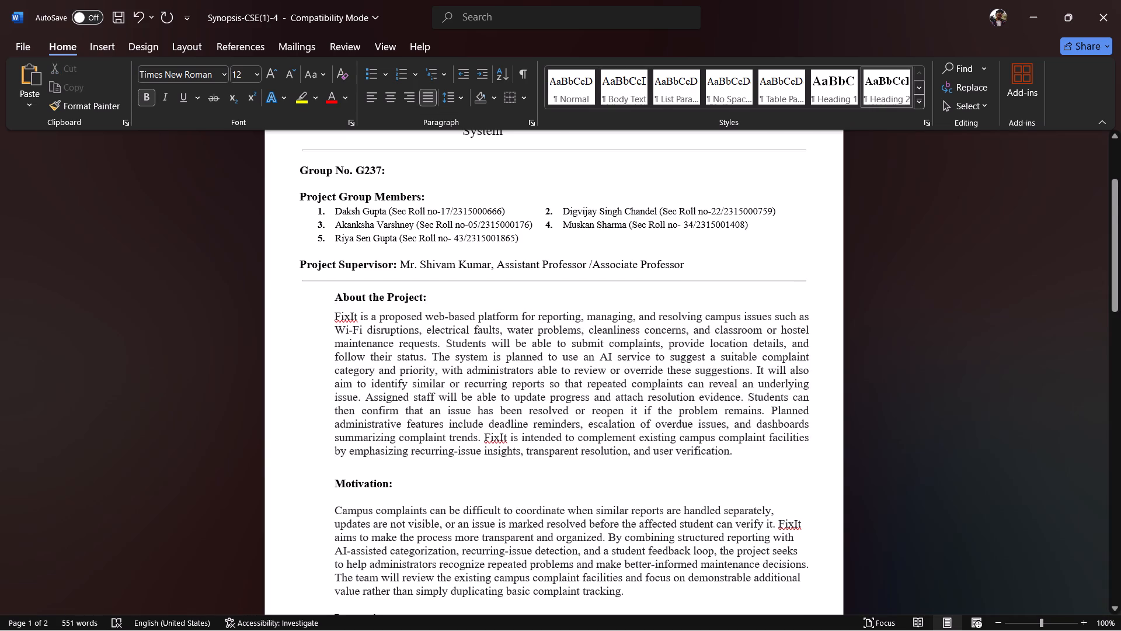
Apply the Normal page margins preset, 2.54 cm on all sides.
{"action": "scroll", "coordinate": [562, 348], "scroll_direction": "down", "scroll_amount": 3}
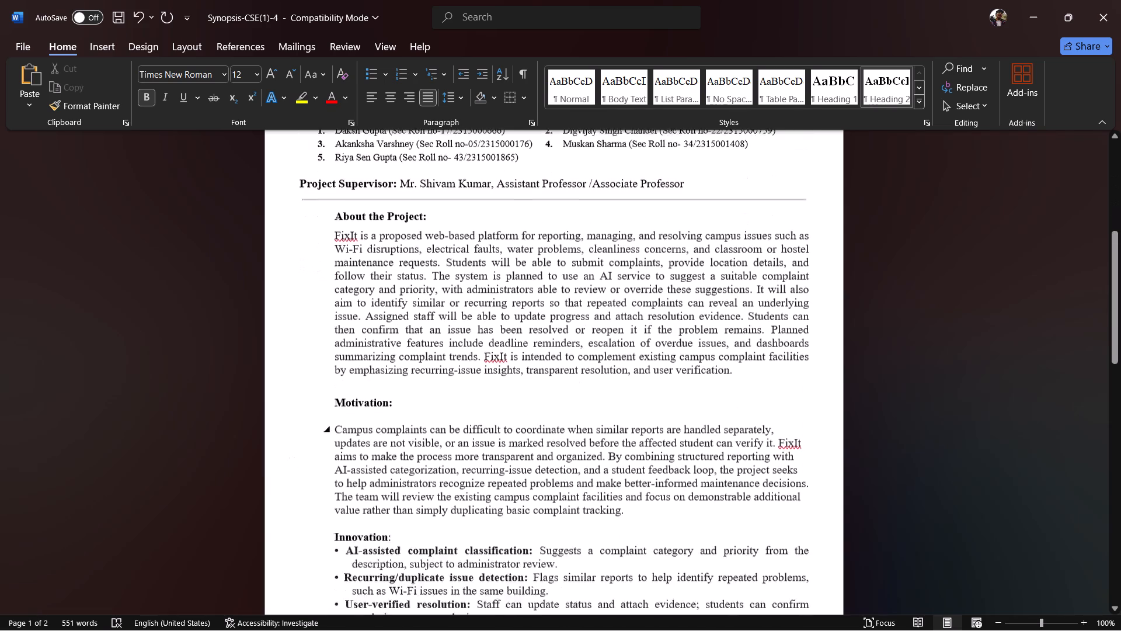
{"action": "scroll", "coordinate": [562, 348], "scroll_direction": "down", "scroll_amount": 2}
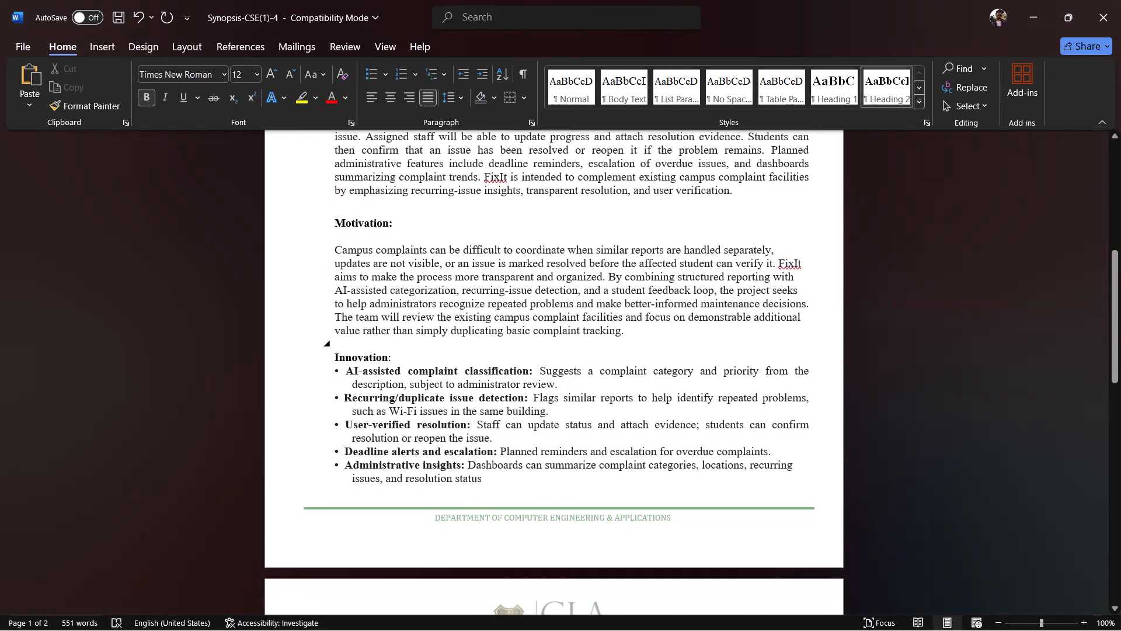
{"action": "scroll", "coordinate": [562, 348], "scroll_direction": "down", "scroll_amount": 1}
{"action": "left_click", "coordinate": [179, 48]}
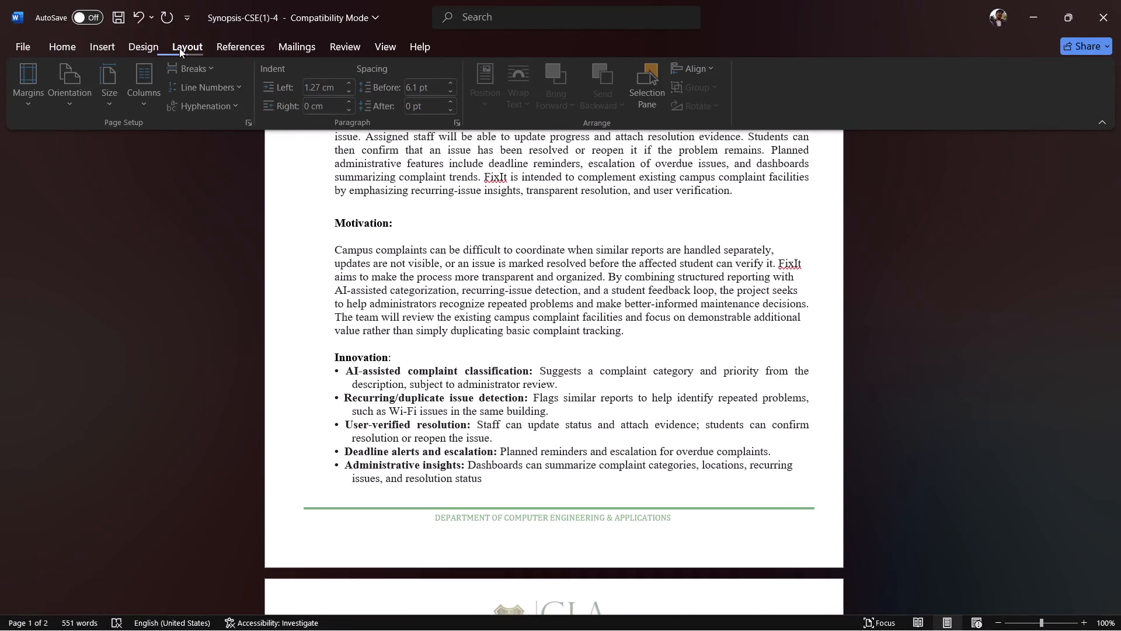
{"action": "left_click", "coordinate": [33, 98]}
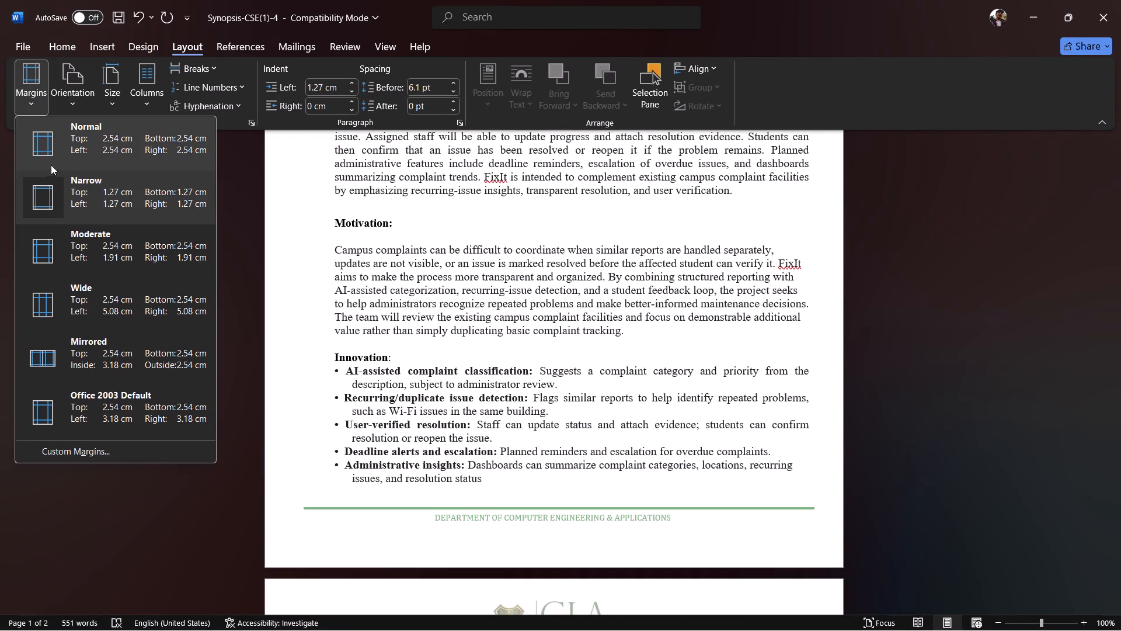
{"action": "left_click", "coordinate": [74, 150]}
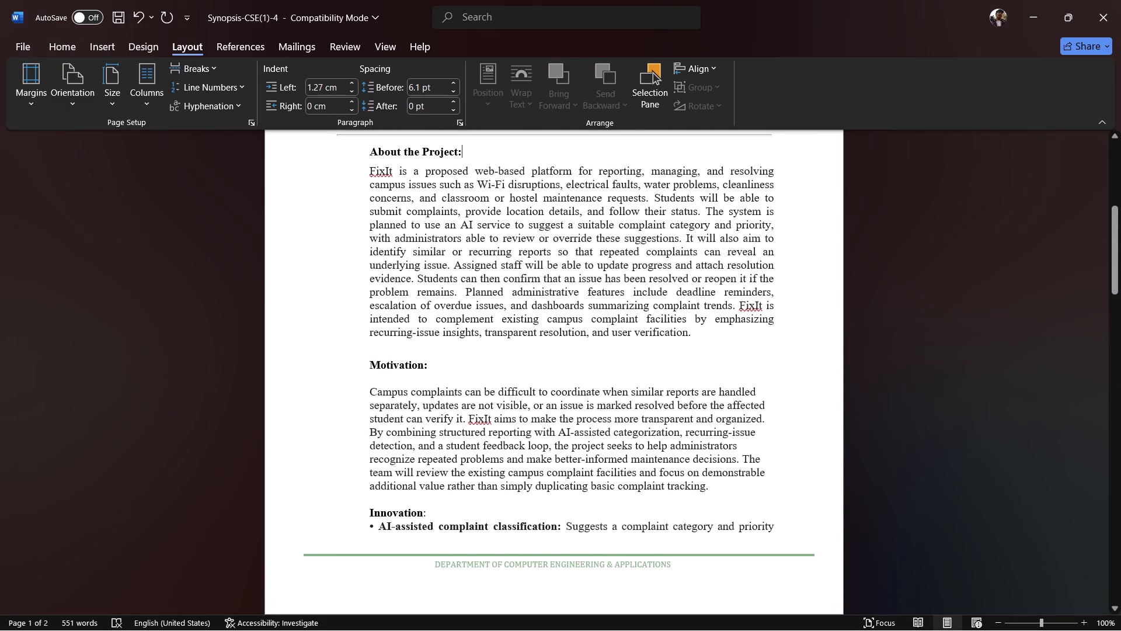
Review how the Innovation bullets, Project Planning table and Tools required section are laid out across the pages with the new margins.
{"action": "scroll", "coordinate": [556, 319], "scroll_direction": "right", "scroll_amount": 1}
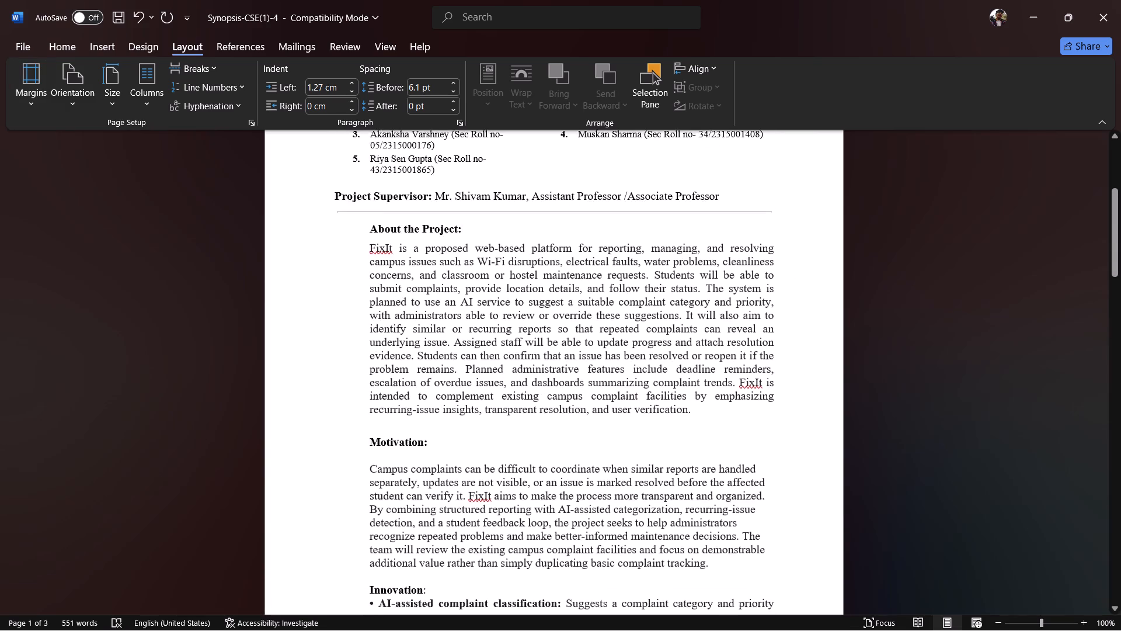
{"action": "scroll", "coordinate": [556, 319], "scroll_direction": "right", "scroll_amount": 1}
{"action": "scroll", "coordinate": [556, 319], "scroll_direction": "down", "scroll_amount": 5}
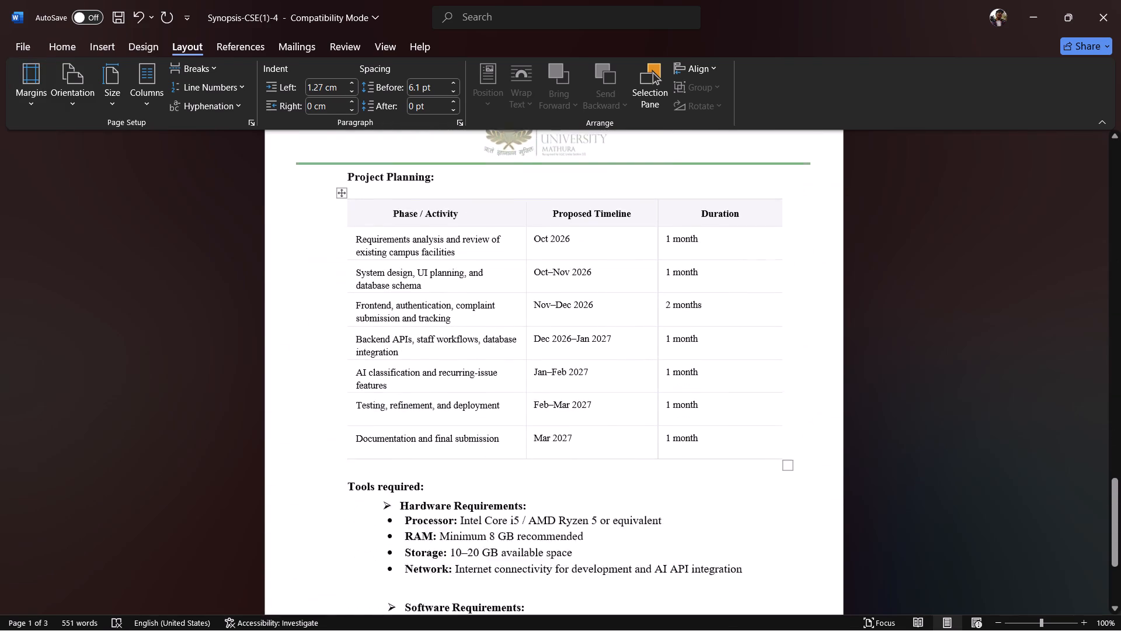
{"action": "scroll", "coordinate": [556, 319], "scroll_direction": "down", "scroll_amount": 4}
{"action": "scroll", "coordinate": [556, 319], "scroll_direction": "up", "scroll_amount": 1}
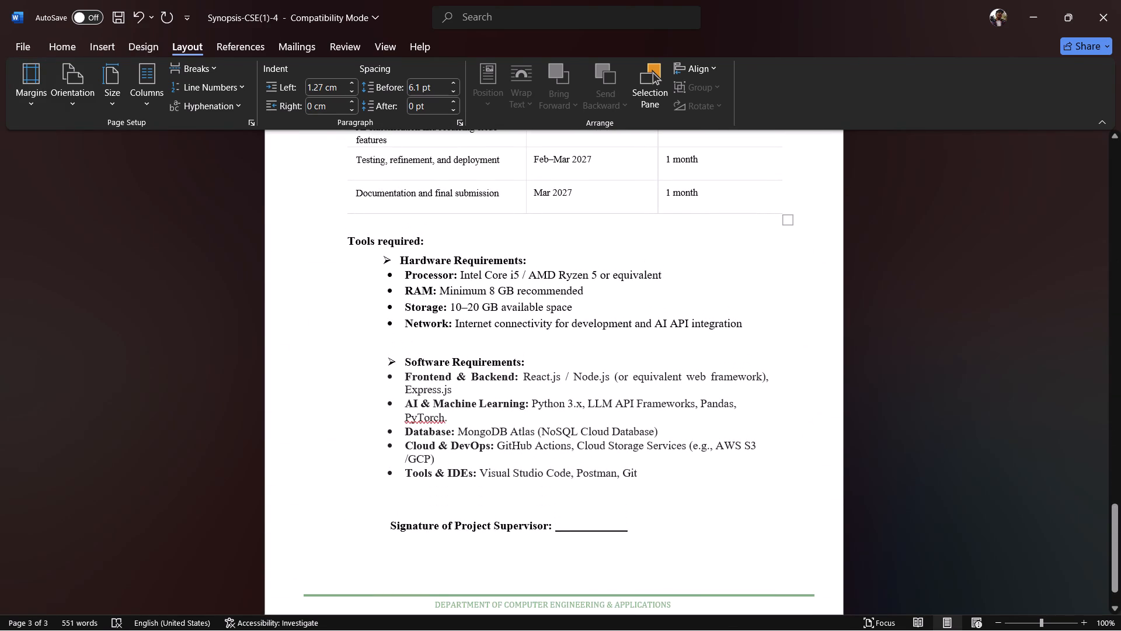
{"action": "scroll", "coordinate": [556, 319], "scroll_direction": "up", "scroll_amount": 4}
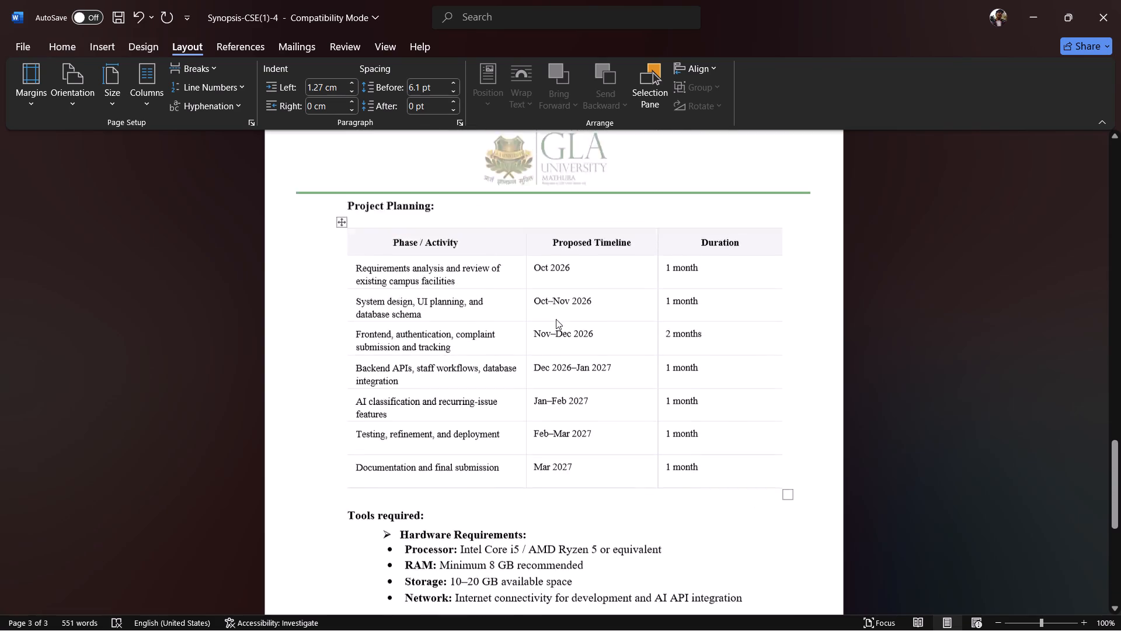
{"action": "scroll", "coordinate": [556, 319], "scroll_direction": "up", "scroll_amount": 3}
{"action": "scroll", "coordinate": [556, 319], "scroll_direction": "down", "scroll_amount": 1}
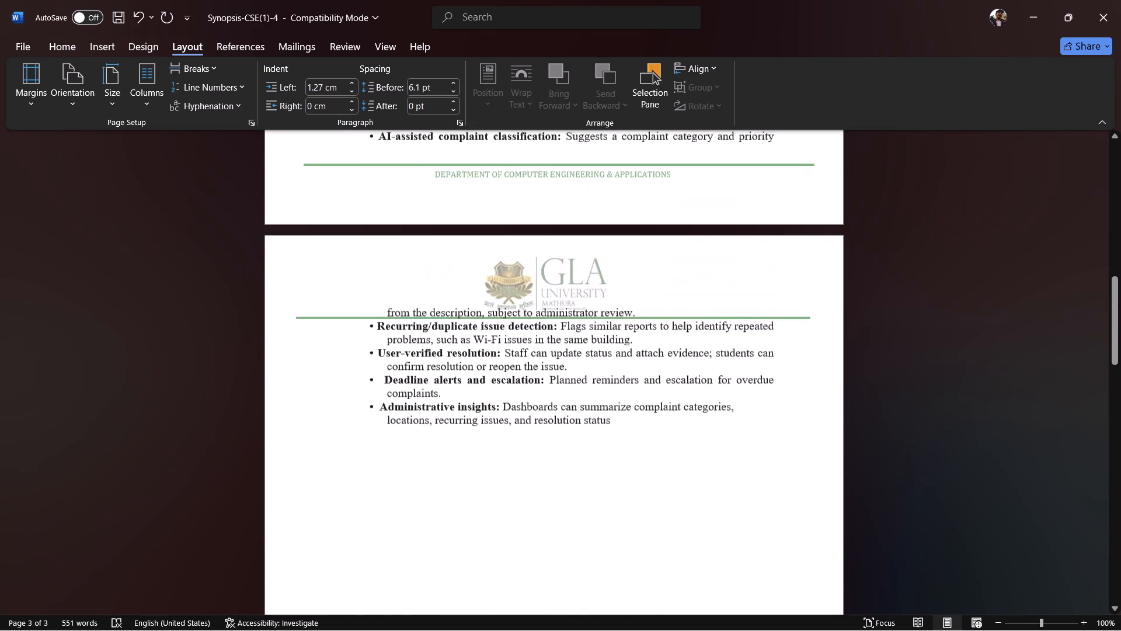
{"action": "scroll", "coordinate": [556, 319], "scroll_direction": "down", "scroll_amount": 5}
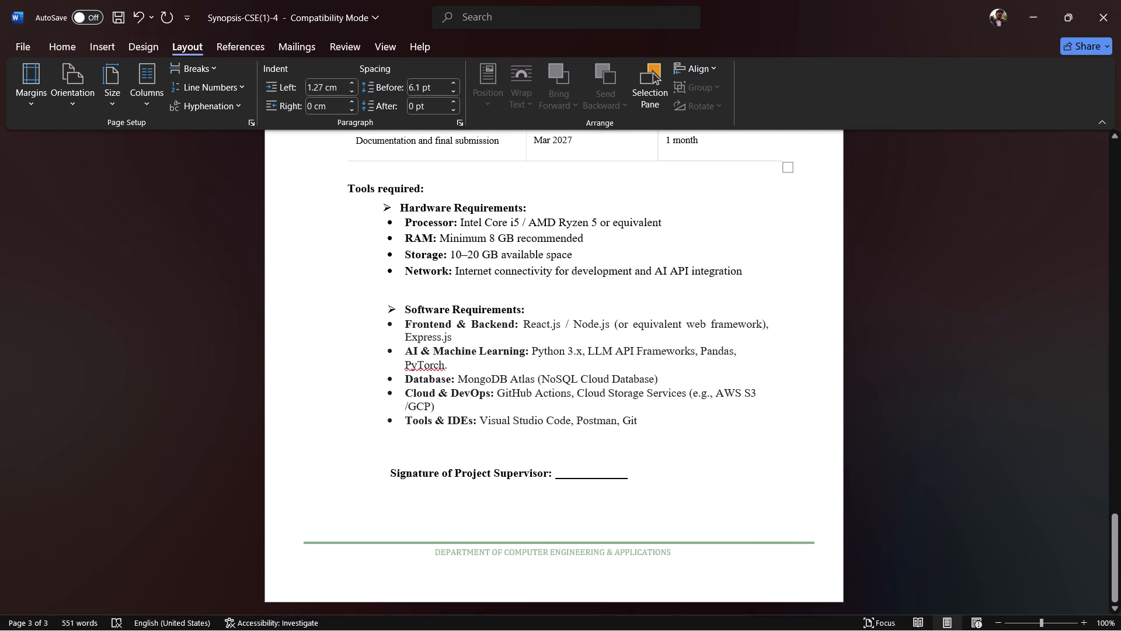
{"action": "scroll", "coordinate": [556, 319], "scroll_direction": "up", "scroll_amount": 4}
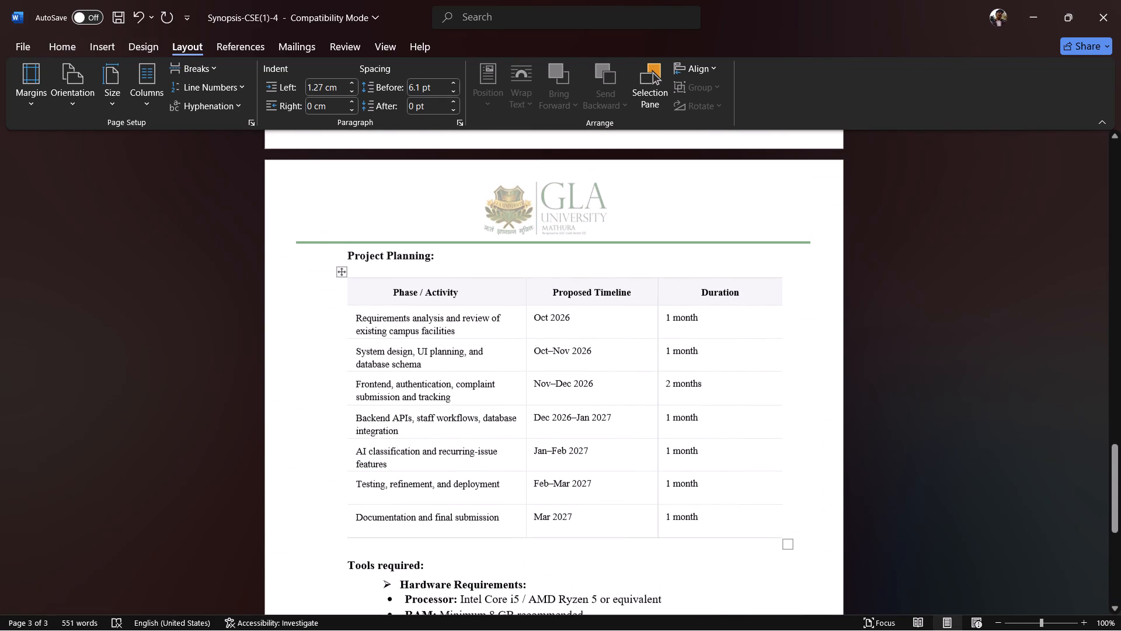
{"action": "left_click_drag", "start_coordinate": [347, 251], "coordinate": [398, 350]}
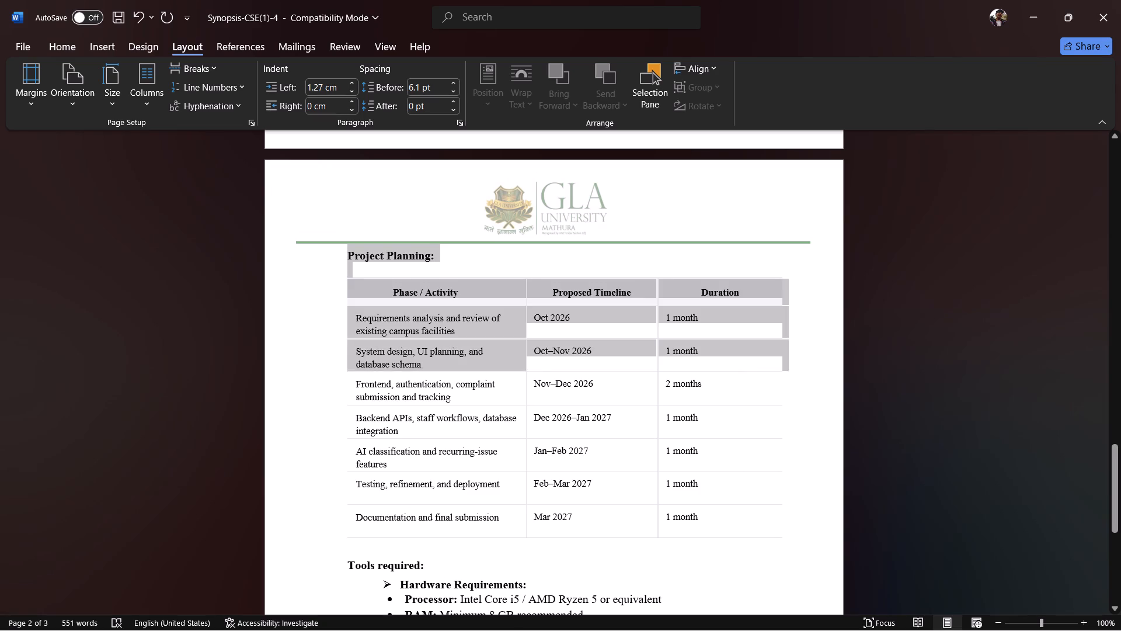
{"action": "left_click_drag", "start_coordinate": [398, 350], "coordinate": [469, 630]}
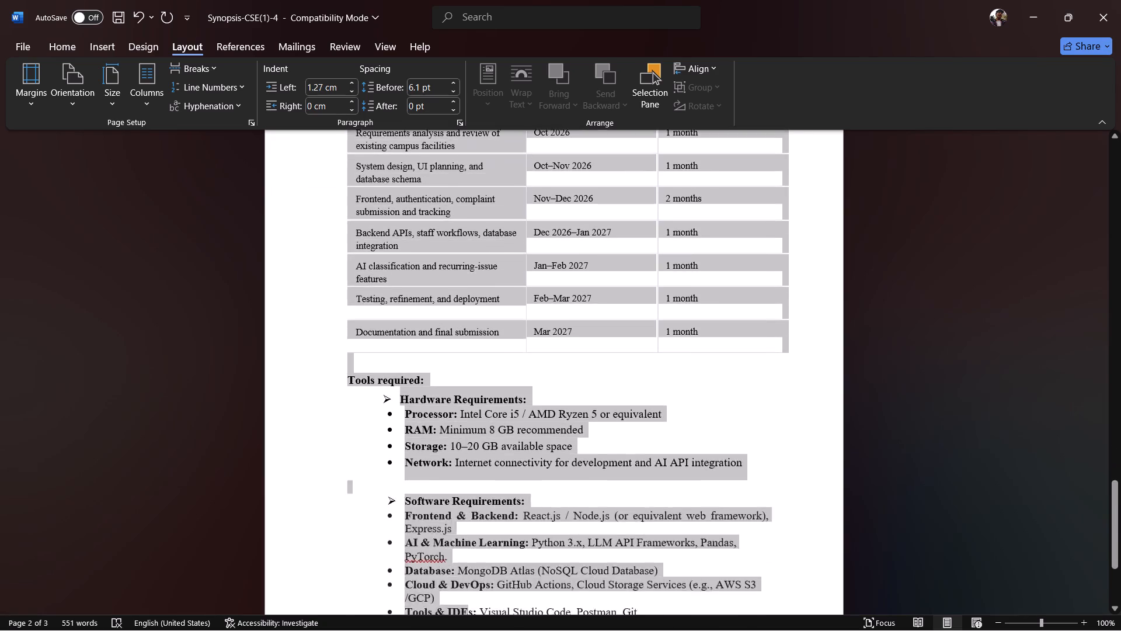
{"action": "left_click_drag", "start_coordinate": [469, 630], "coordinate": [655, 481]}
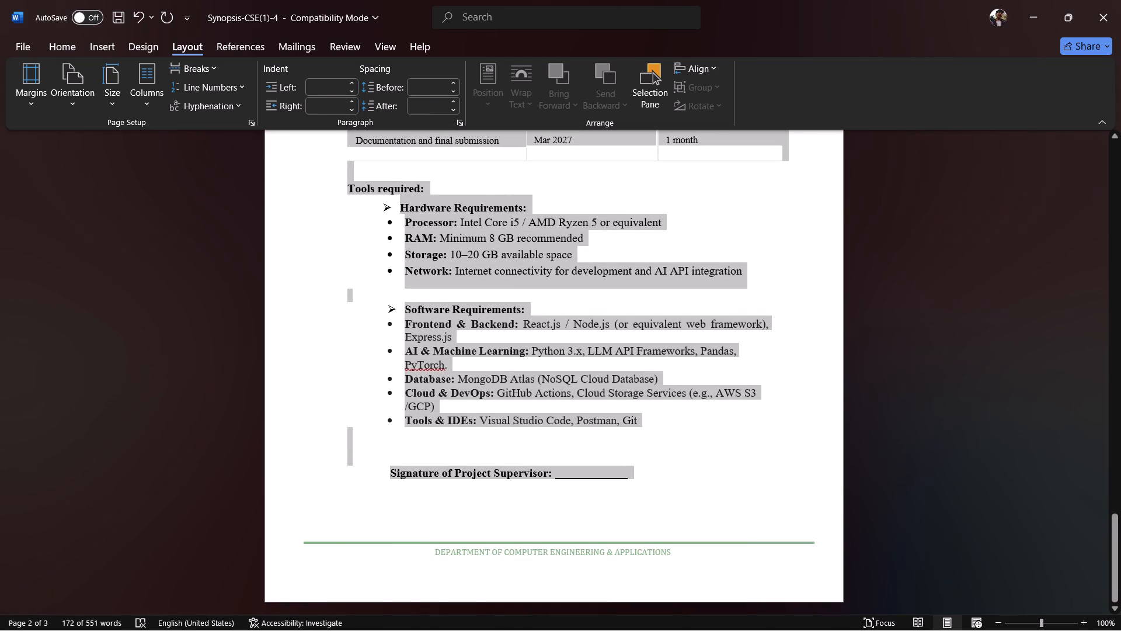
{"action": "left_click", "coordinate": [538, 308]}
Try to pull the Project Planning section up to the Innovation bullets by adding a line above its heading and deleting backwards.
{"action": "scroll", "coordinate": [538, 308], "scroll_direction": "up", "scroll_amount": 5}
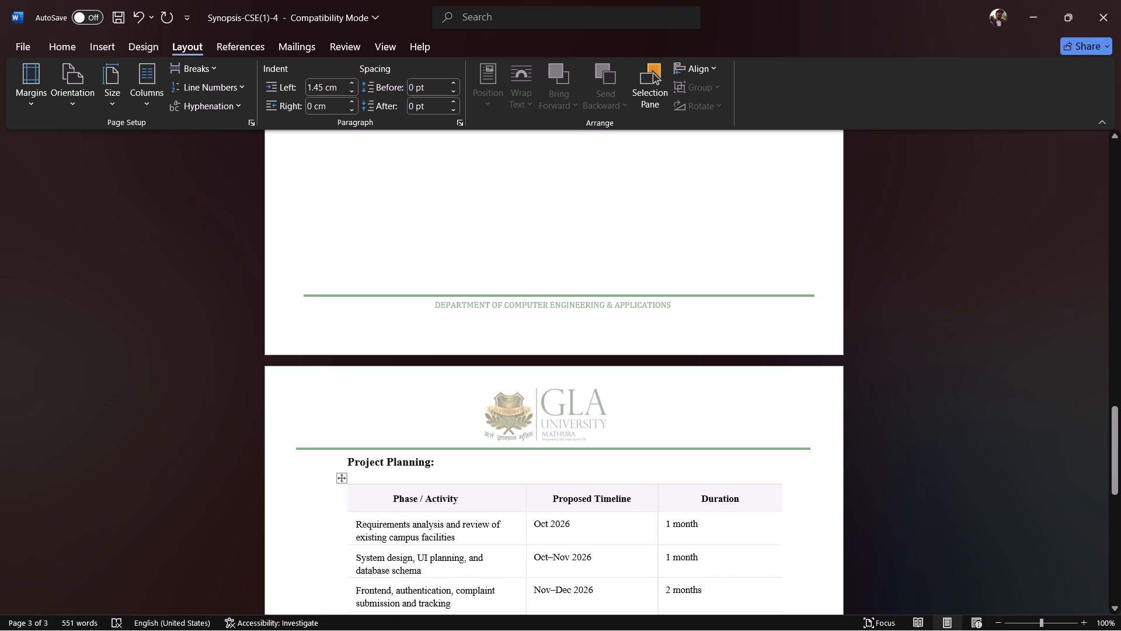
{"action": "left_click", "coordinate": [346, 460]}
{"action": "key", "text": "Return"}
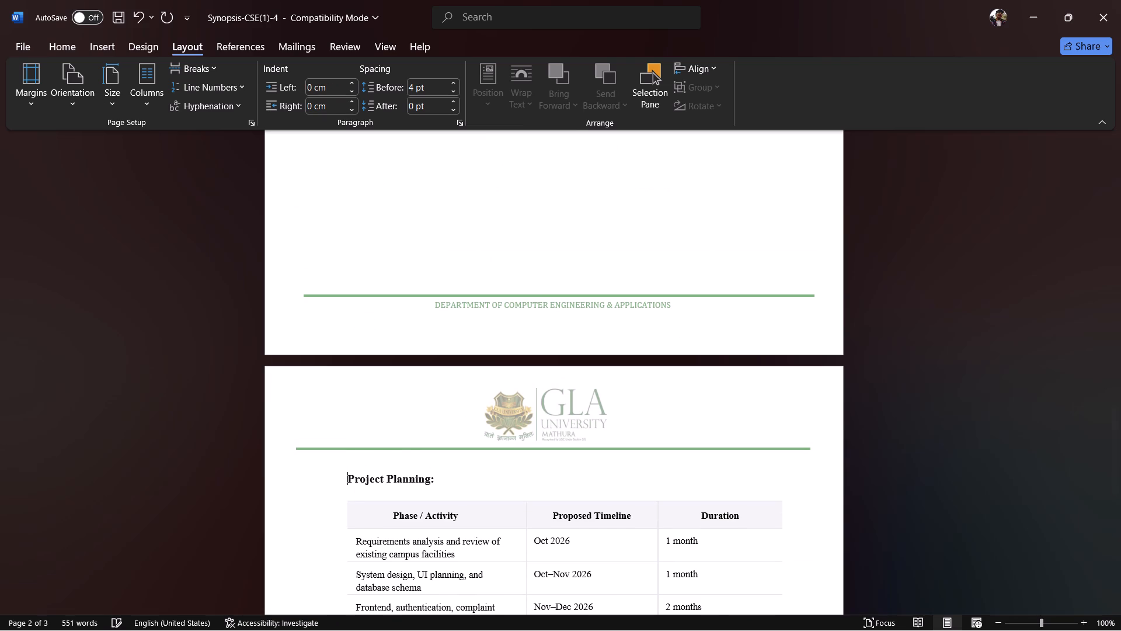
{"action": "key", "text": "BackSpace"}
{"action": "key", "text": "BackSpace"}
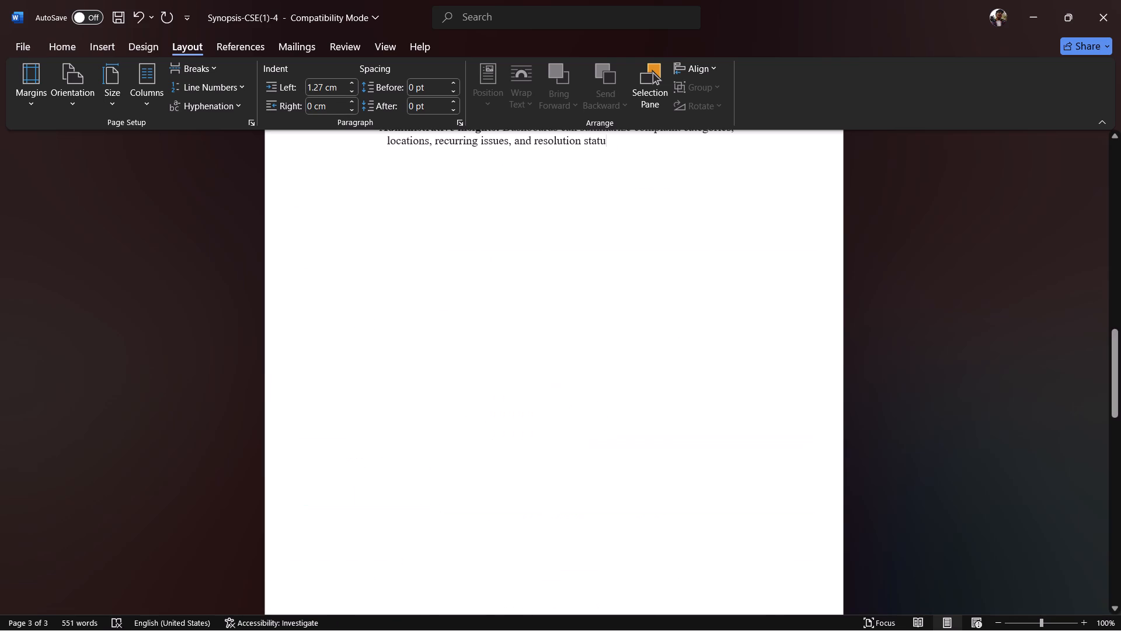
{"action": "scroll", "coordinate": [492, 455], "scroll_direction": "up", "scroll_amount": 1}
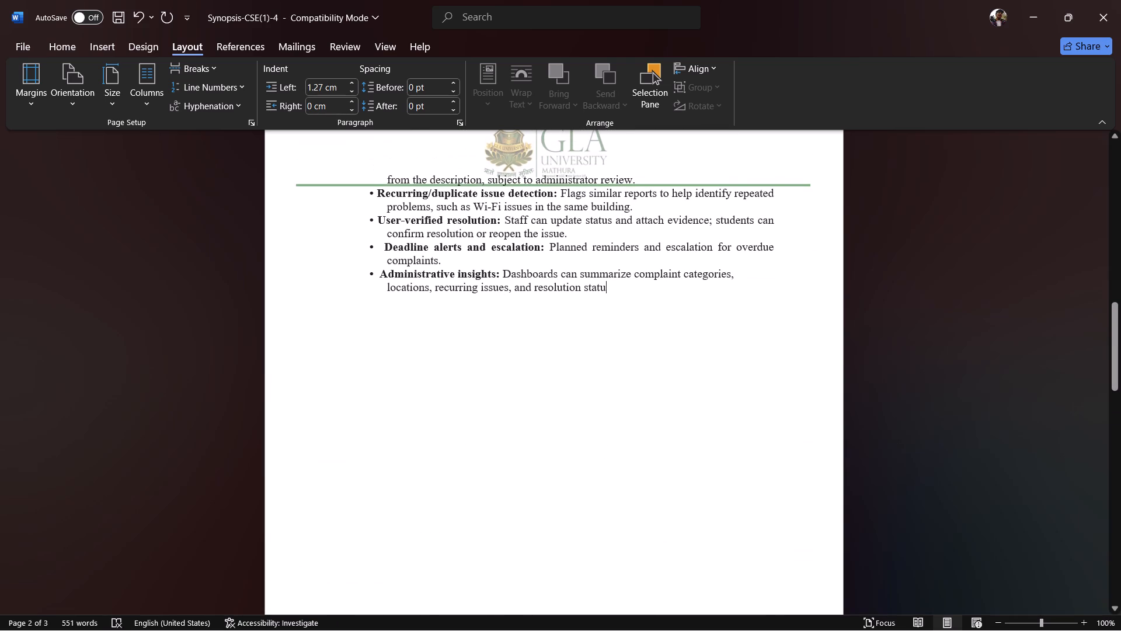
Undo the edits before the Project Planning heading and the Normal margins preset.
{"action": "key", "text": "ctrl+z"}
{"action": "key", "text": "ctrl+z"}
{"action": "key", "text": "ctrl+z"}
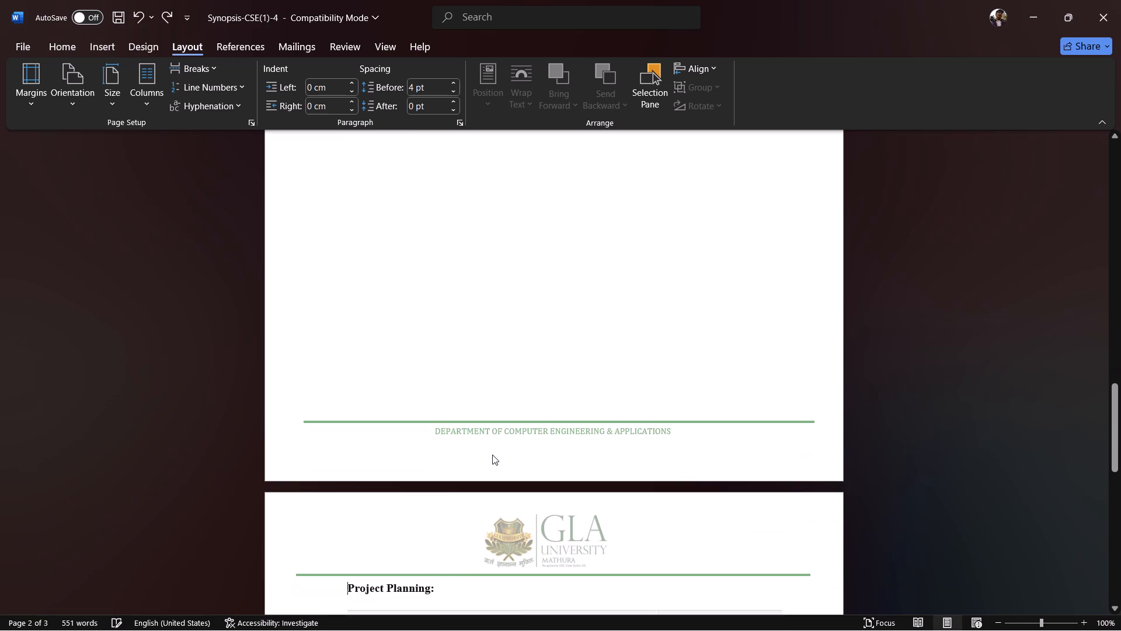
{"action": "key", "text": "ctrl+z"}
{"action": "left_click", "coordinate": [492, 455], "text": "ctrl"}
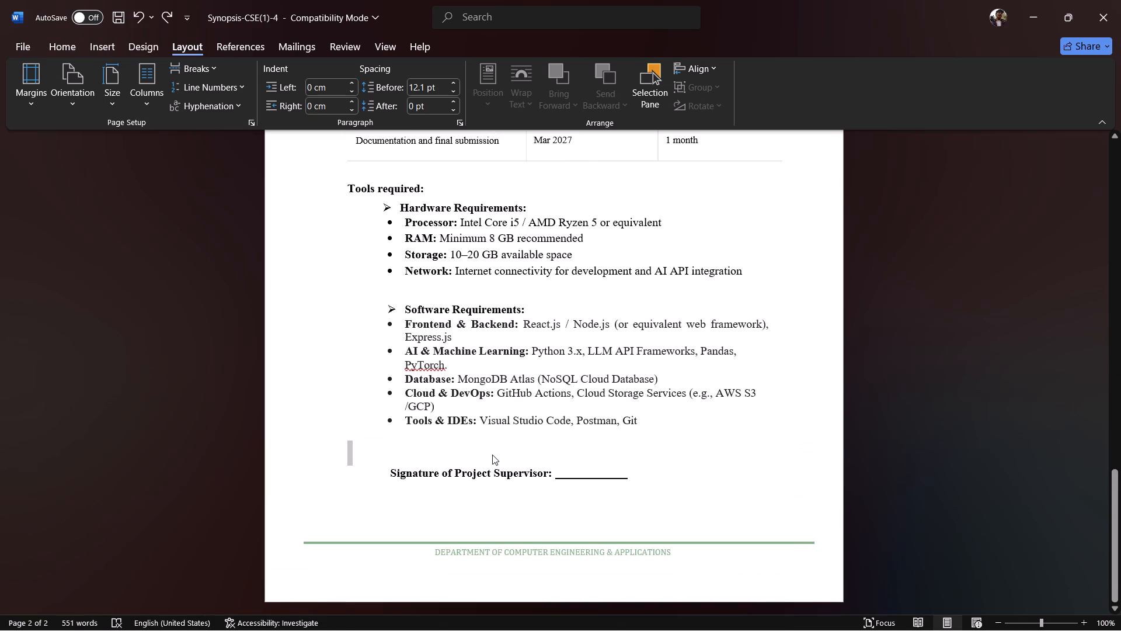
Review the layout of both pages, comparing the Tools required section with the About the Project, Motivation and Innovation sections.
{"action": "scroll", "coordinate": [492, 455], "scroll_direction": "down", "scroll_amount": 5}
{"action": "scroll", "coordinate": [492, 455], "scroll_direction": "up", "scroll_amount": 2}
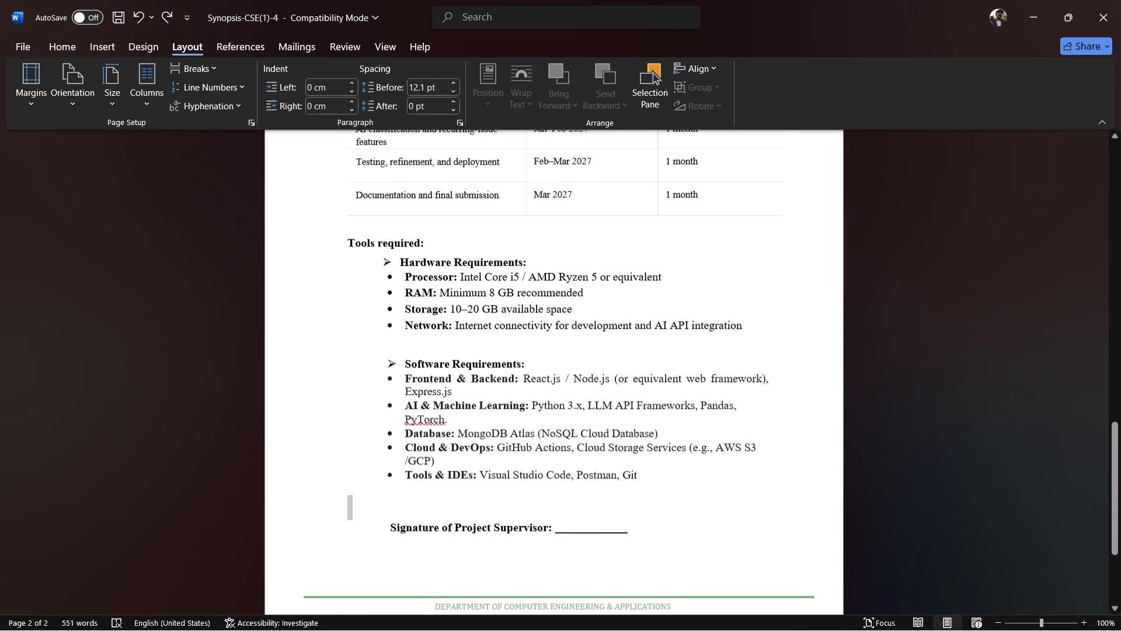
{"action": "scroll", "coordinate": [492, 455], "scroll_direction": "up", "scroll_amount": 5}
{"action": "scroll", "coordinate": [492, 455], "scroll_direction": "down", "scroll_amount": 2}
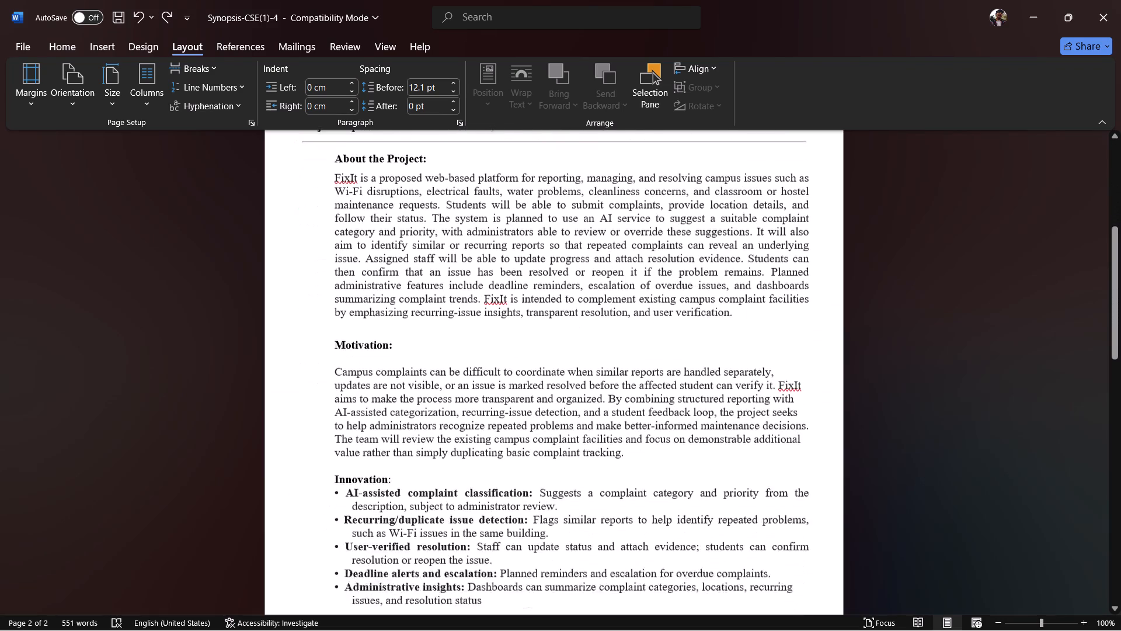
{"action": "scroll", "coordinate": [492, 455], "scroll_direction": "down", "scroll_amount": 1}
{"action": "scroll", "coordinate": [492, 455], "scroll_direction": "up", "scroll_amount": 2}
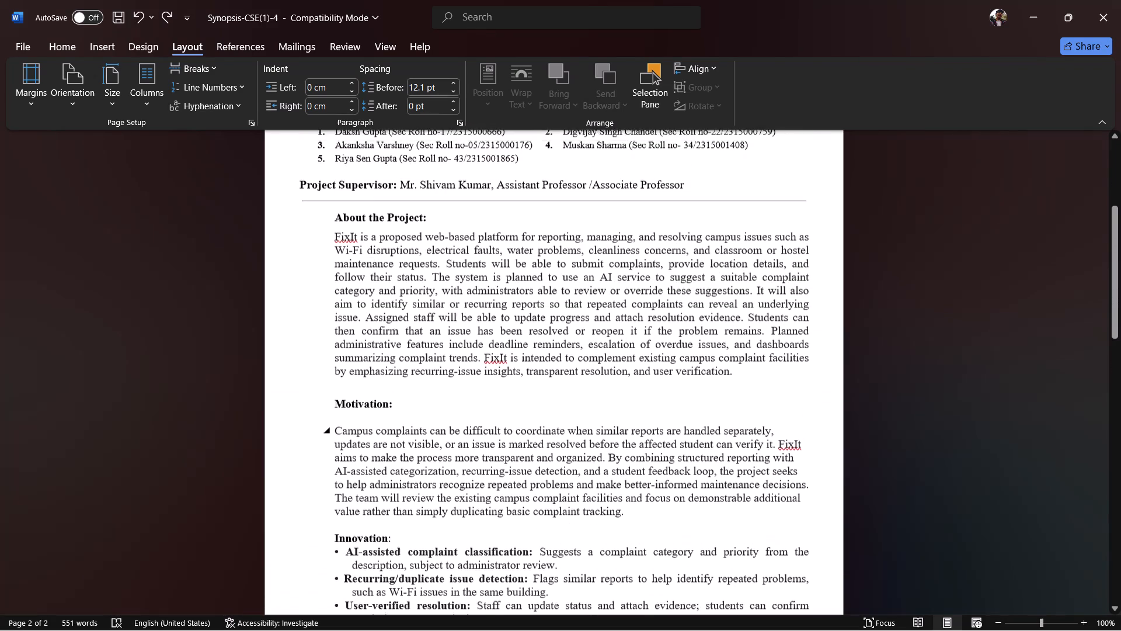
{"action": "scroll", "coordinate": [492, 455], "scroll_direction": "up", "scroll_amount": 2}
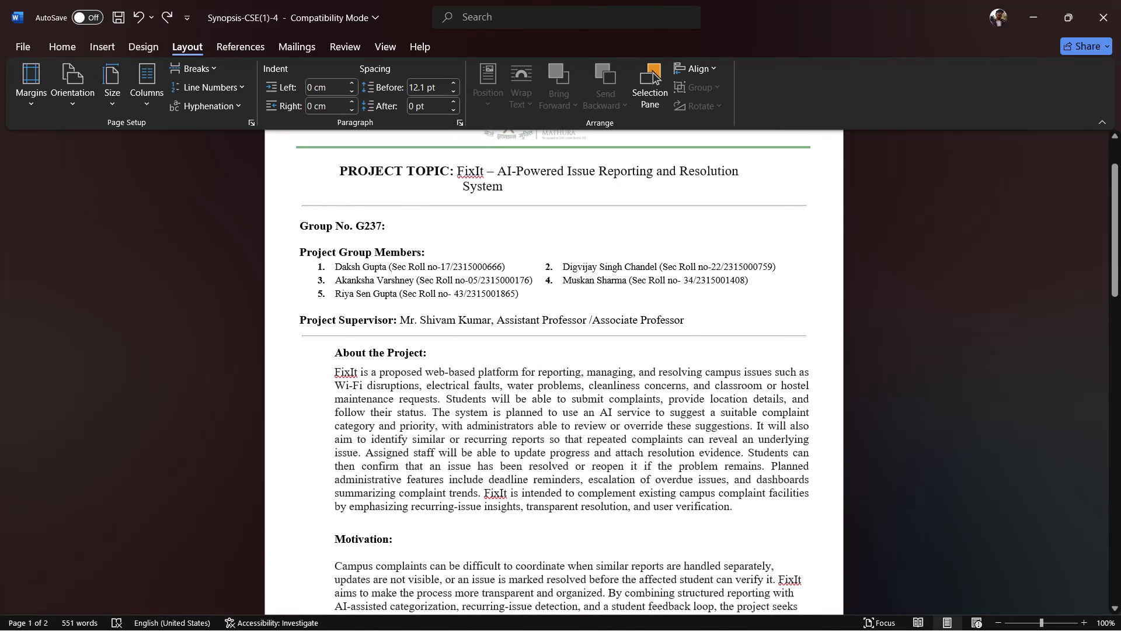
Undo the alignment changes and the added indentation of the About the Project heading and paragraph.
{"action": "key", "text": "ctrl+z"}
{"action": "key", "text": "ctrl+z"}
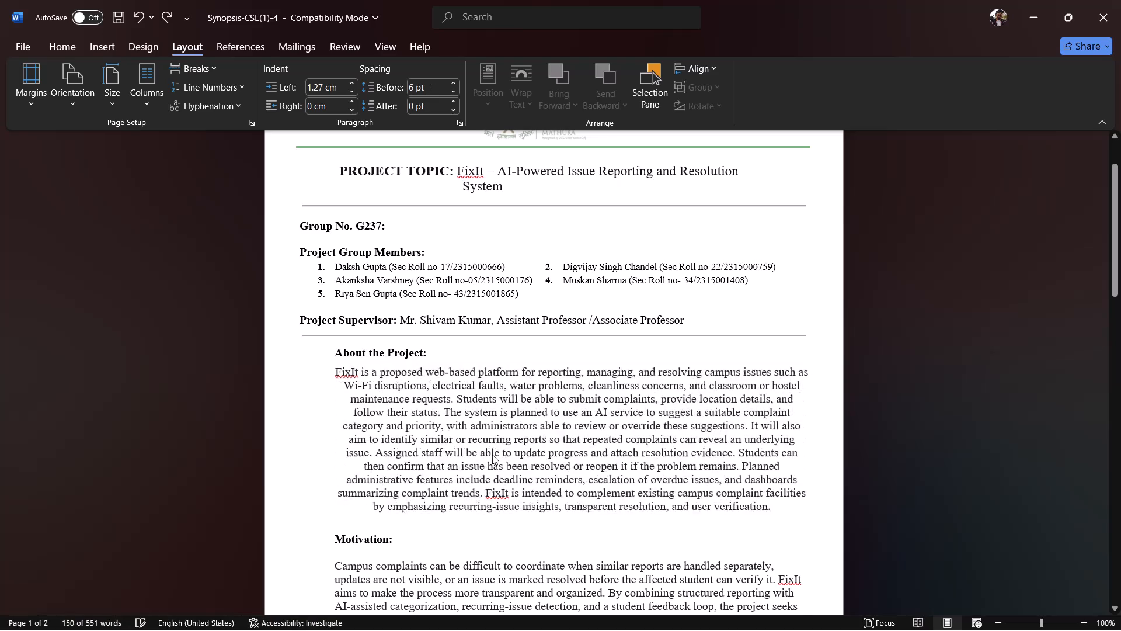
{"action": "key", "text": "ctrl+z"}
{"action": "key", "text": "ctrl+z"}
{"action": "key", "text": "ctrl+z"}
{"action": "key", "text": "ctrl+z"}
{"action": "key", "text": "ctrl+z"}
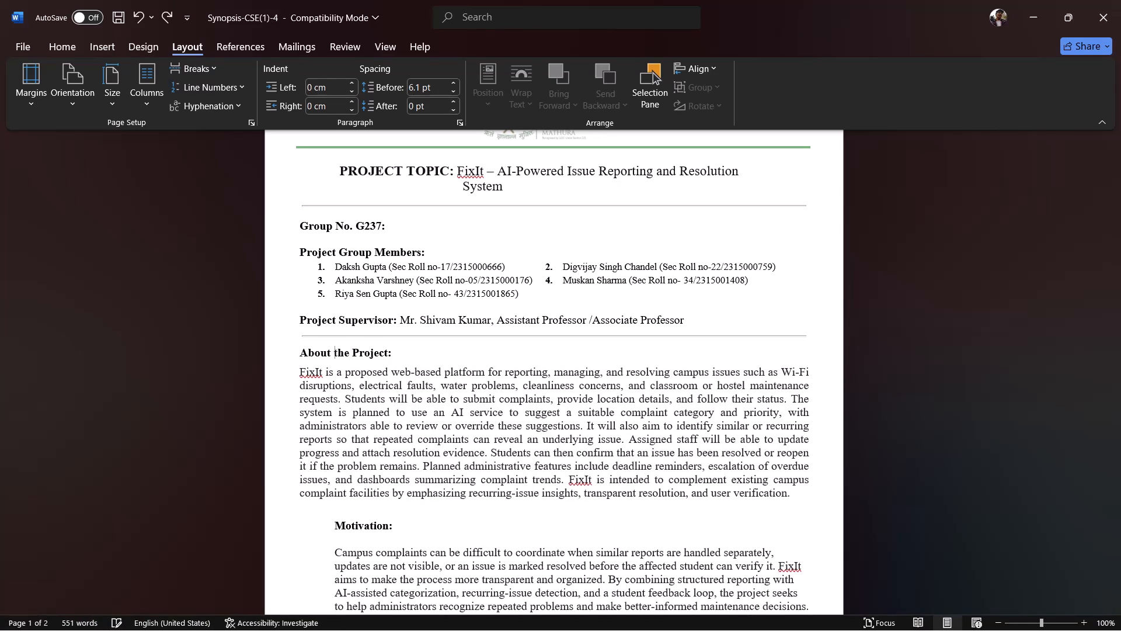
Undo the added indentation of the Motivation and Innovation headings, the Motivation paragraph and the Innovation bullet points.
{"action": "key", "text": "ctrl+z"}
{"action": "key", "text": "ctrl+z"}
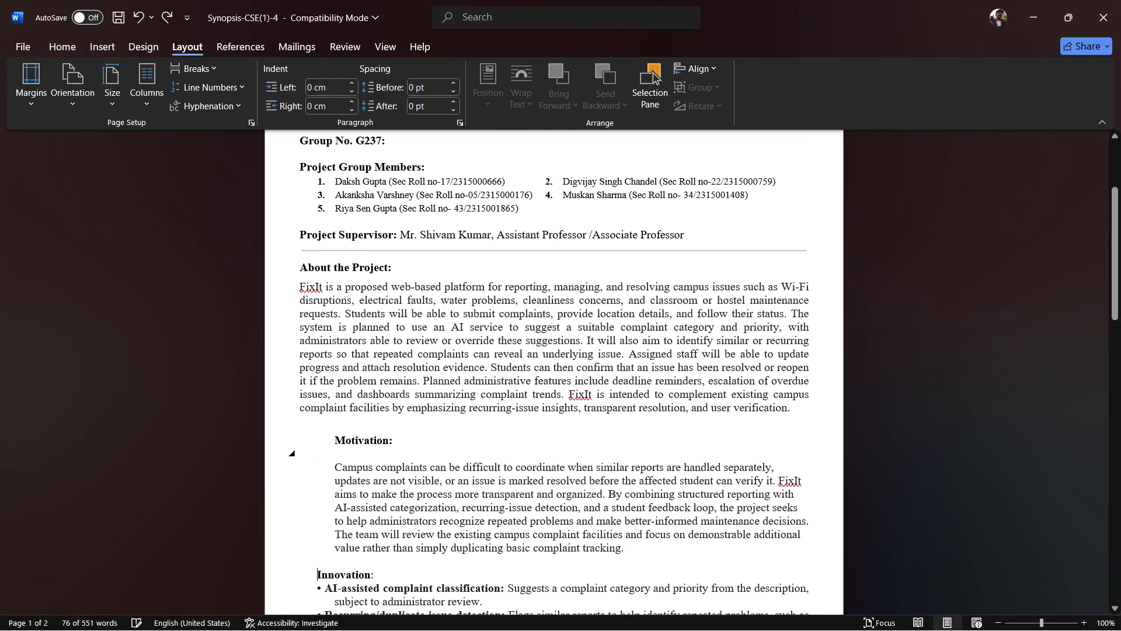
{"action": "key", "text": "ctrl+z"}
{"action": "key", "text": "ctrl+z"}
{"action": "key", "text": "ctrl+z"}
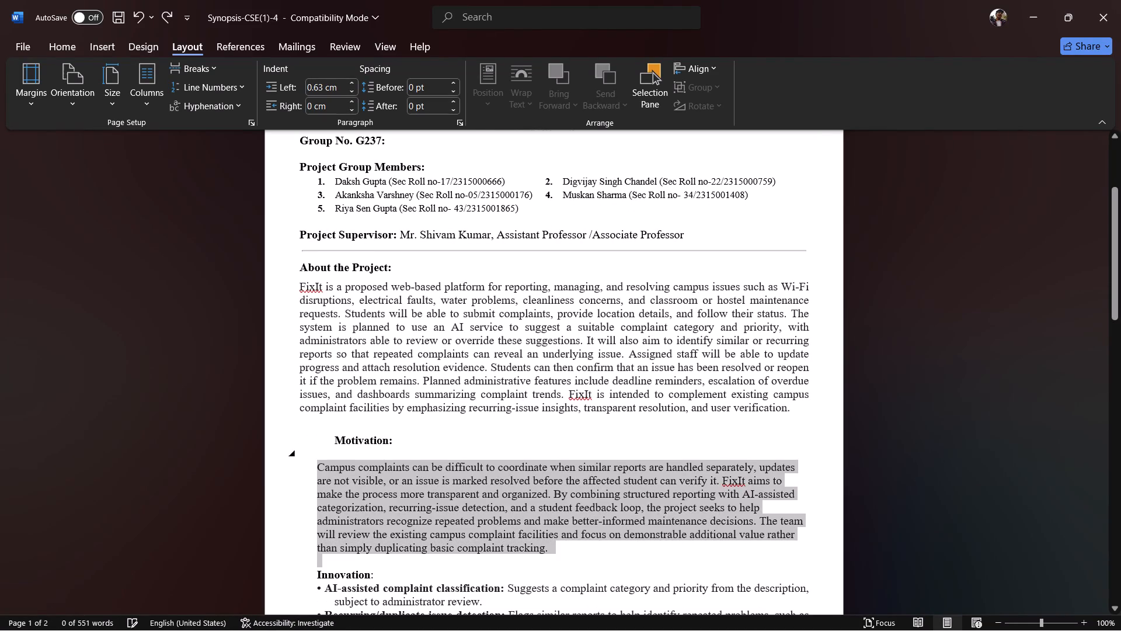
{"action": "key", "text": "ctrl+z"}
{"action": "key", "text": "ctrl+z"}
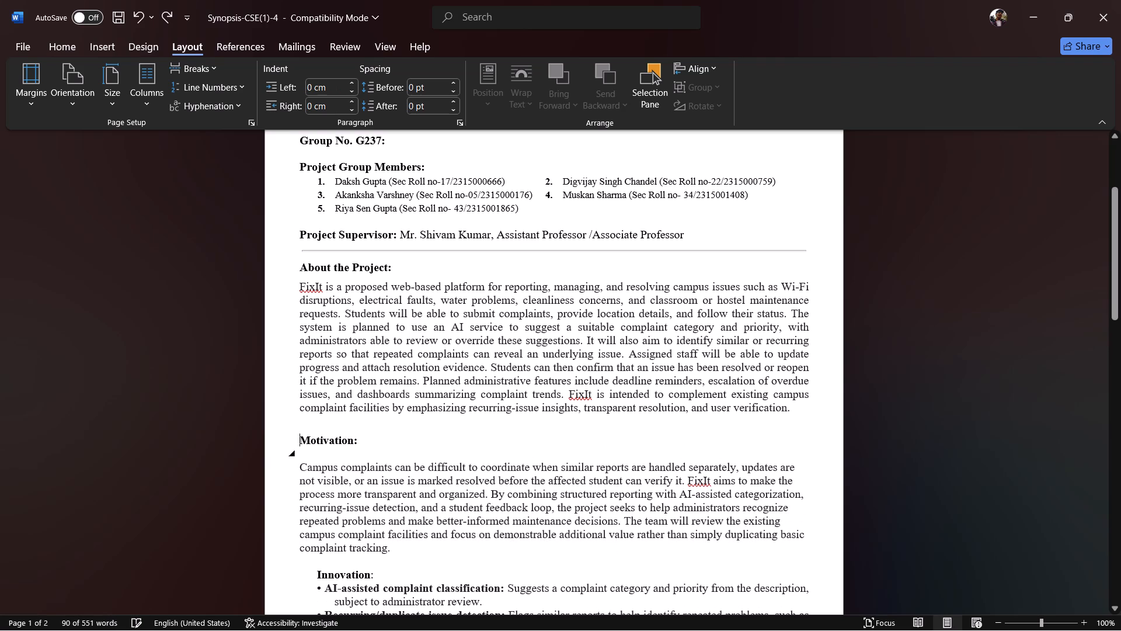
{"action": "key", "text": "ctrl+z"}
{"action": "key", "text": "ctrl+z"}
{"action": "key", "text": "ctrl+z"}
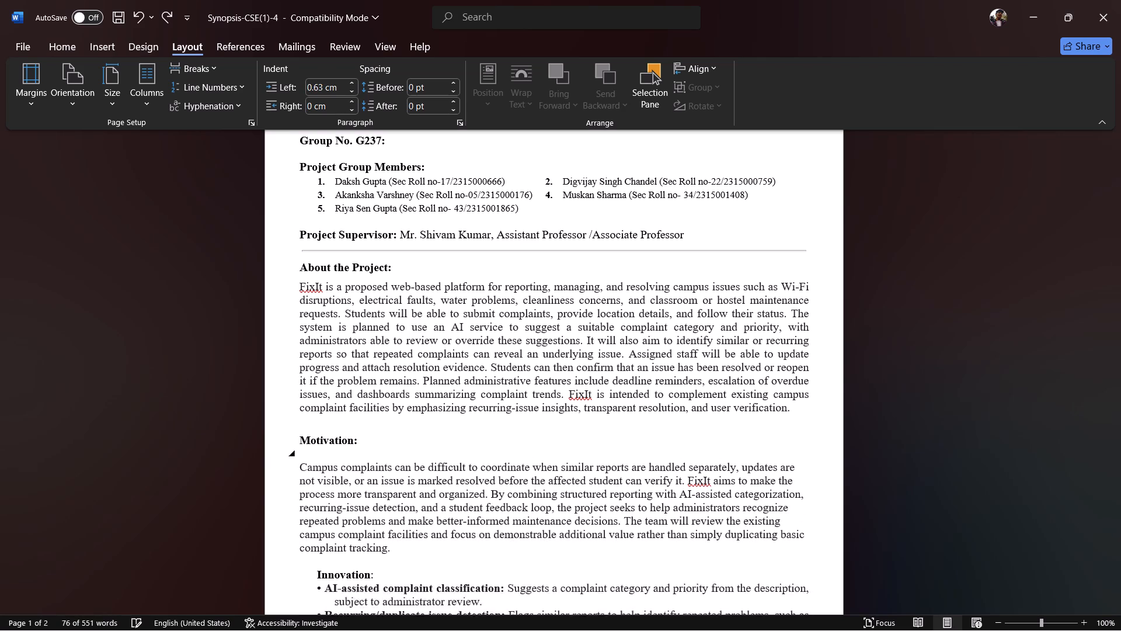
{"action": "key", "text": "ctrl+z"}
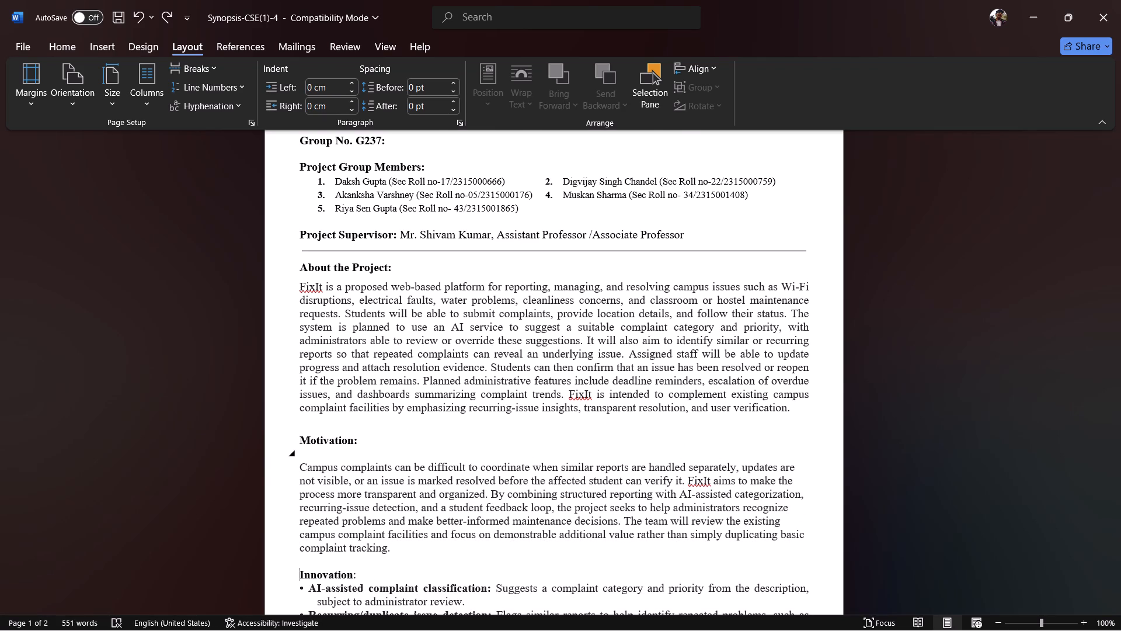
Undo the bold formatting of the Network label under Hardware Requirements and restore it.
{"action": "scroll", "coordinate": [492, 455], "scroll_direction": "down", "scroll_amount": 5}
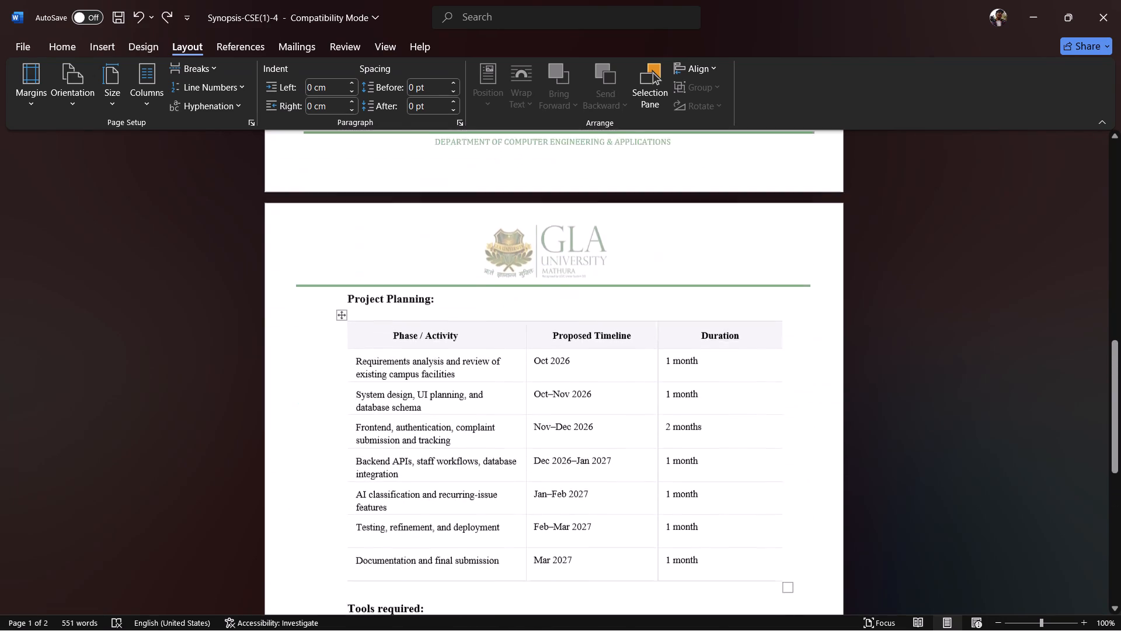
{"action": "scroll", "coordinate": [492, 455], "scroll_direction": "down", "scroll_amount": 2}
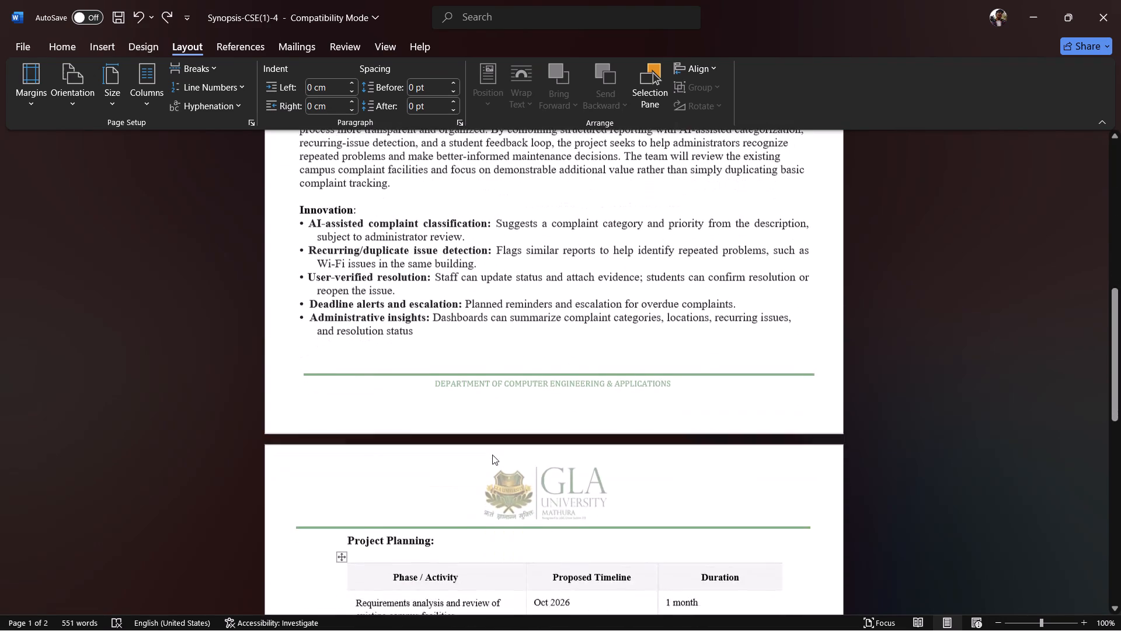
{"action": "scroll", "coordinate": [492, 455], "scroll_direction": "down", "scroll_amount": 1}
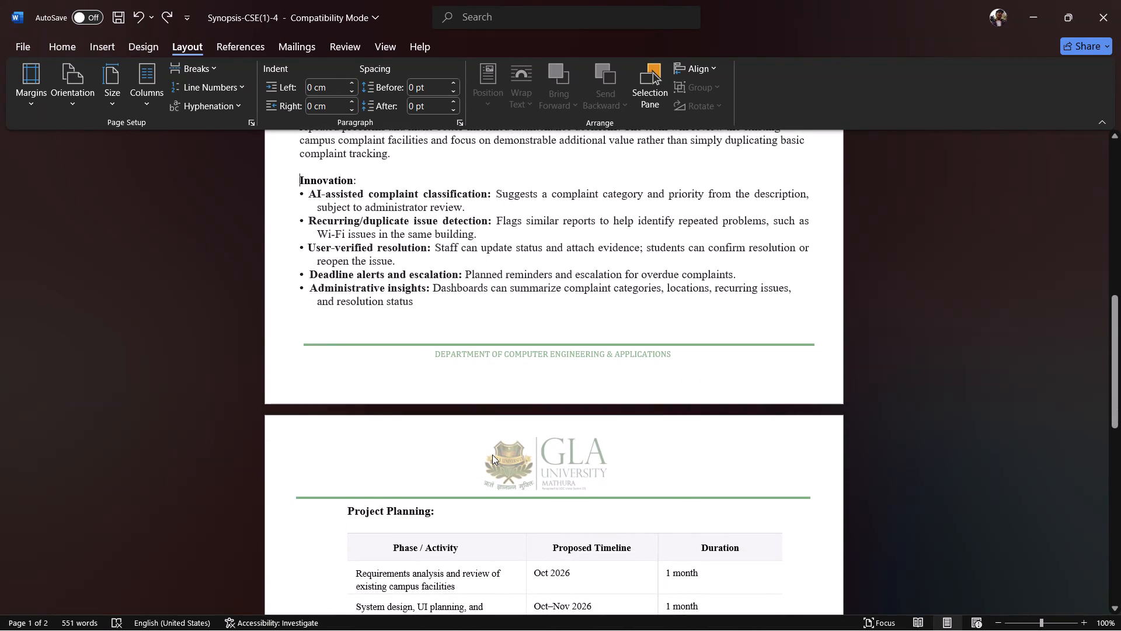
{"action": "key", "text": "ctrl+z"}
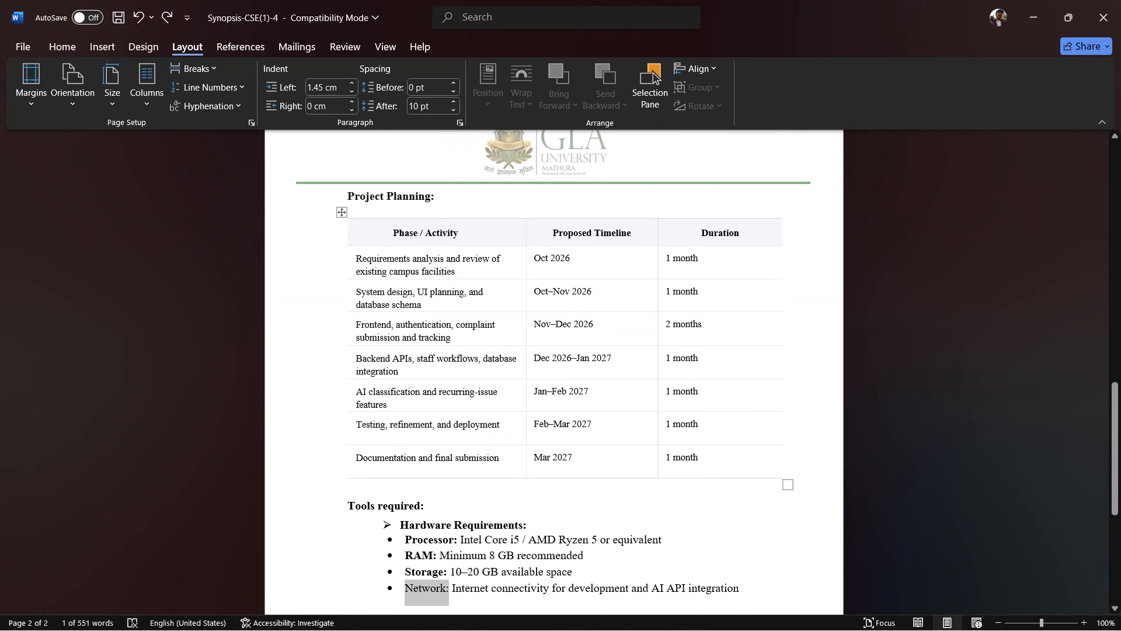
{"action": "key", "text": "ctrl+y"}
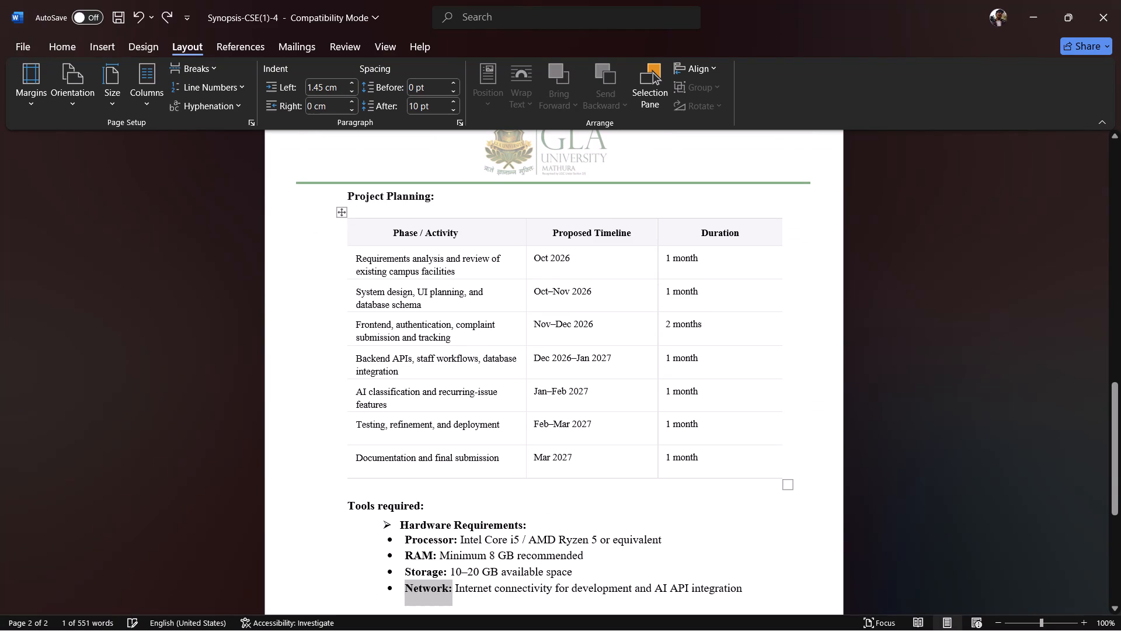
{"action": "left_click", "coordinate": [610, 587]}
Replace the Software Requirements bullet items with the five Software and Development Tools bullets copied from the FixIt_Project_Synopsis document.
{"action": "scroll", "coordinate": [610, 587], "scroll_direction": "down", "scroll_amount": 2}
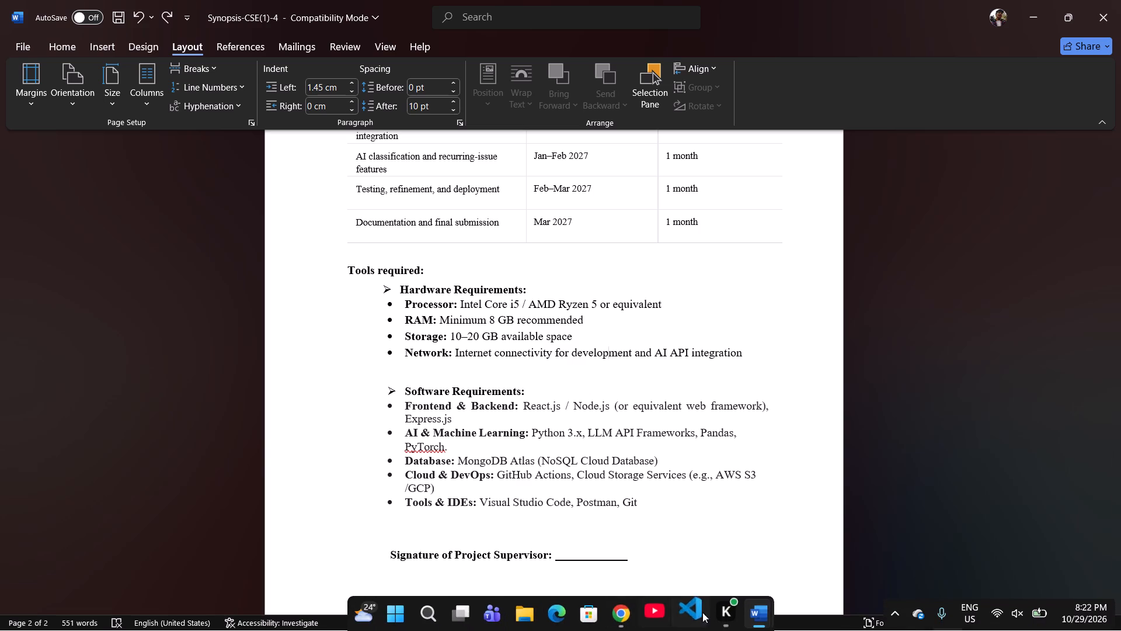
{"action": "left_click", "coordinate": [795, 550]}
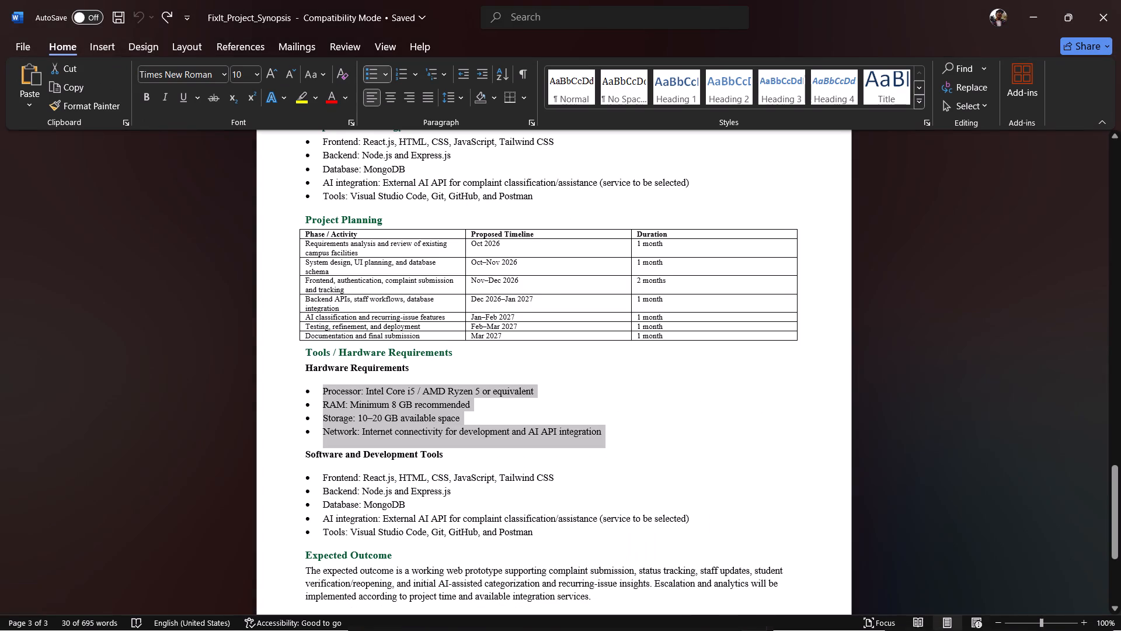
{"action": "left_click", "coordinate": [660, 494]}
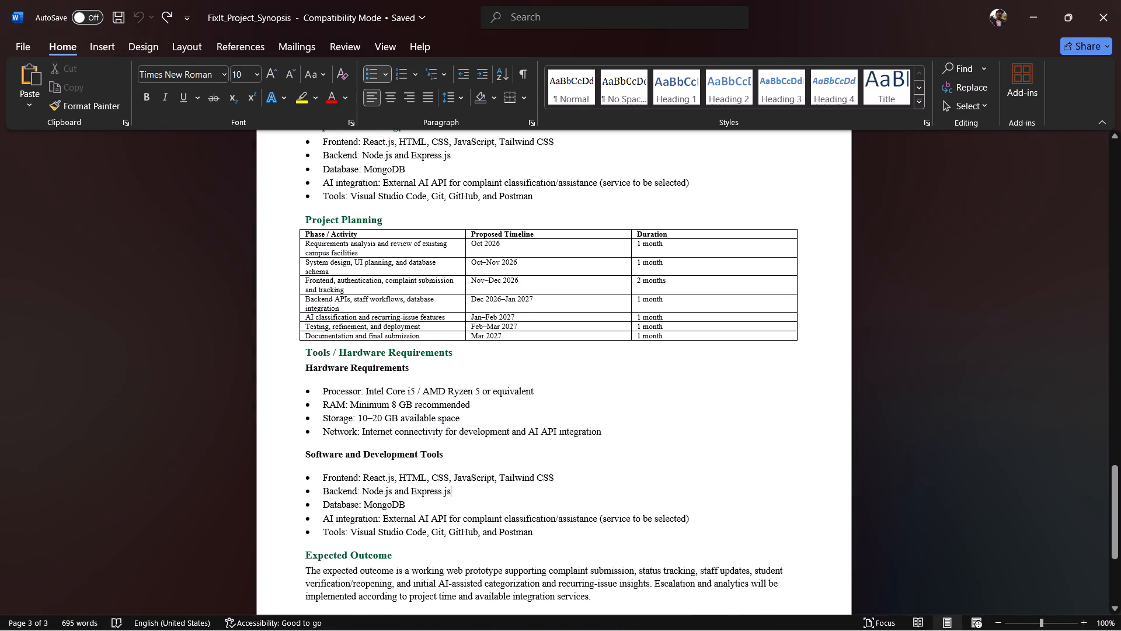
{"action": "left_click_drag", "start_coordinate": [321, 477], "coordinate": [552, 533]}
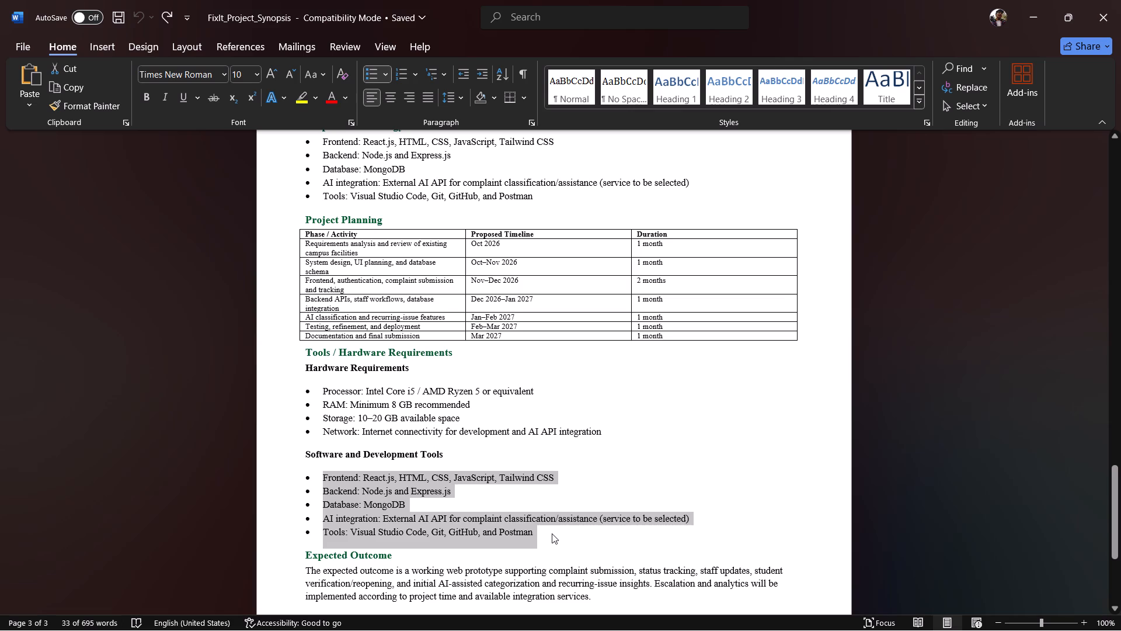
{"action": "left_click", "coordinate": [304, 475]}
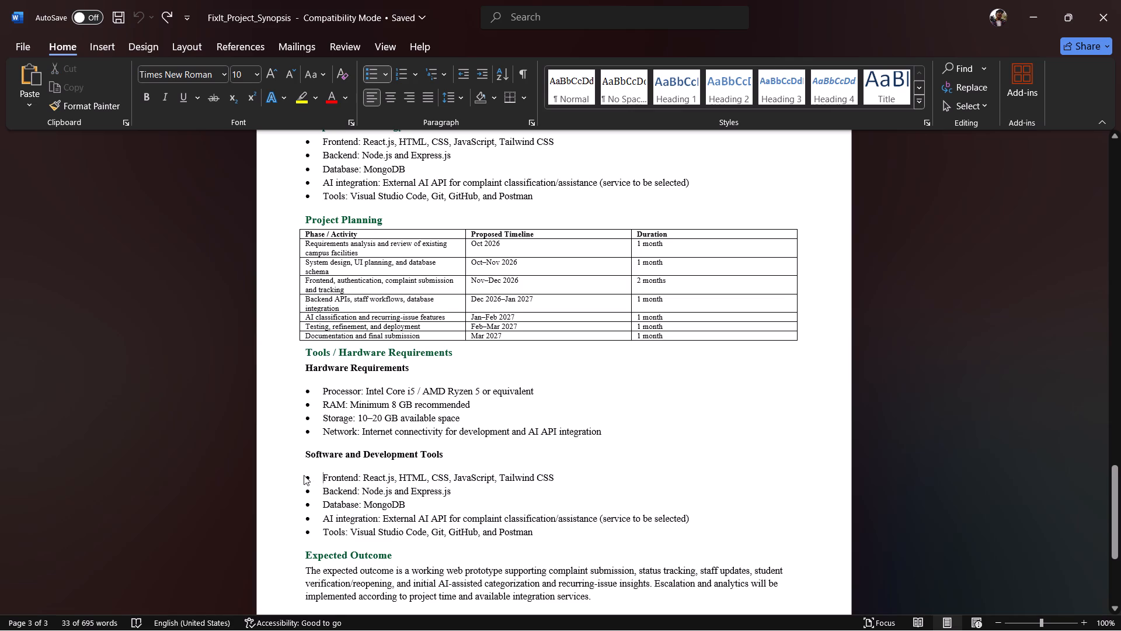
{"action": "left_click_drag", "start_coordinate": [304, 475], "coordinate": [541, 528]}
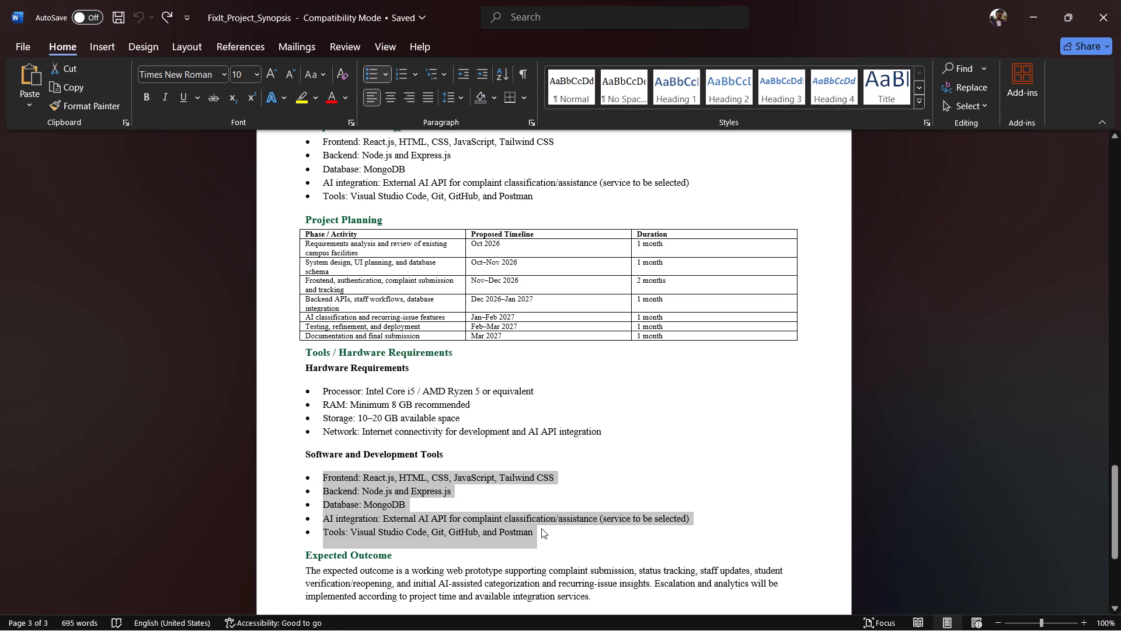
{"action": "key", "text": "ctrl+c"}
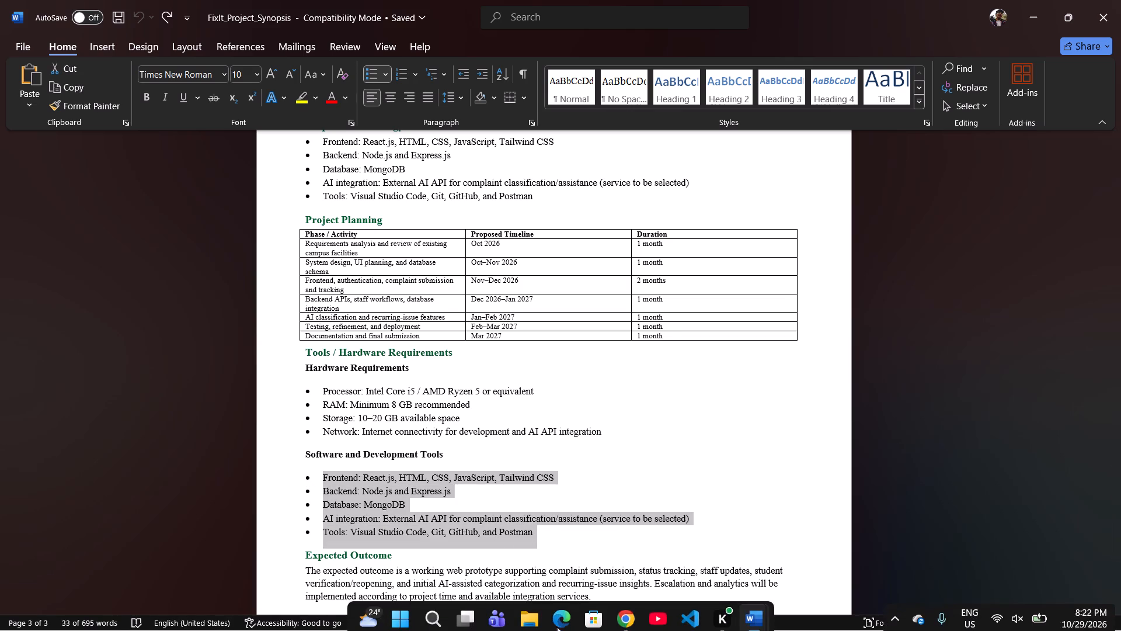
{"action": "left_click", "coordinate": [677, 531]}
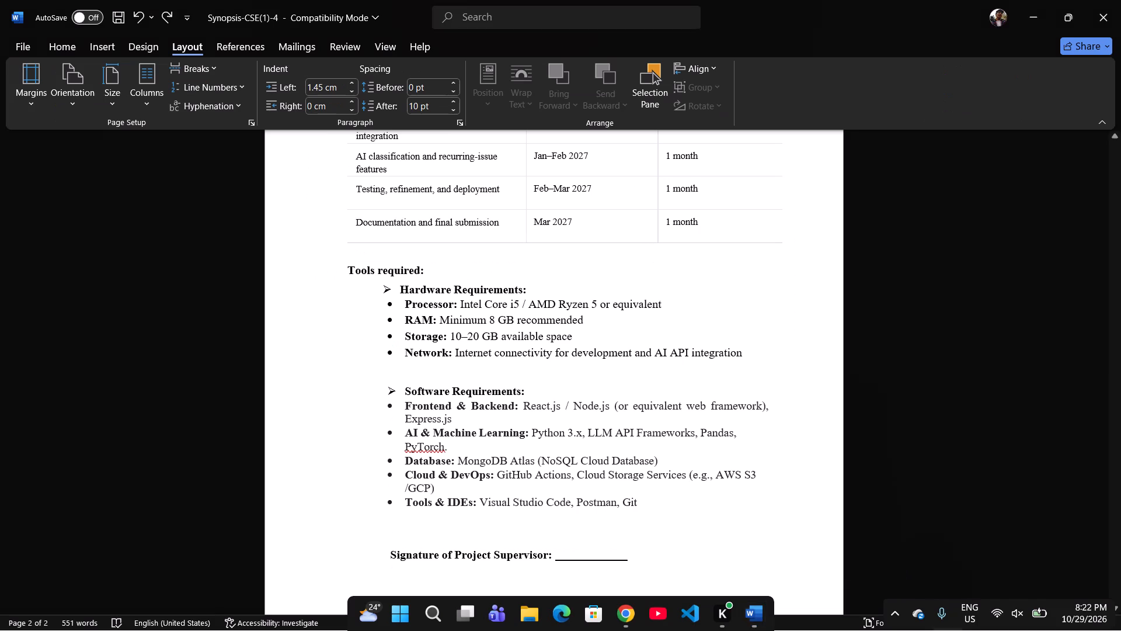
{"action": "left_click_drag", "start_coordinate": [401, 407], "coordinate": [441, 415]}
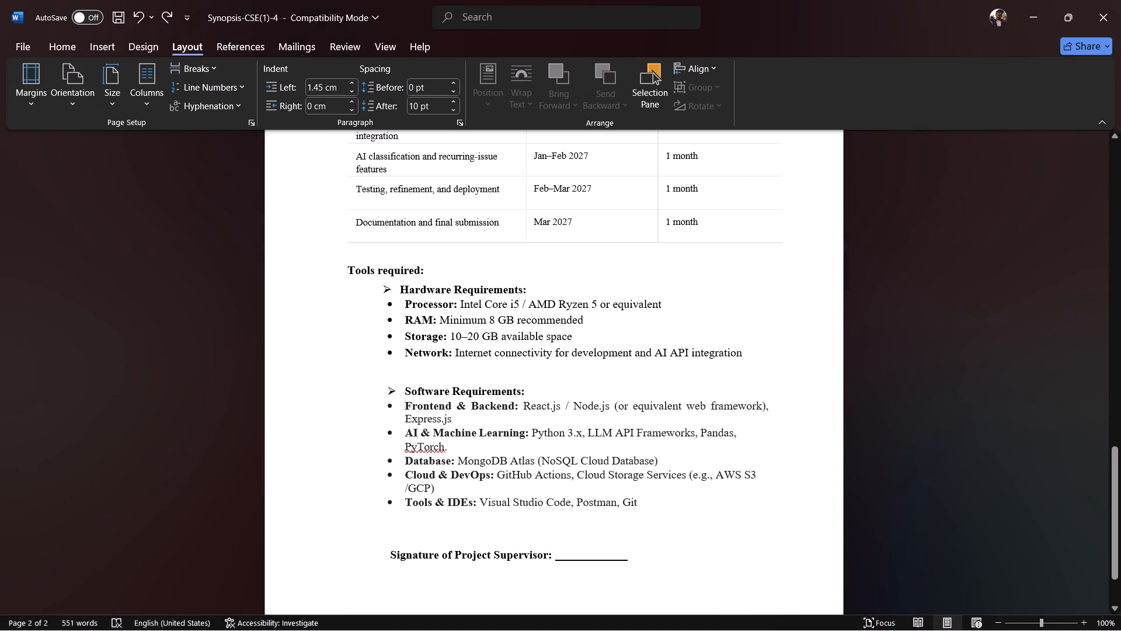
{"action": "left_click_drag", "start_coordinate": [441, 415], "coordinate": [652, 495]}
{"action": "key", "text": "ctrl+v"}
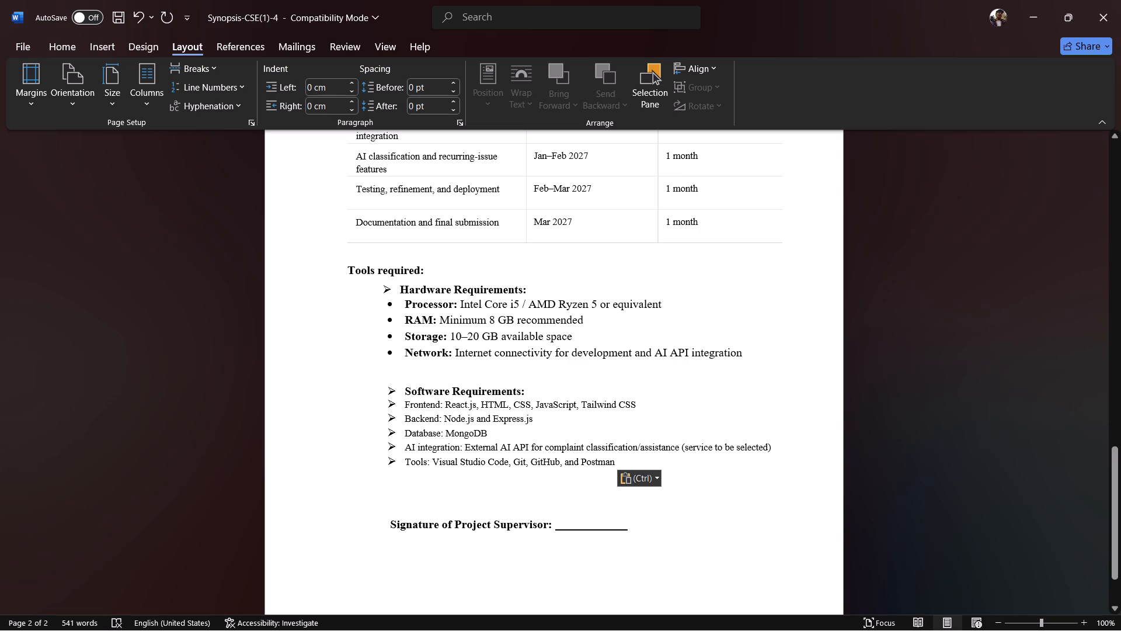
Set the font size of the five pasted Software Requirements items to 12.
{"action": "left_click_drag", "start_coordinate": [403, 406], "coordinate": [546, 439]}
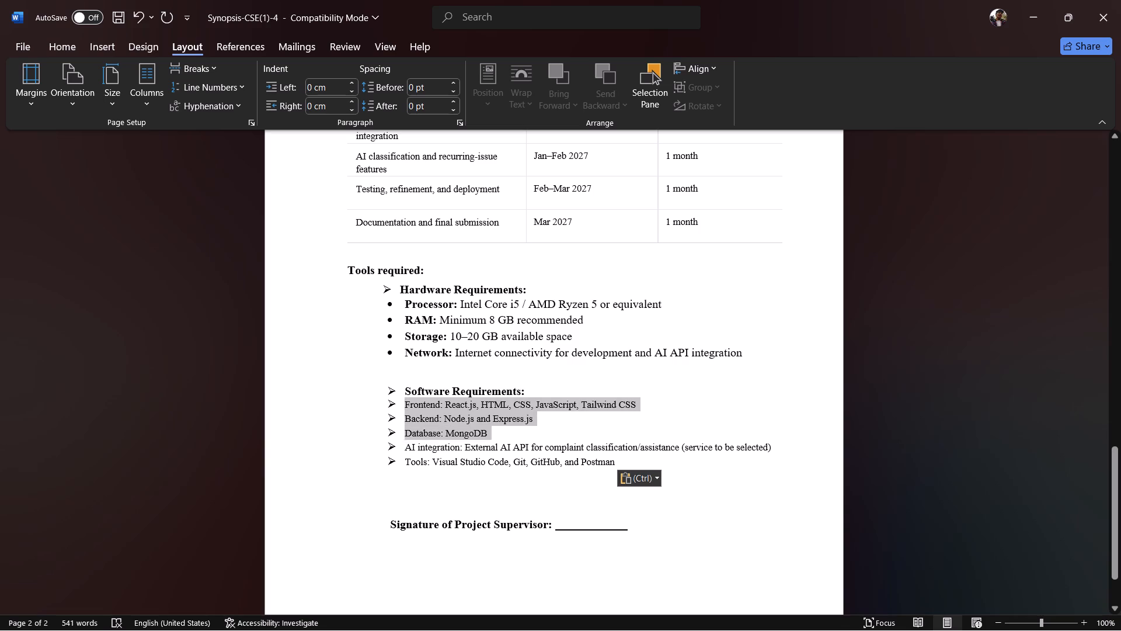
{"action": "left_click_drag", "start_coordinate": [546, 439], "coordinate": [620, 459]}
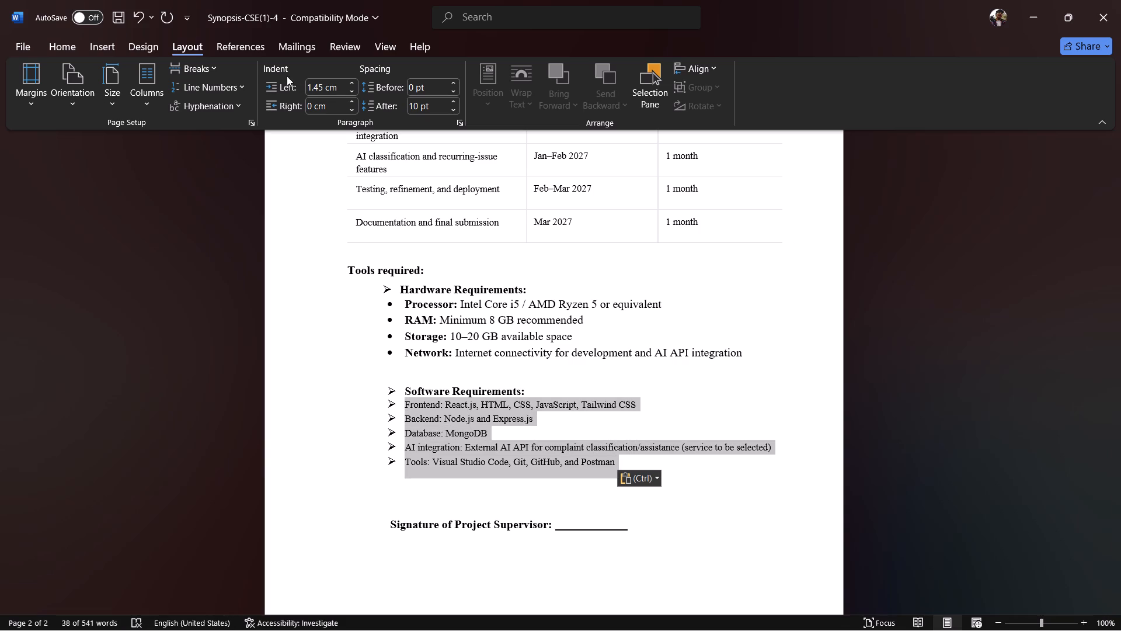
{"action": "left_click", "coordinate": [72, 50]}
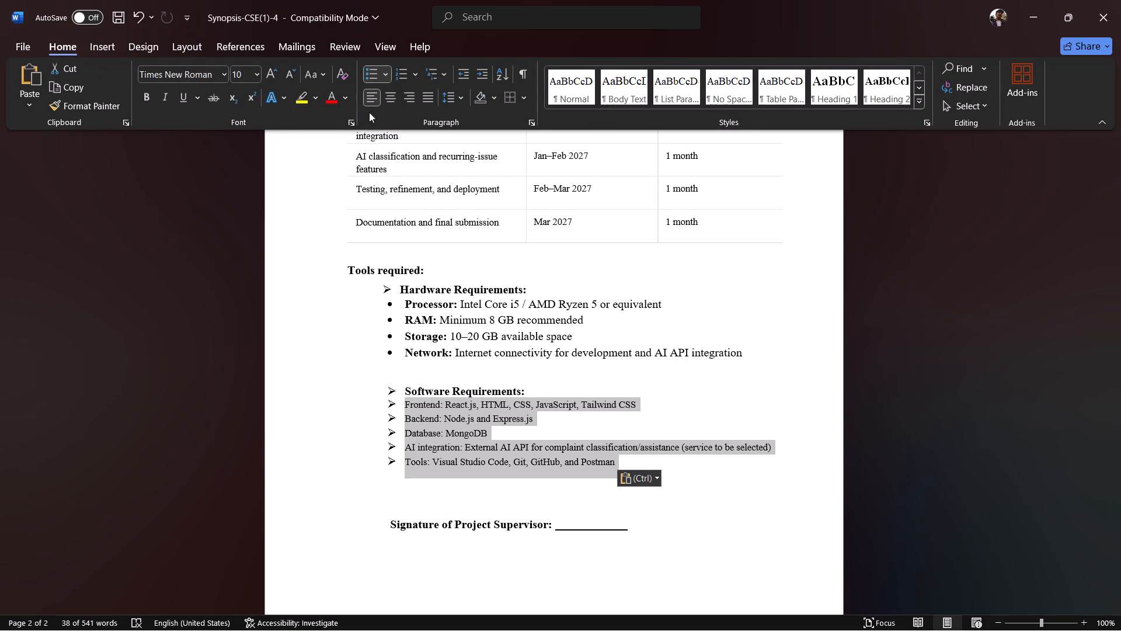
{"action": "left_click", "coordinate": [243, 76]}
{"action": "type", "text": "12"}
{"action": "key", "text": "Return"}
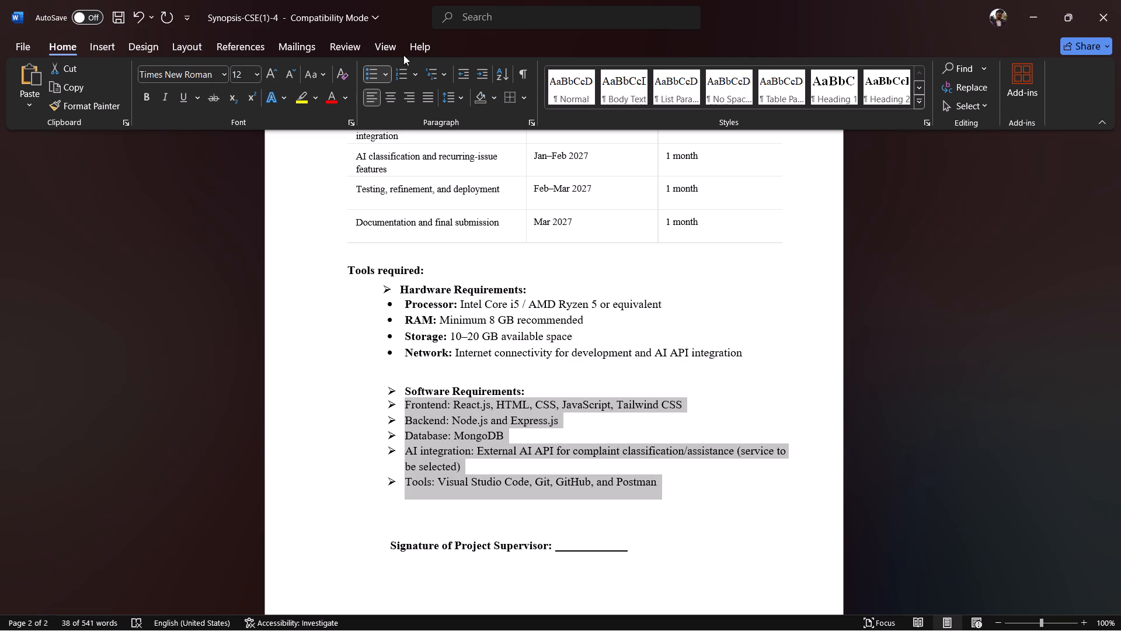
Change the arrow bullets of the five pasted Software Requirements items to solid round bullets.
{"action": "left_click", "coordinate": [387, 71]}
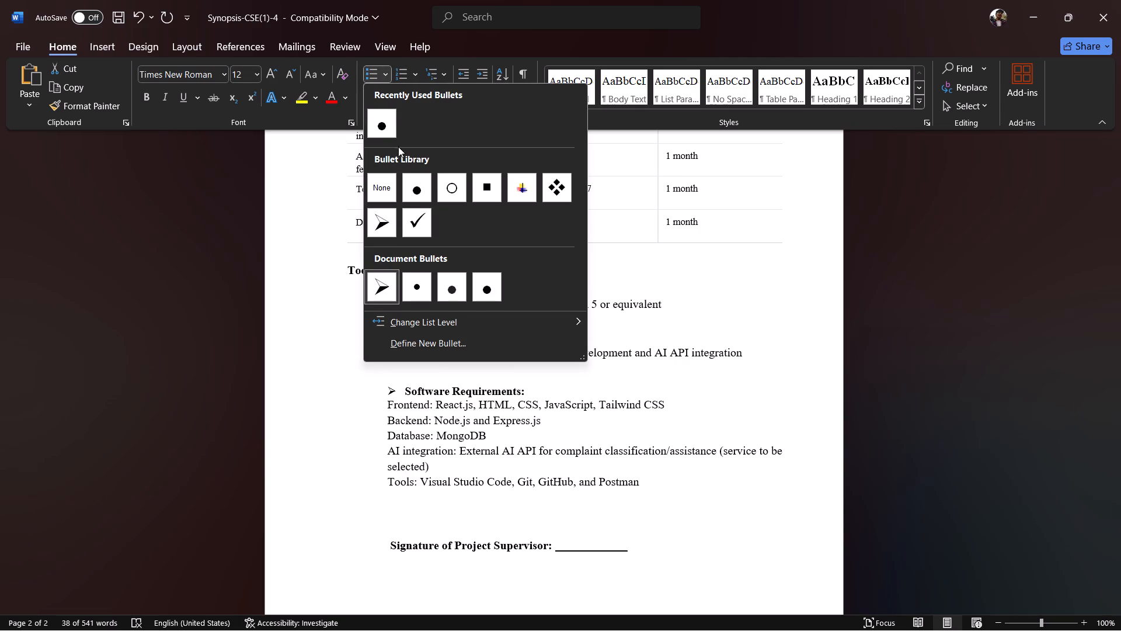
{"action": "left_click", "coordinate": [389, 129]}
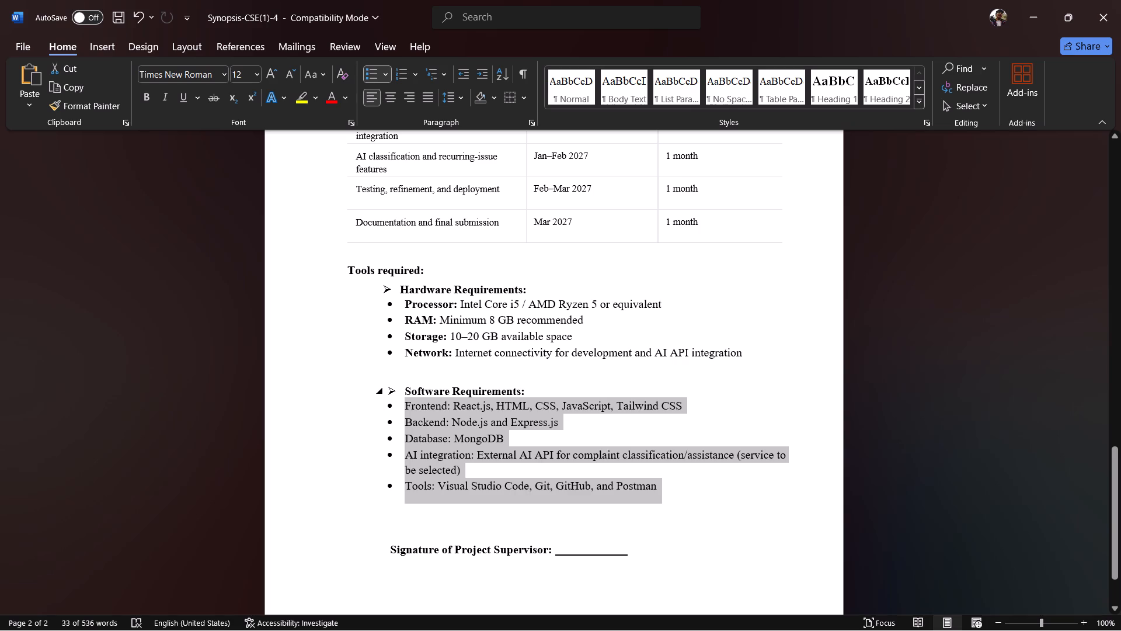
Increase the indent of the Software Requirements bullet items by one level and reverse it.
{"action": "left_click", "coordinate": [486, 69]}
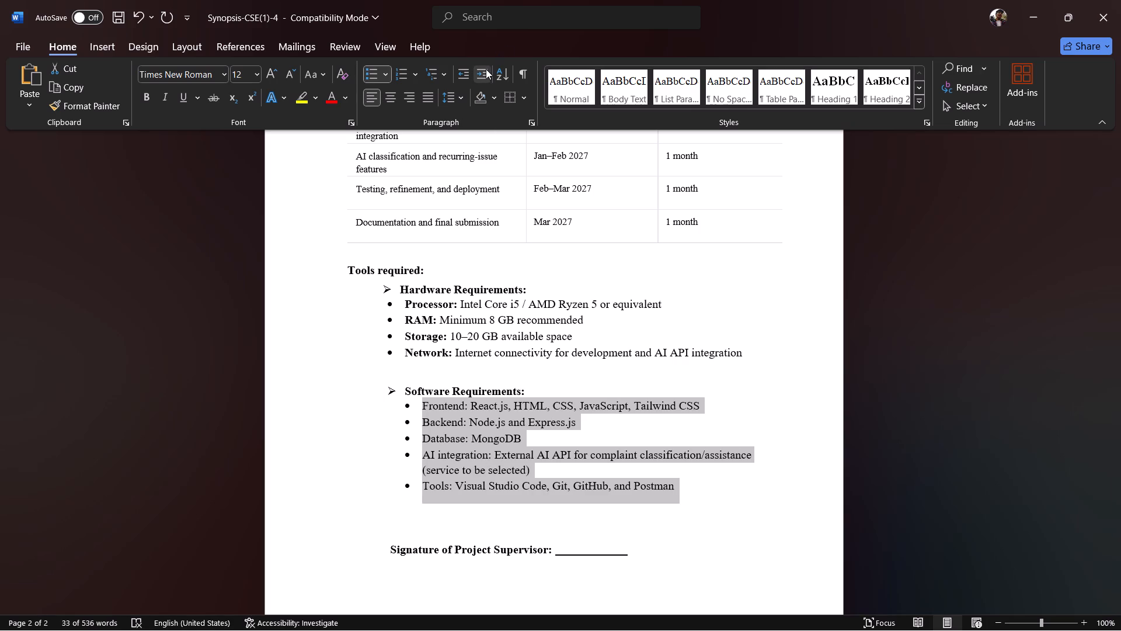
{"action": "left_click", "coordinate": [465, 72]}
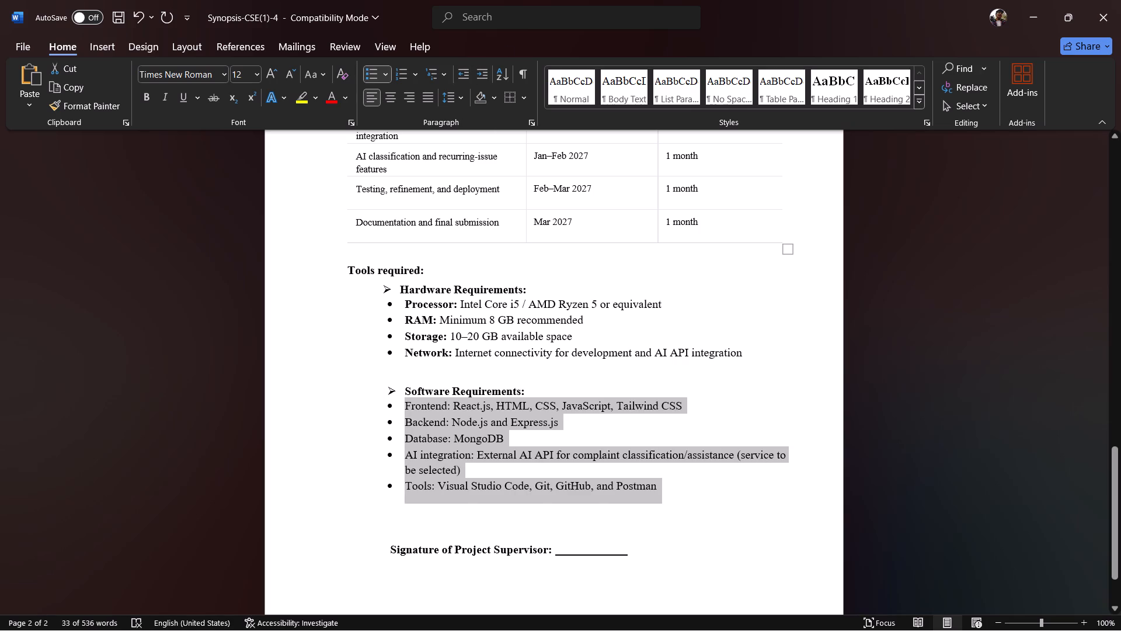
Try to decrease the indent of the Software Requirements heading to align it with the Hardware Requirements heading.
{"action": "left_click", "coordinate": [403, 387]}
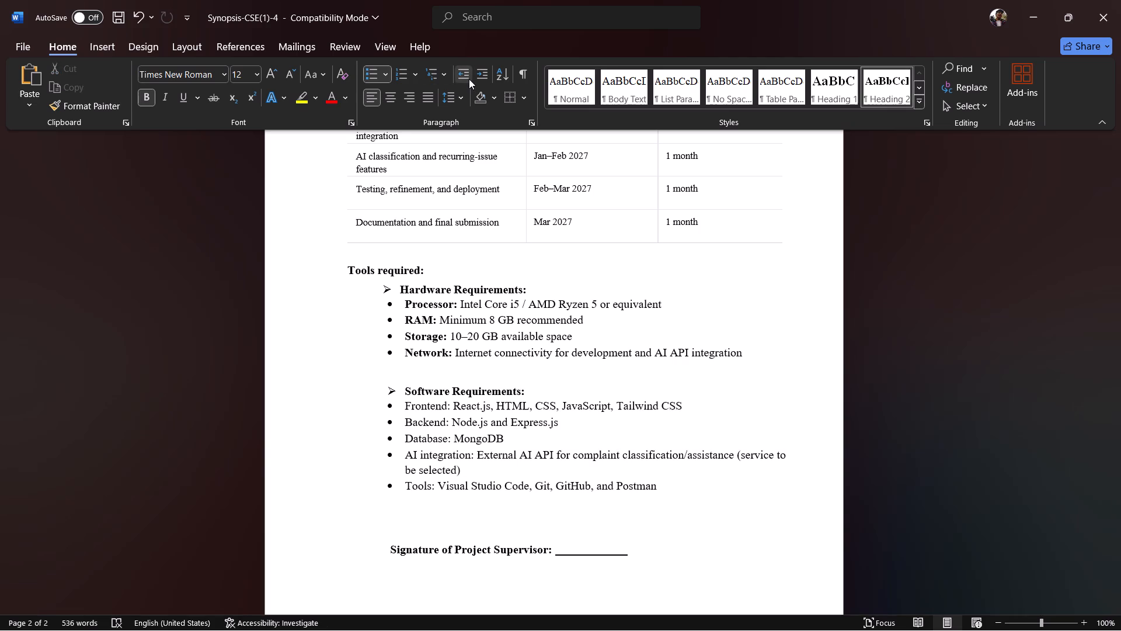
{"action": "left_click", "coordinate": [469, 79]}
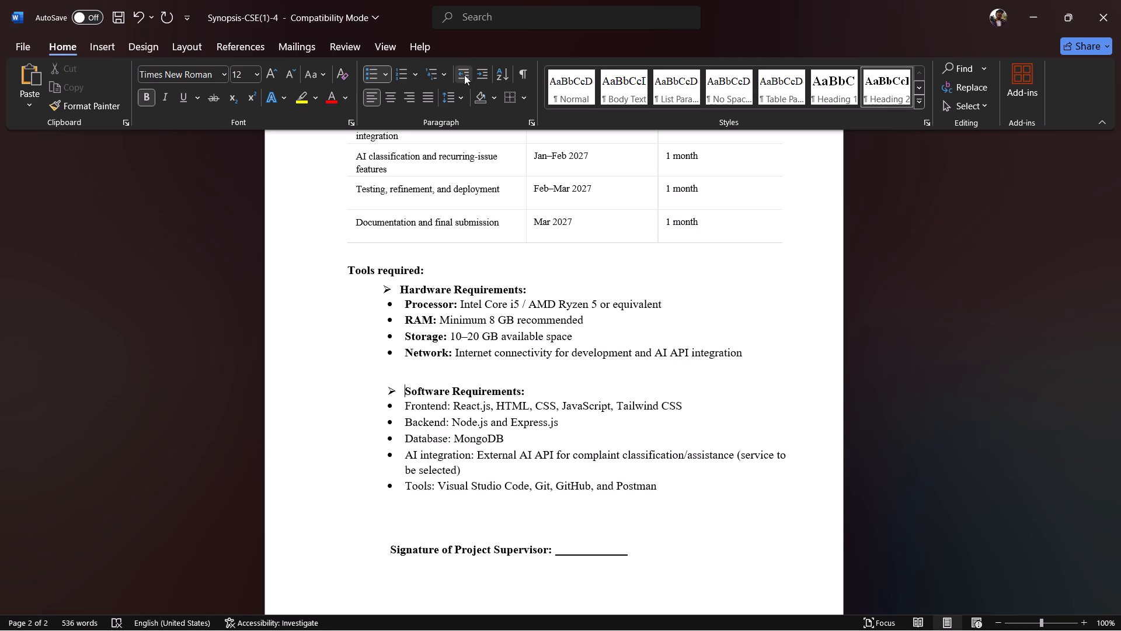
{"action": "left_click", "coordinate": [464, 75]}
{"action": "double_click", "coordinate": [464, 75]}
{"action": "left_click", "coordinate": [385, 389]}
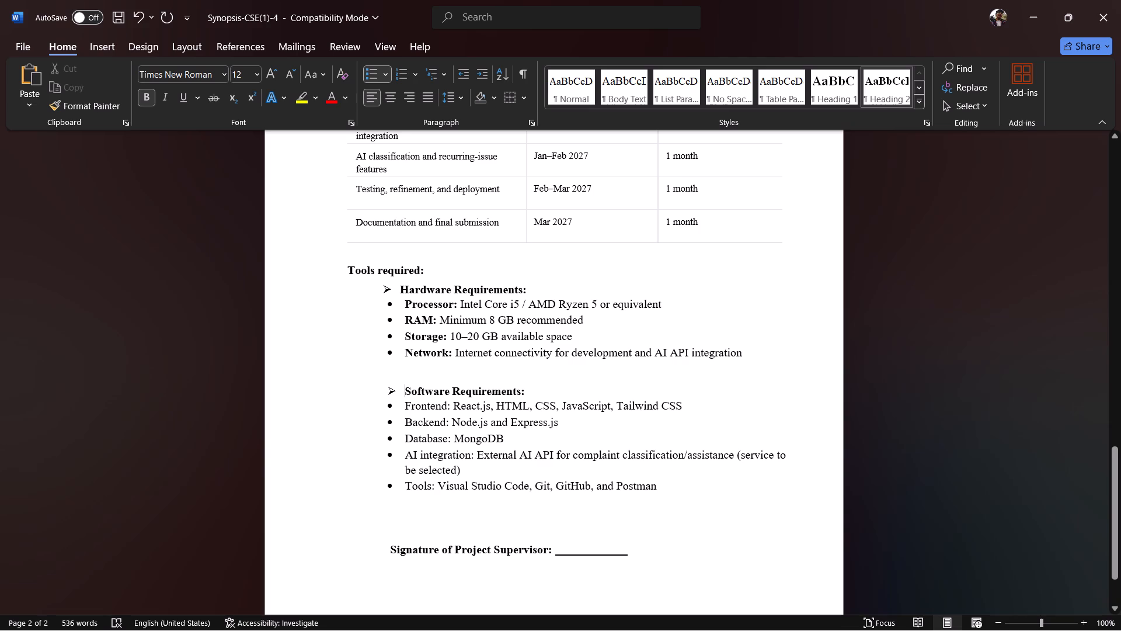
Delete the blank line between the Network bullet and the Software Requirements heading.
{"action": "left_click", "coordinate": [397, 372]}
{"action": "key", "text": "BackSpace"}
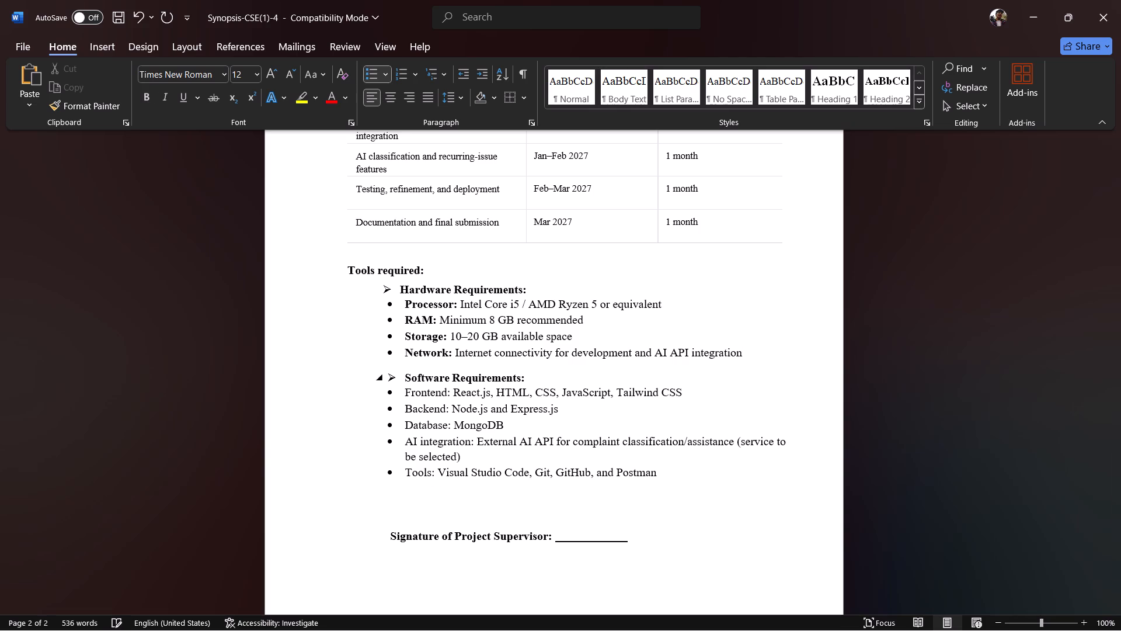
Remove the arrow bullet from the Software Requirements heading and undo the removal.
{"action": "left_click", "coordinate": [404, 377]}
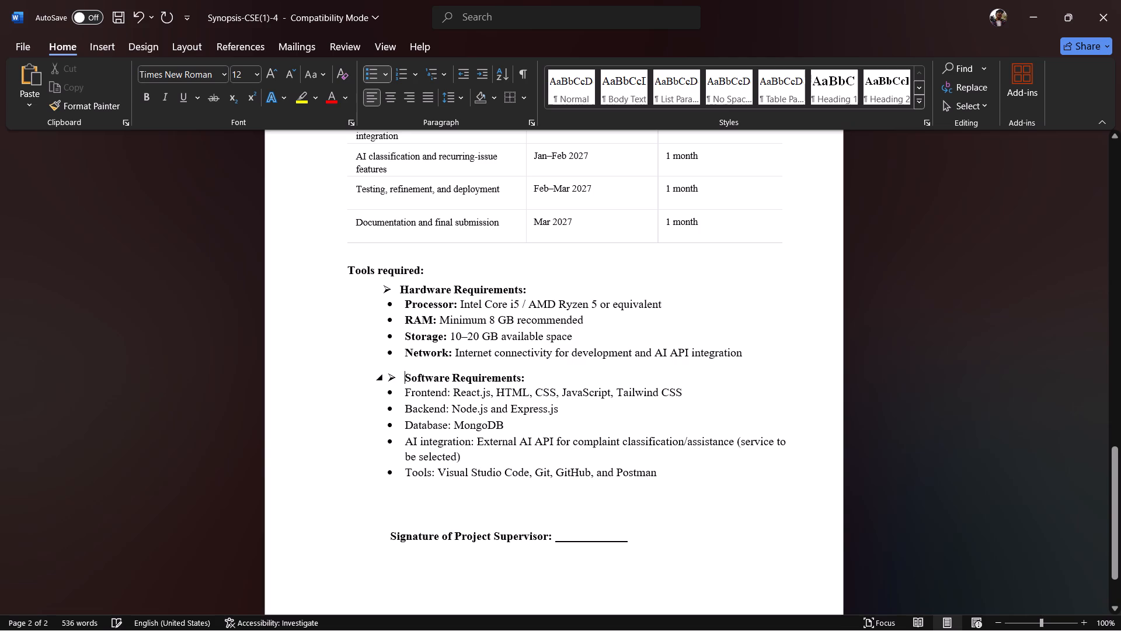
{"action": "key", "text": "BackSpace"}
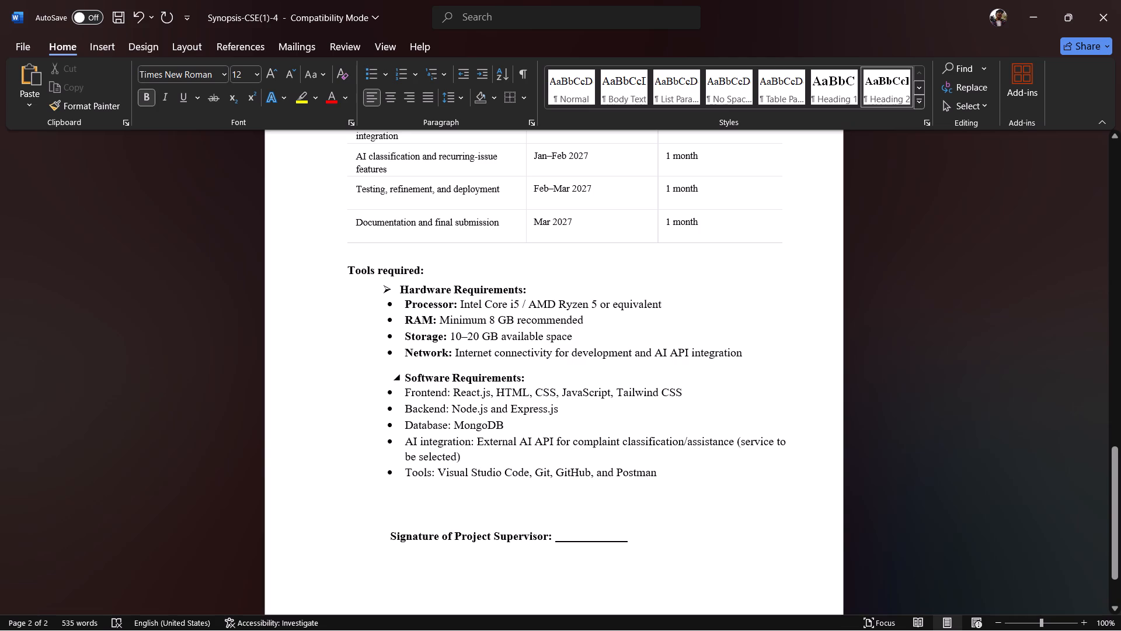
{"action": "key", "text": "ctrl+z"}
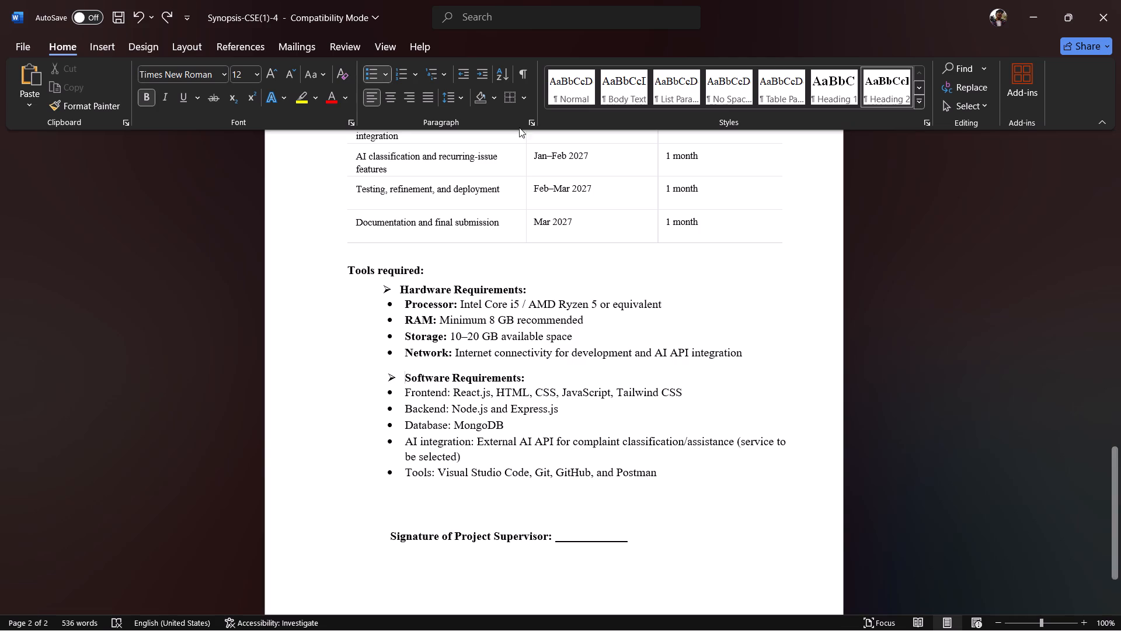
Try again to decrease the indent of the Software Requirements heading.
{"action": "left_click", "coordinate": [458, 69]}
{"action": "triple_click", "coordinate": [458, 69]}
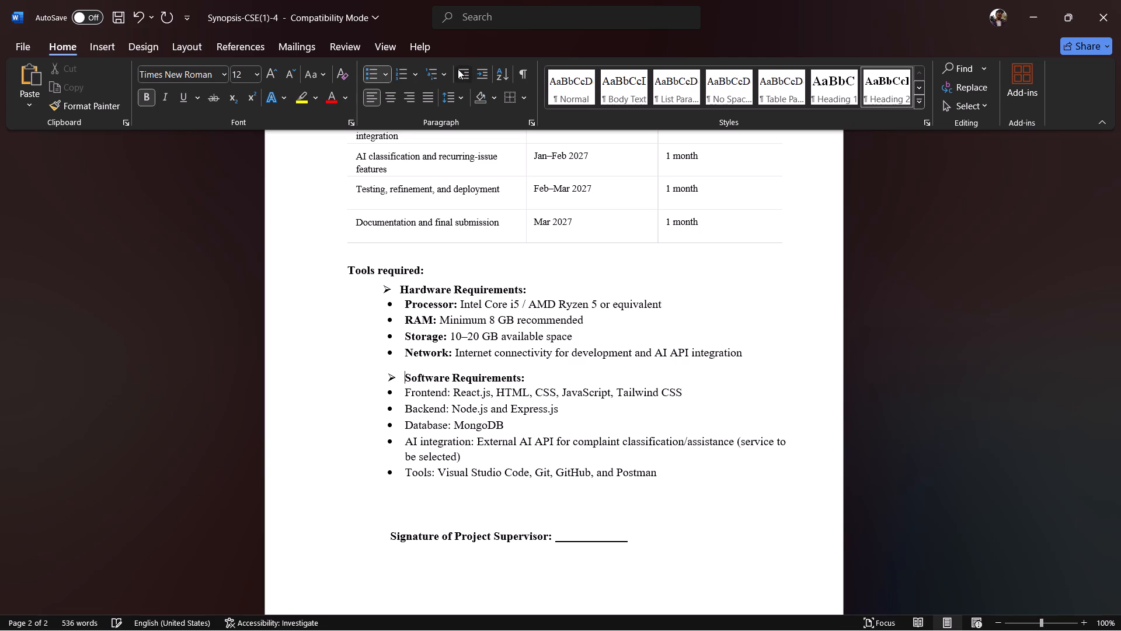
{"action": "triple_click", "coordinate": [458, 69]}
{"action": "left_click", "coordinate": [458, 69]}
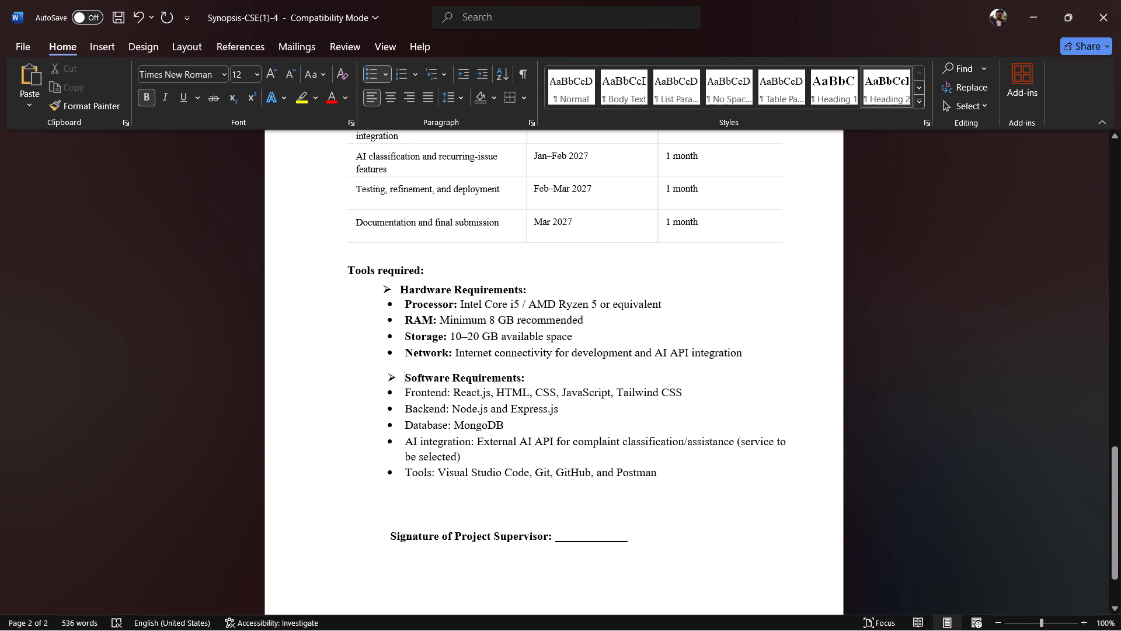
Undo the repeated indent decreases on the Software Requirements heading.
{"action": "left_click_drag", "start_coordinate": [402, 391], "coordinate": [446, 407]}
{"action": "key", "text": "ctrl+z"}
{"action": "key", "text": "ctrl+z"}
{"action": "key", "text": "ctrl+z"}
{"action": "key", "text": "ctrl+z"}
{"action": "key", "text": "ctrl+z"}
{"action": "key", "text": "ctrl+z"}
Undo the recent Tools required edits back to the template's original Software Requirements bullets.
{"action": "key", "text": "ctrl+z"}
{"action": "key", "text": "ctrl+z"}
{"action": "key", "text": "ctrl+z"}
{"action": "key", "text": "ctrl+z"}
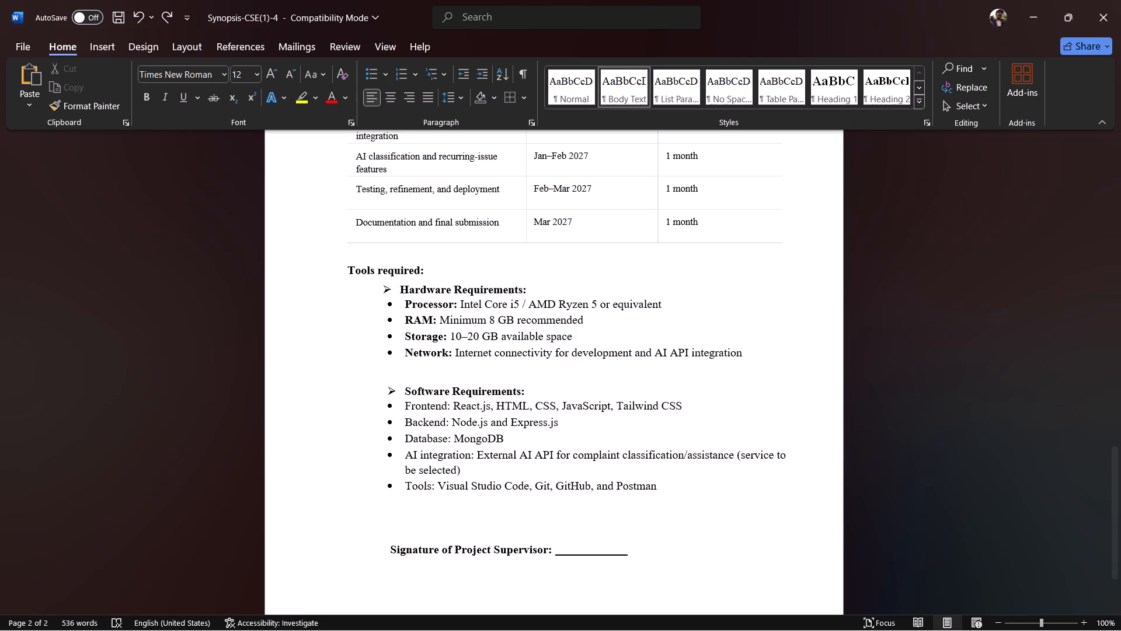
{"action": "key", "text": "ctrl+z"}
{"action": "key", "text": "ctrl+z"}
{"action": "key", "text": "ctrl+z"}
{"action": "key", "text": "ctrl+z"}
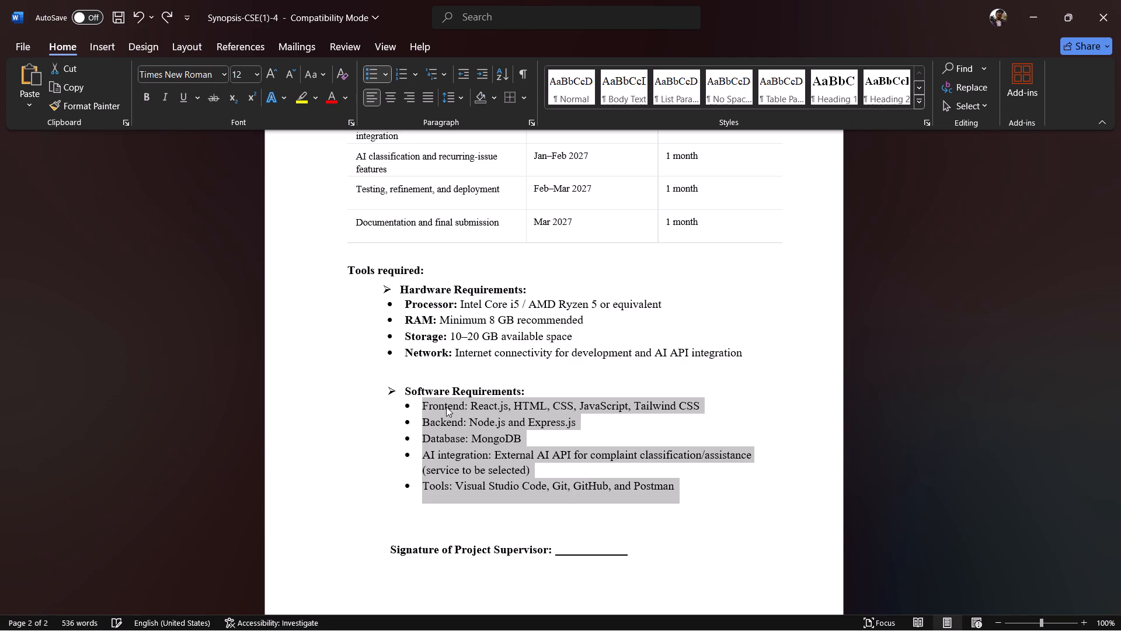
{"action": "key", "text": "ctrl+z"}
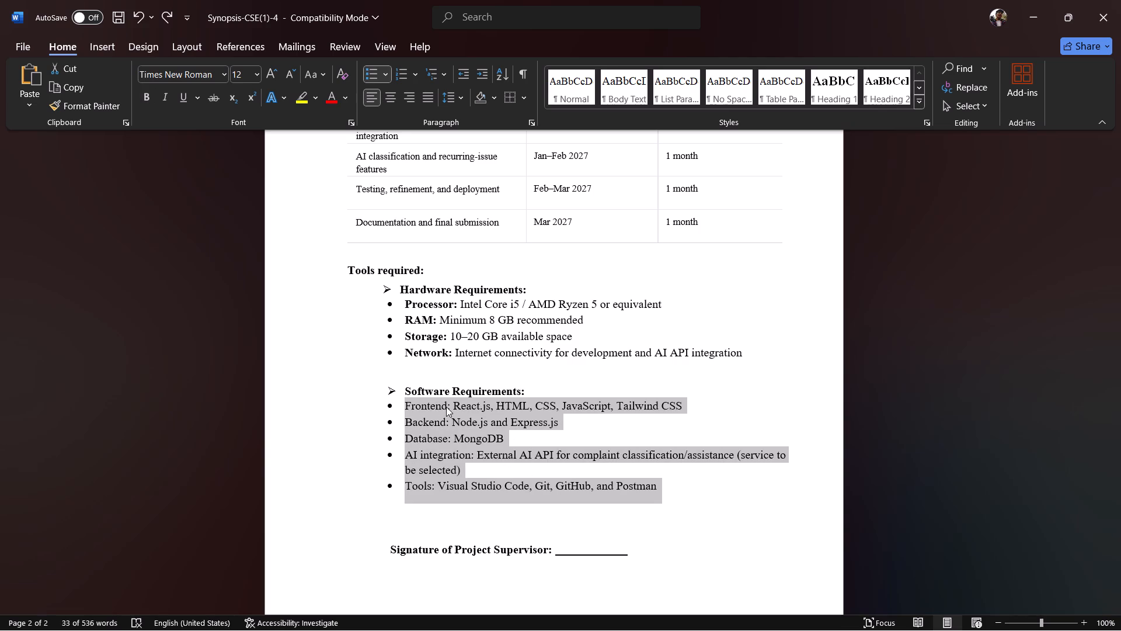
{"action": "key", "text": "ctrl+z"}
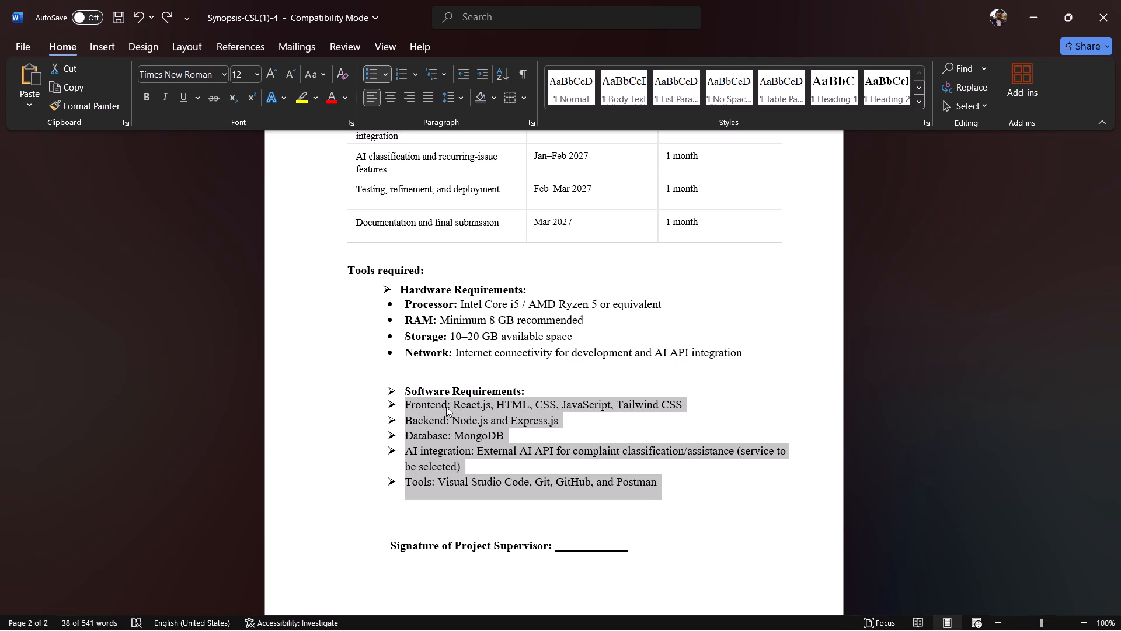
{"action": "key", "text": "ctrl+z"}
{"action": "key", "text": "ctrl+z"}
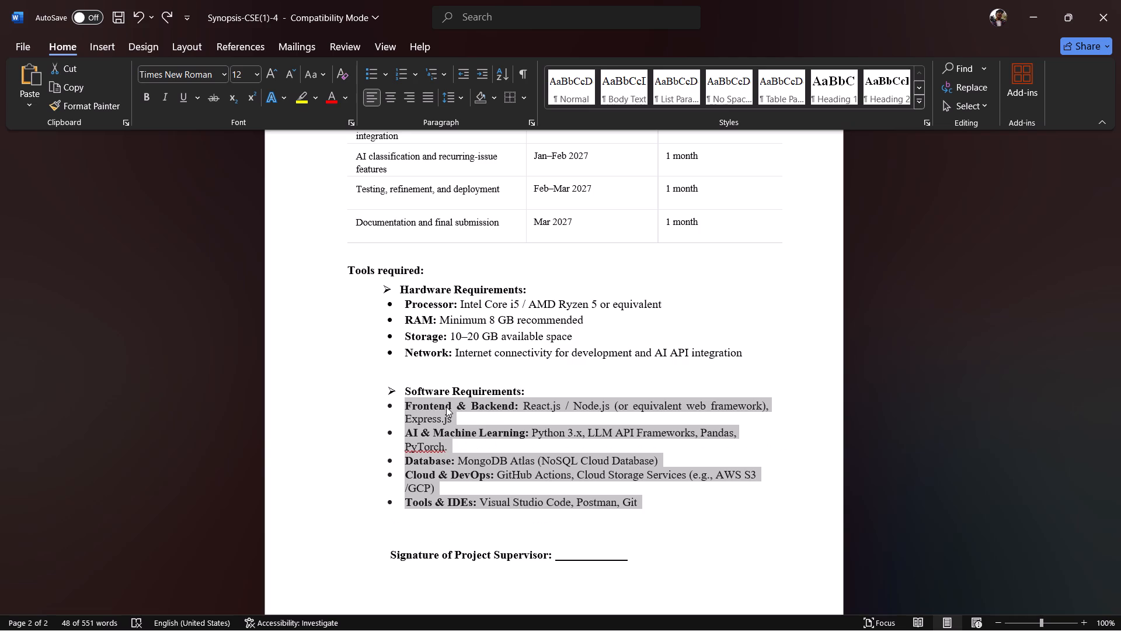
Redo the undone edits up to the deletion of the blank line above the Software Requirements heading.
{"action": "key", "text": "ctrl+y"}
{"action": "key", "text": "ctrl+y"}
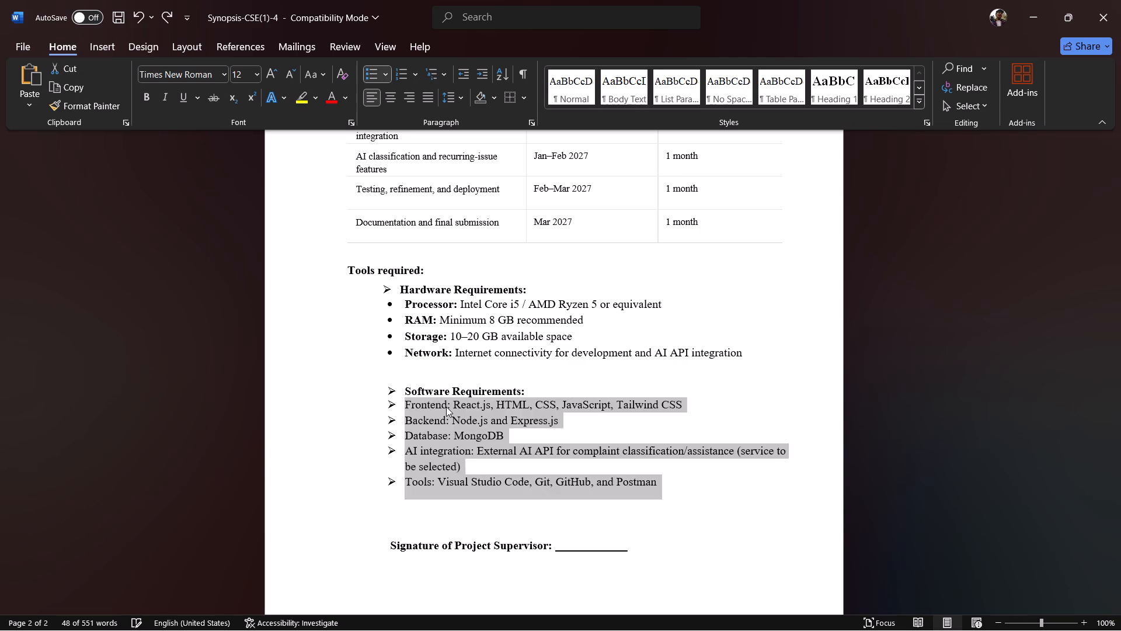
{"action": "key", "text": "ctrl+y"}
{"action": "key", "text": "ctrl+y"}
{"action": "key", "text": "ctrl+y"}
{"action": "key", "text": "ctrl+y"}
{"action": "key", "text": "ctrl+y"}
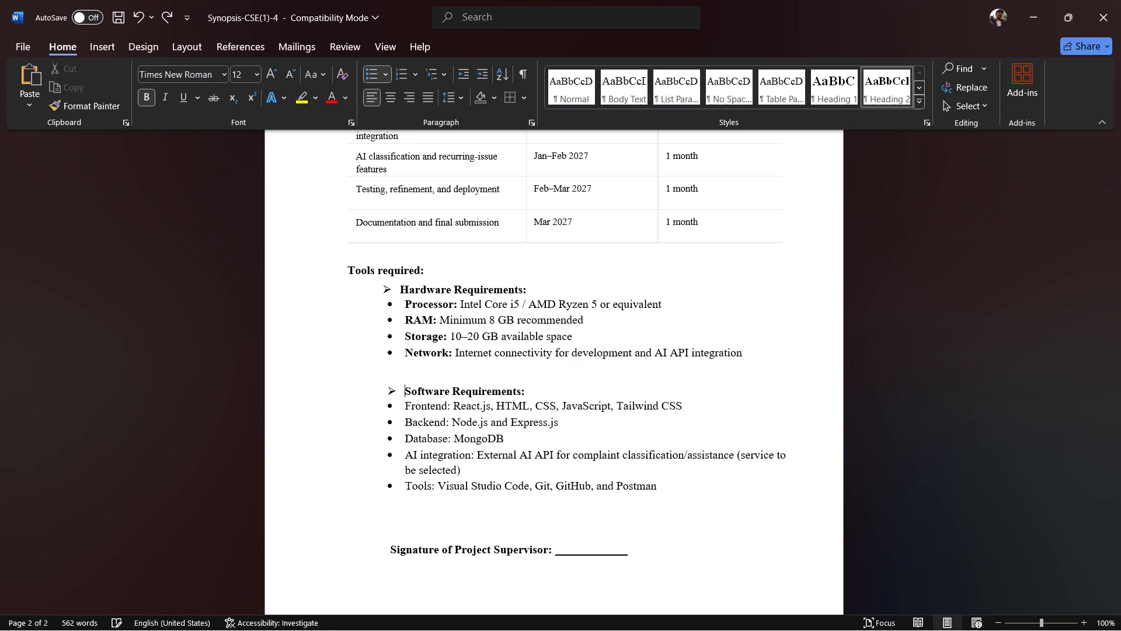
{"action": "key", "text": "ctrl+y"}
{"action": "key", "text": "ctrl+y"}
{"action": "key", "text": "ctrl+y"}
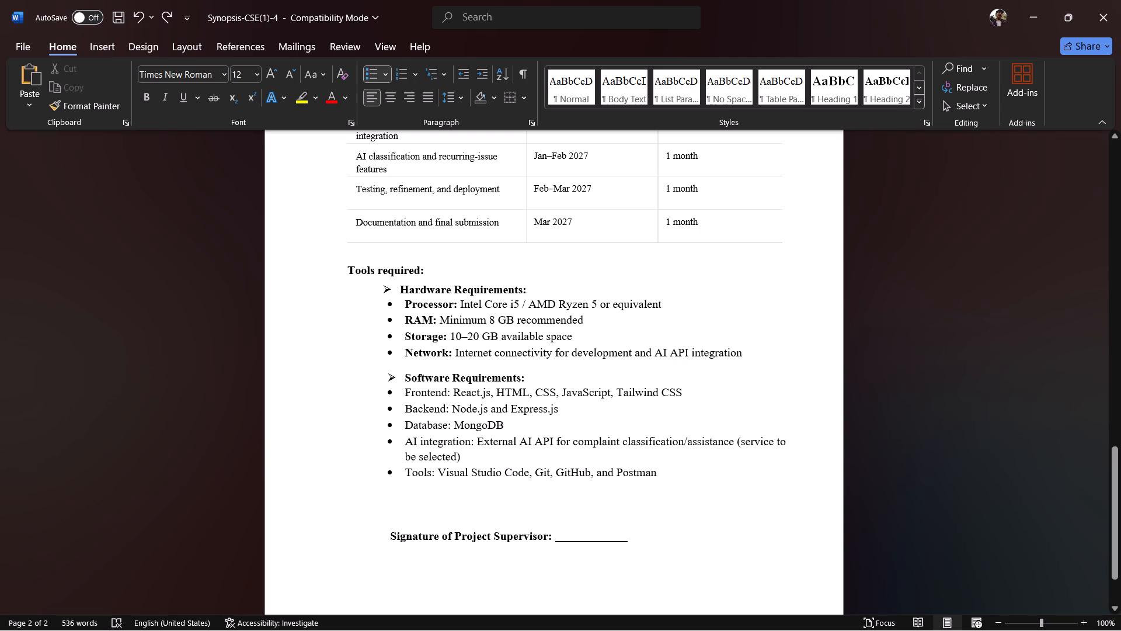
Bold the labels "Frontend:", "Backend:" and "Database:" in the Software Requirements bullets.
{"action": "left_click_drag", "start_coordinate": [405, 393], "coordinate": [448, 390]}
{"action": "left_click_drag", "start_coordinate": [448, 390], "coordinate": [450, 391]}
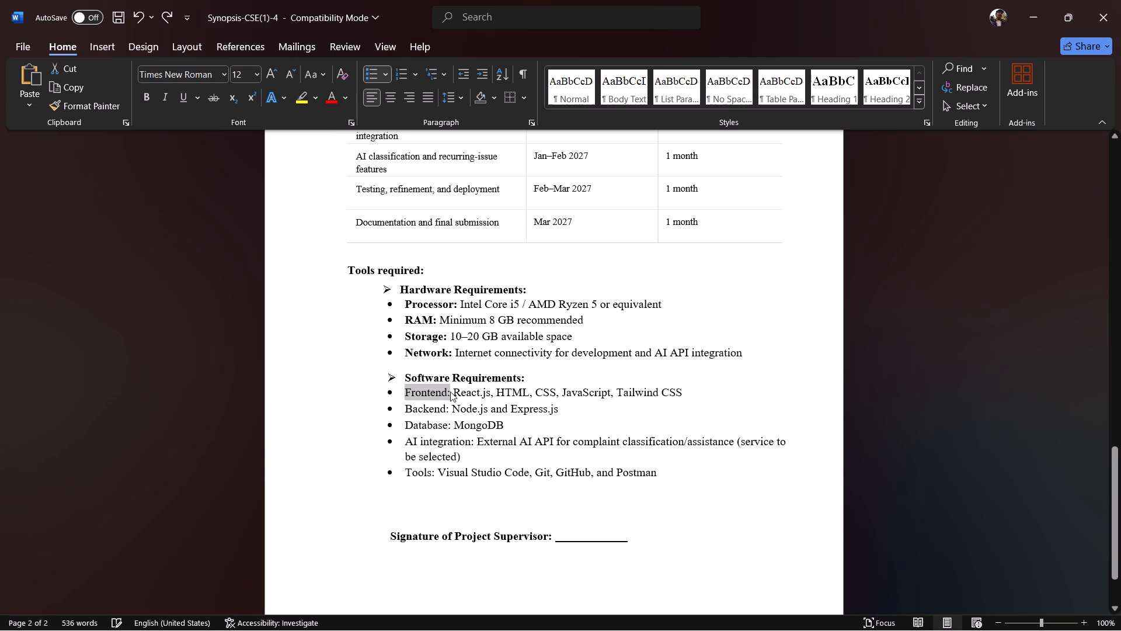
{"action": "left_click", "coordinate": [148, 98]}
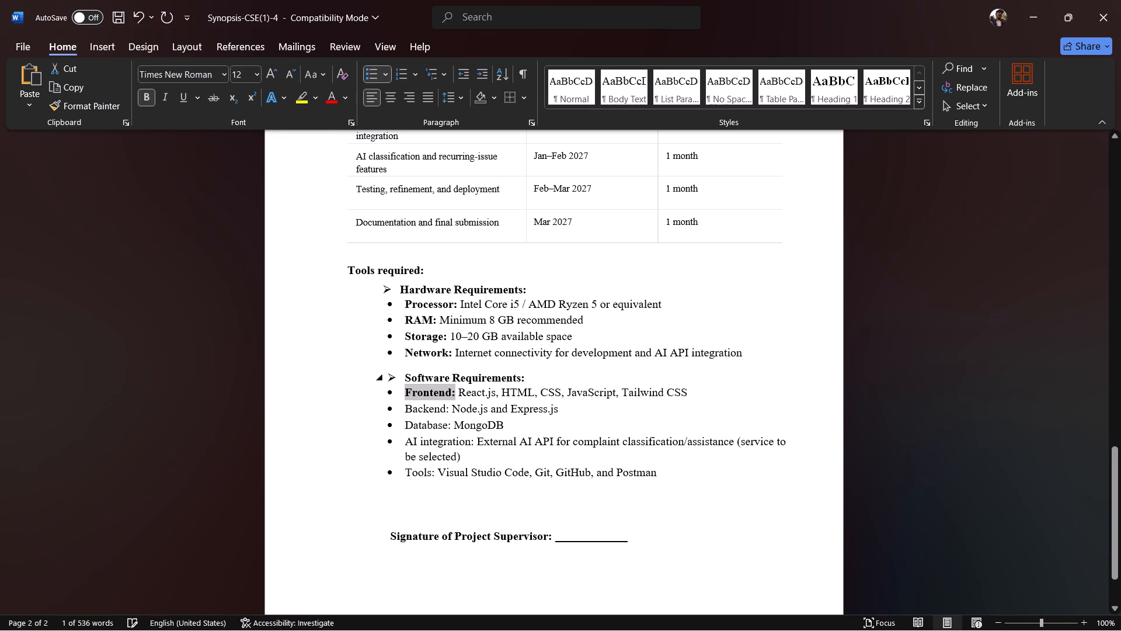
{"action": "left_click_drag", "start_coordinate": [405, 408], "coordinate": [450, 403]}
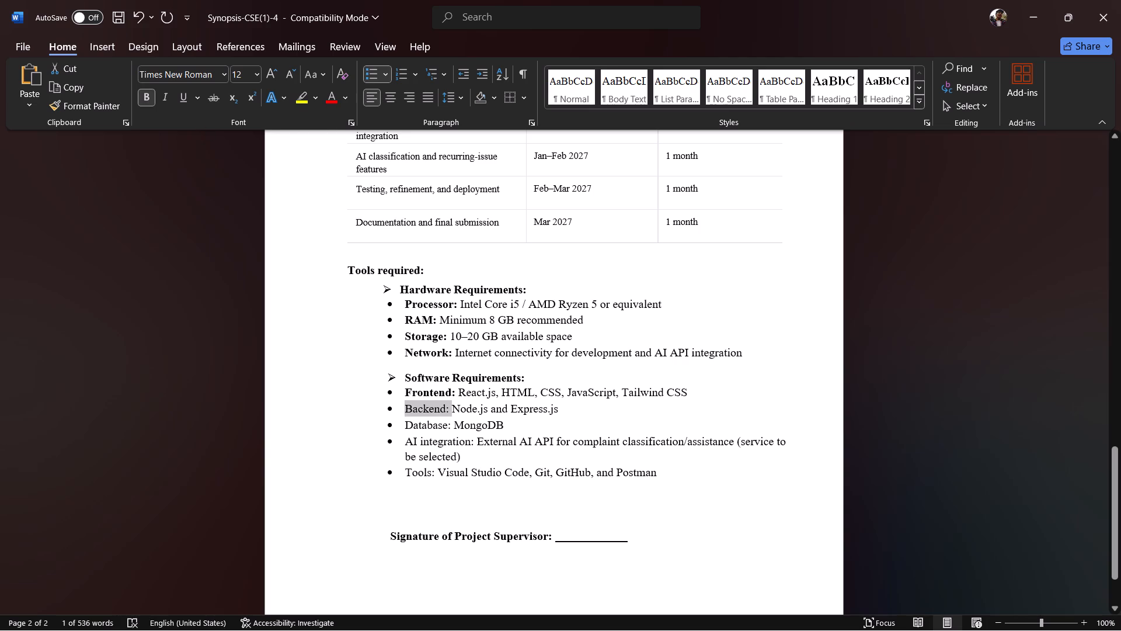
{"action": "left_click_drag", "start_coordinate": [450, 403], "coordinate": [449, 403]}
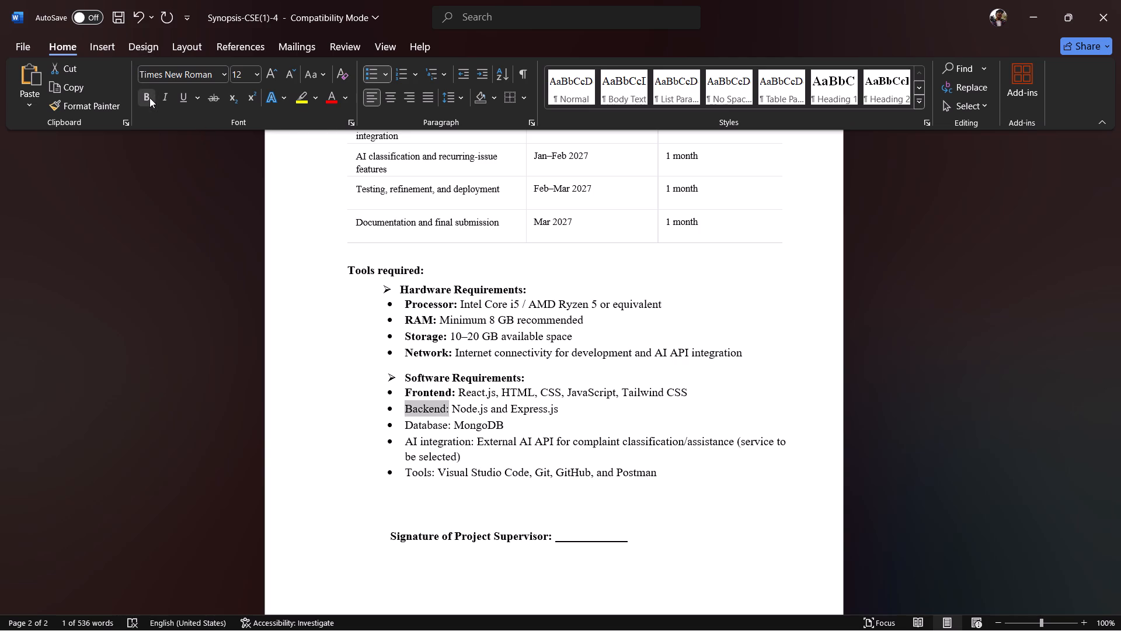
{"action": "left_click", "coordinate": [149, 98]}
{"action": "left_click", "coordinate": [404, 425]}
{"action": "left_click_drag", "start_coordinate": [404, 425], "coordinate": [450, 423]}
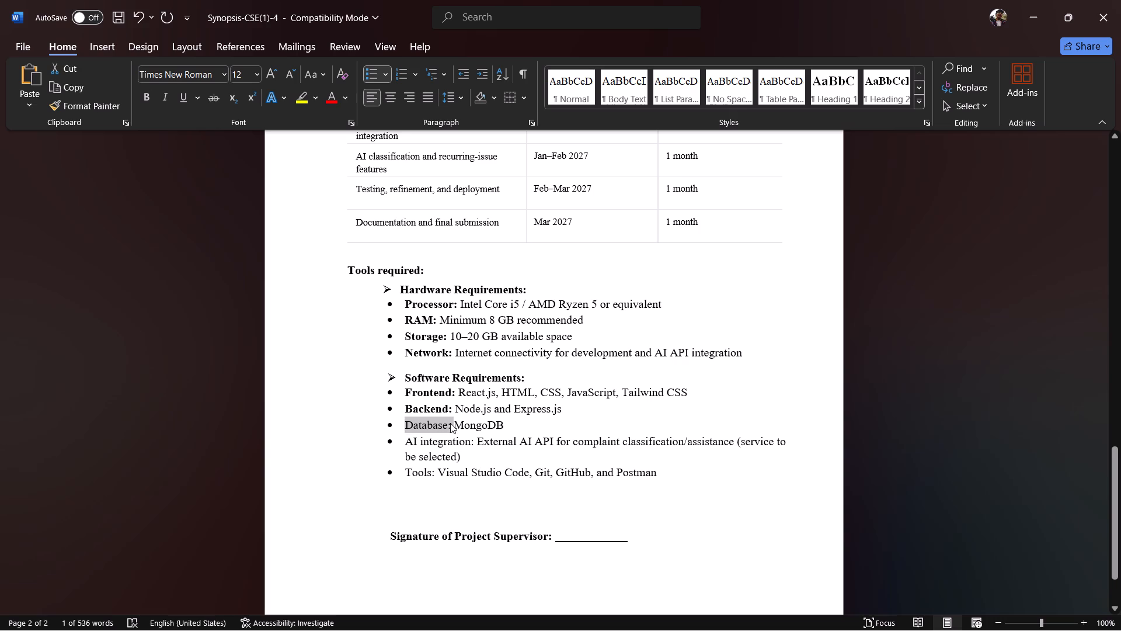
{"action": "left_click", "coordinate": [148, 95]}
Bold the labels "AI integration:" and "Tools:" in the Software Requirements bullets.
{"action": "left_click_drag", "start_coordinate": [406, 441], "coordinate": [473, 447]}
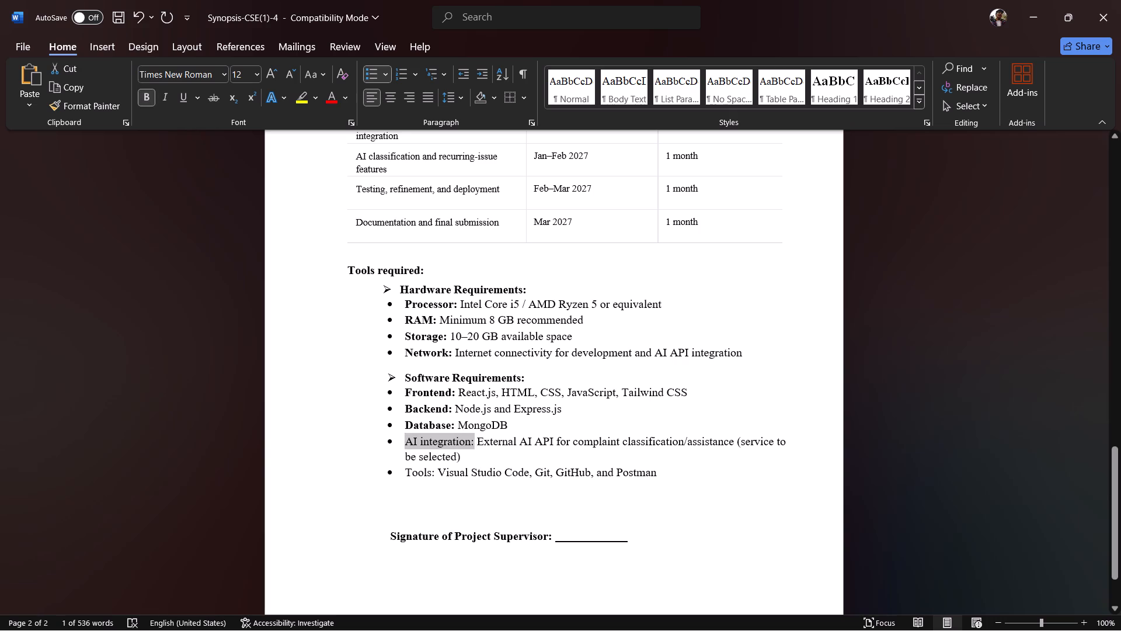
{"action": "left_click_drag", "start_coordinate": [473, 447], "coordinate": [474, 446]}
{"action": "left_click_drag", "start_coordinate": [474, 446], "coordinate": [473, 445]}
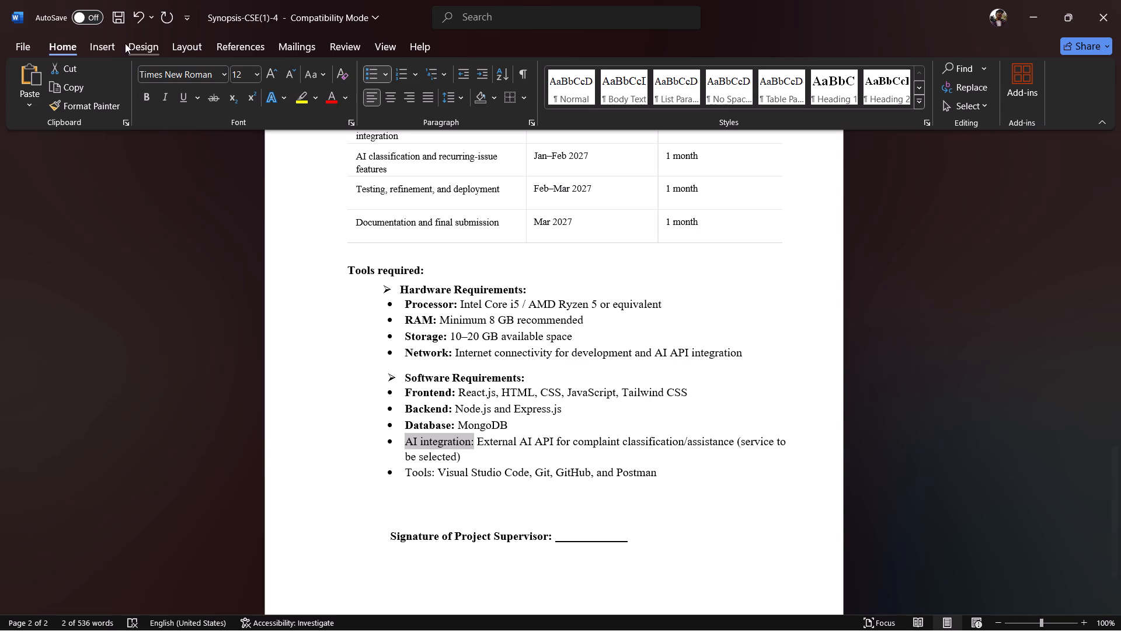
{"action": "left_click", "coordinate": [151, 91]}
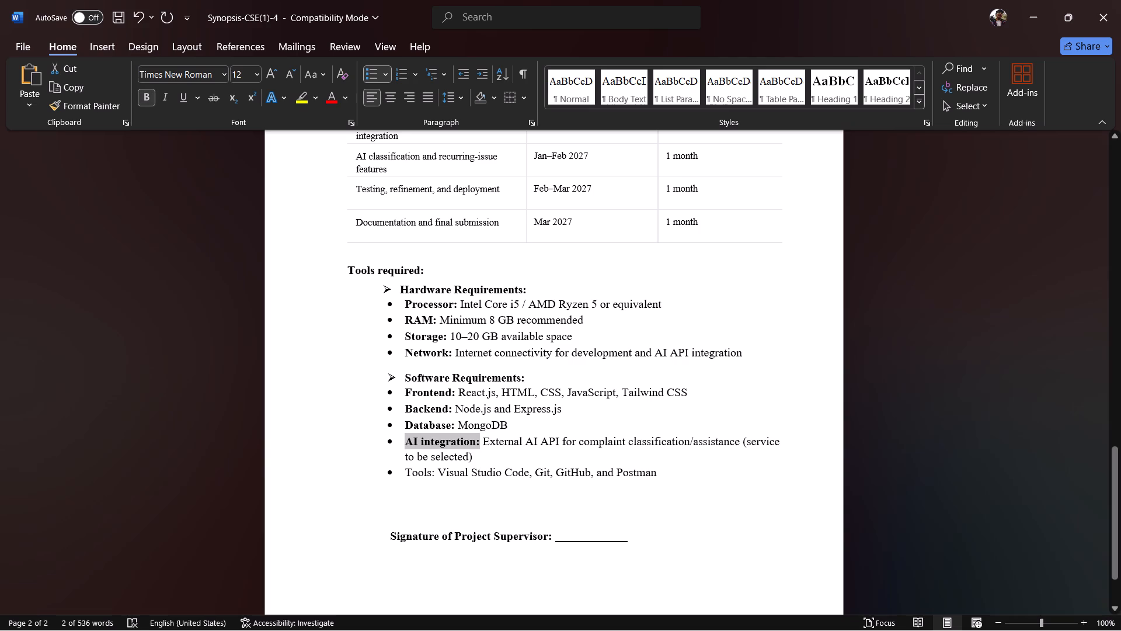
{"action": "left_click_drag", "start_coordinate": [405, 472], "coordinate": [434, 471]}
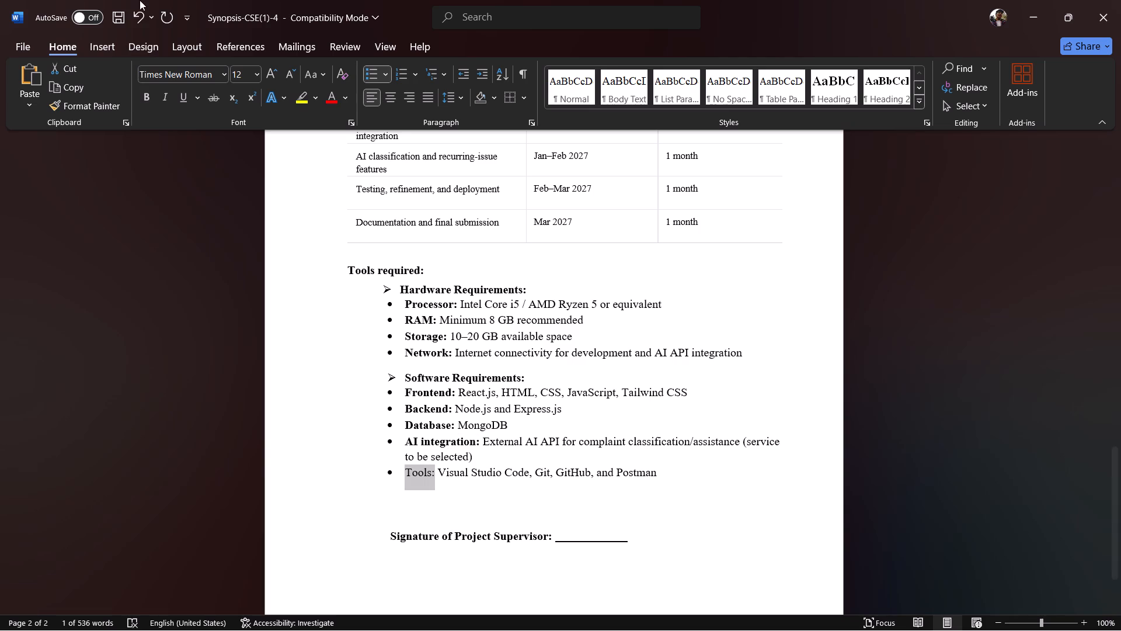
{"action": "left_click", "coordinate": [149, 93]}
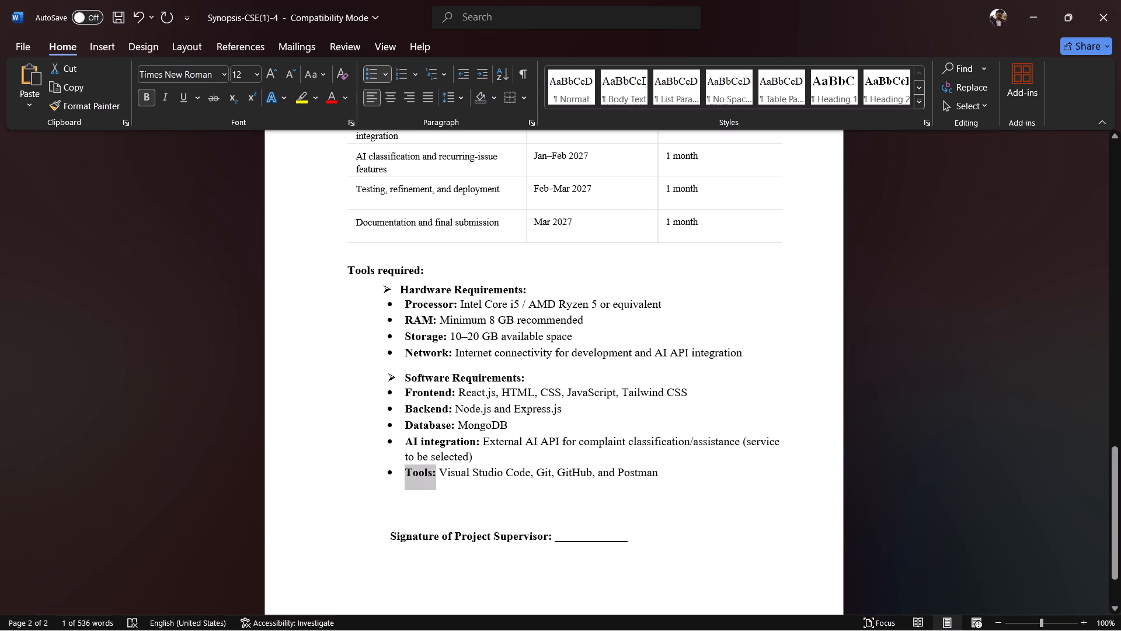
{"action": "left_click", "coordinate": [521, 427]}
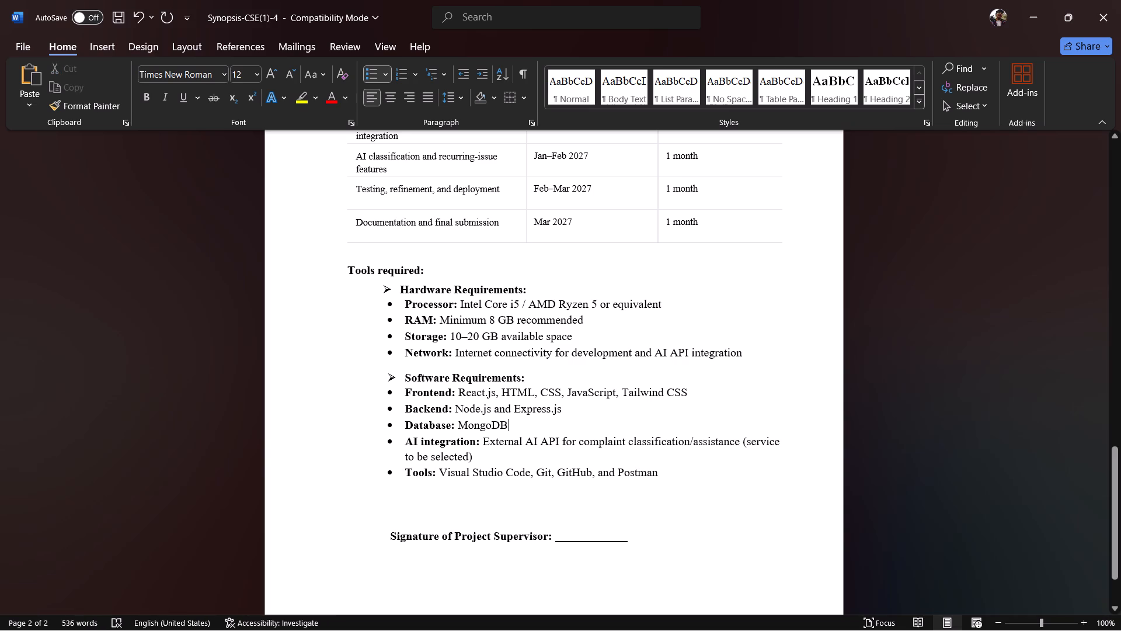
{"action": "left_click", "coordinate": [493, 469]}
Delete one blank line above the Signature of Project Supervisor line.
{"action": "left_click", "coordinate": [396, 515]}
{"action": "key", "text": "BackSpace"}
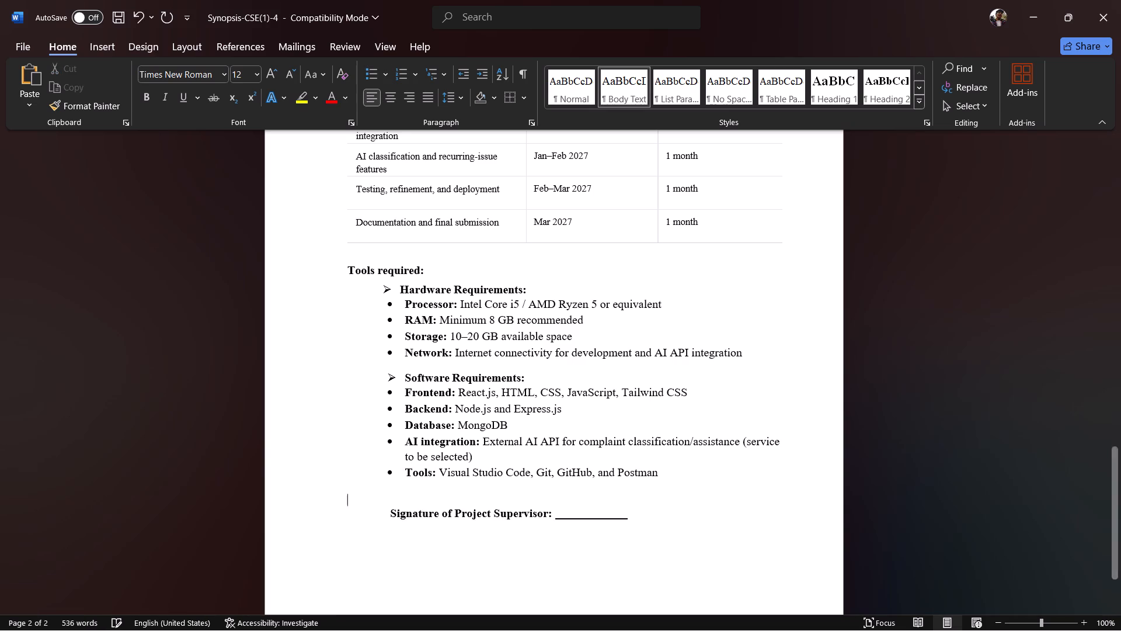
Run the spelling check and replace each flagged "FixIt" with "Fix It" in the project topic, About the Project and Motivation.
{"action": "scroll", "coordinate": [651, 559], "scroll_direction": "down", "scroll_amount": 2}
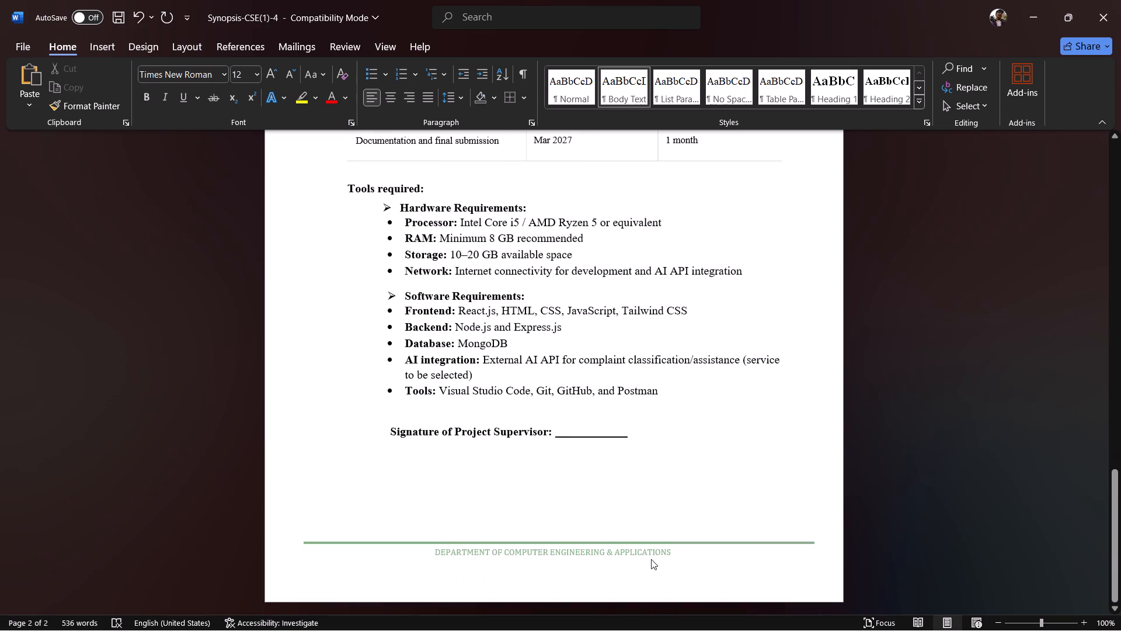
{"action": "scroll", "coordinate": [562, 516], "scroll_direction": "down", "scroll_amount": 1}
{"action": "scroll", "coordinate": [579, 441], "scroll_direction": "up", "scroll_amount": 1}
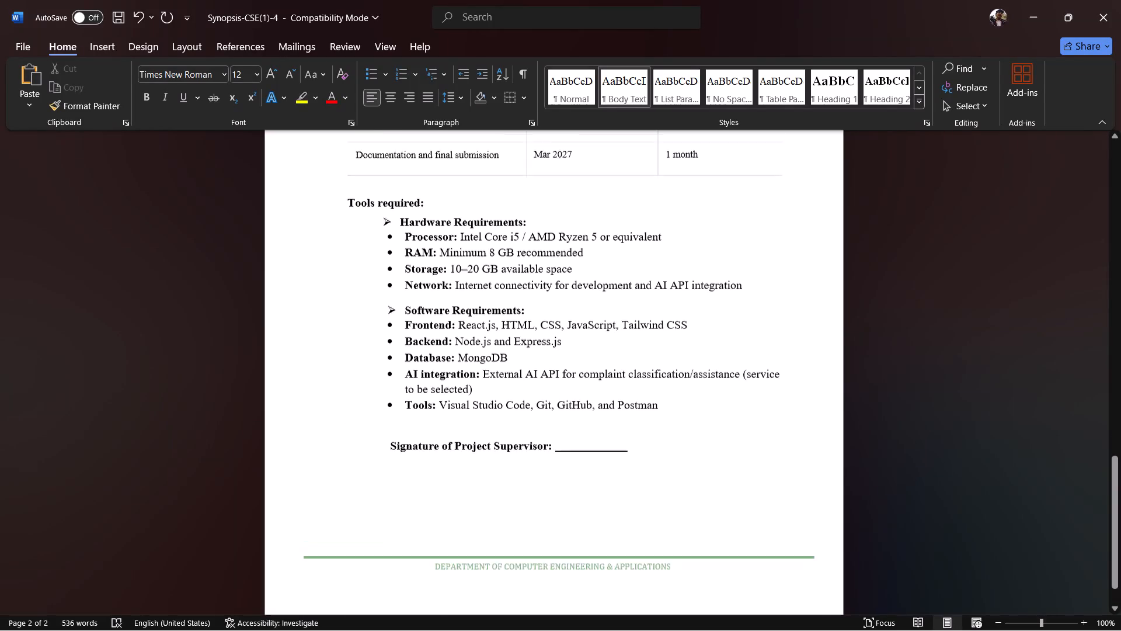
{"action": "scroll", "coordinate": [579, 441], "scroll_direction": "up", "scroll_amount": 4}
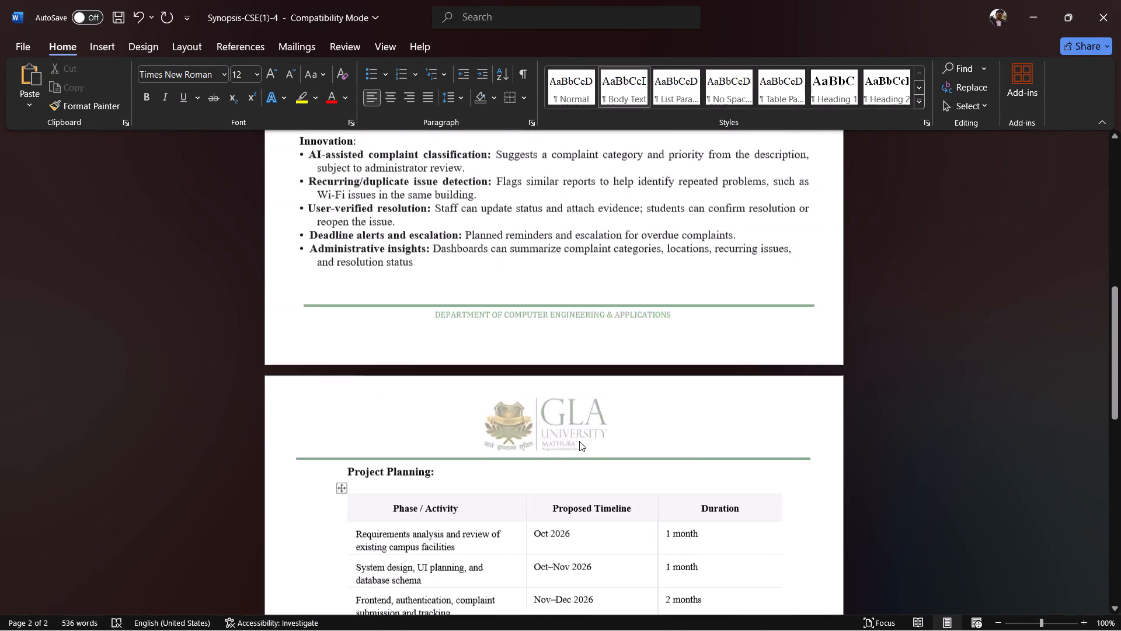
{"action": "scroll", "coordinate": [579, 441], "scroll_direction": "up", "scroll_amount": 3}
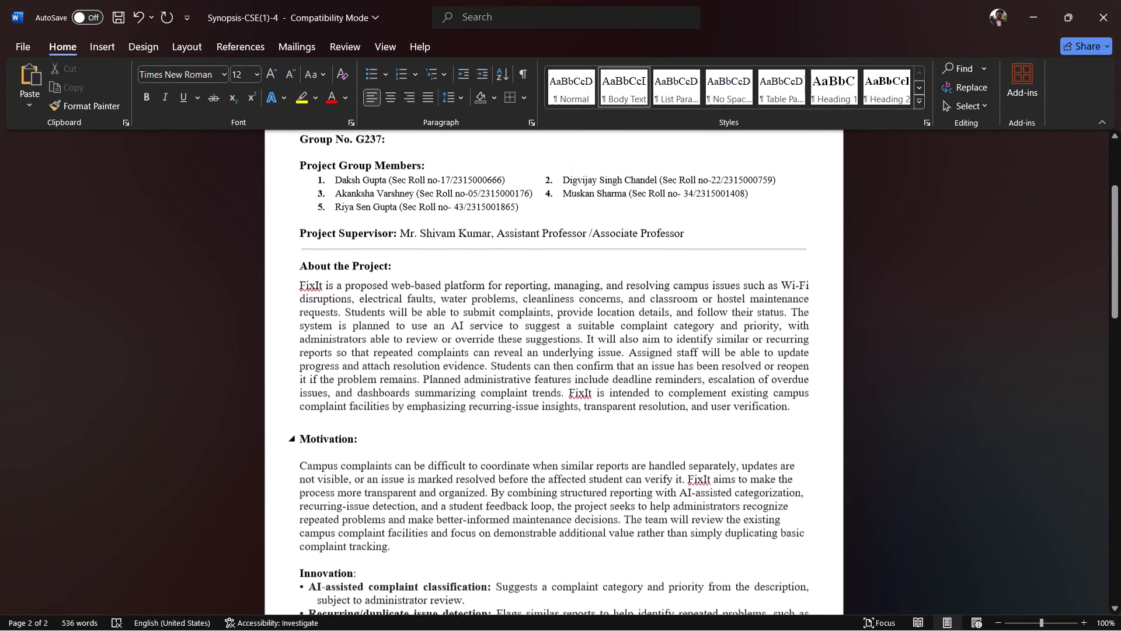
{"action": "scroll", "coordinate": [579, 441], "scroll_direction": "up", "scroll_amount": 1}
{"action": "left_click", "coordinate": [587, 429]}
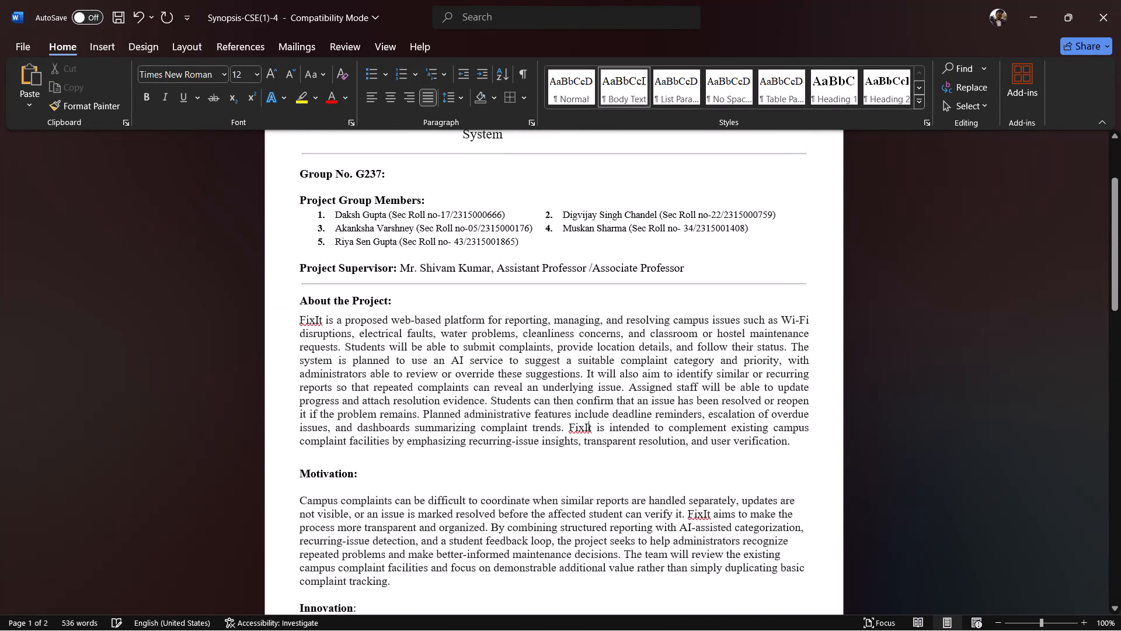
{"action": "left_click", "coordinate": [119, 624]}
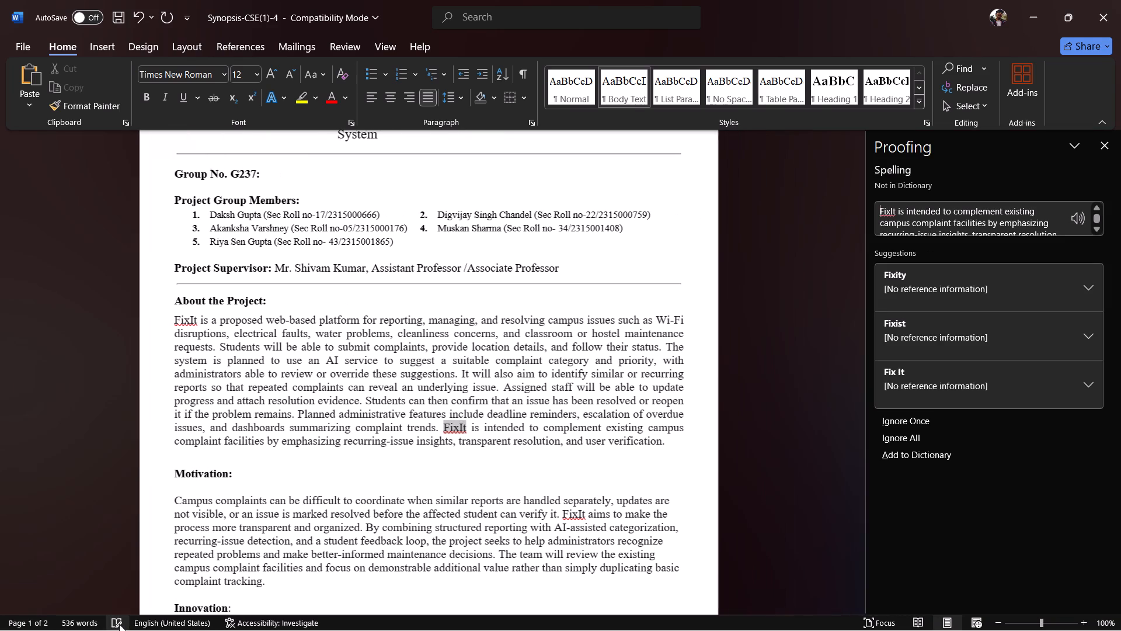
{"action": "scroll", "coordinate": [399, 442], "scroll_direction": "up", "scroll_amount": 2}
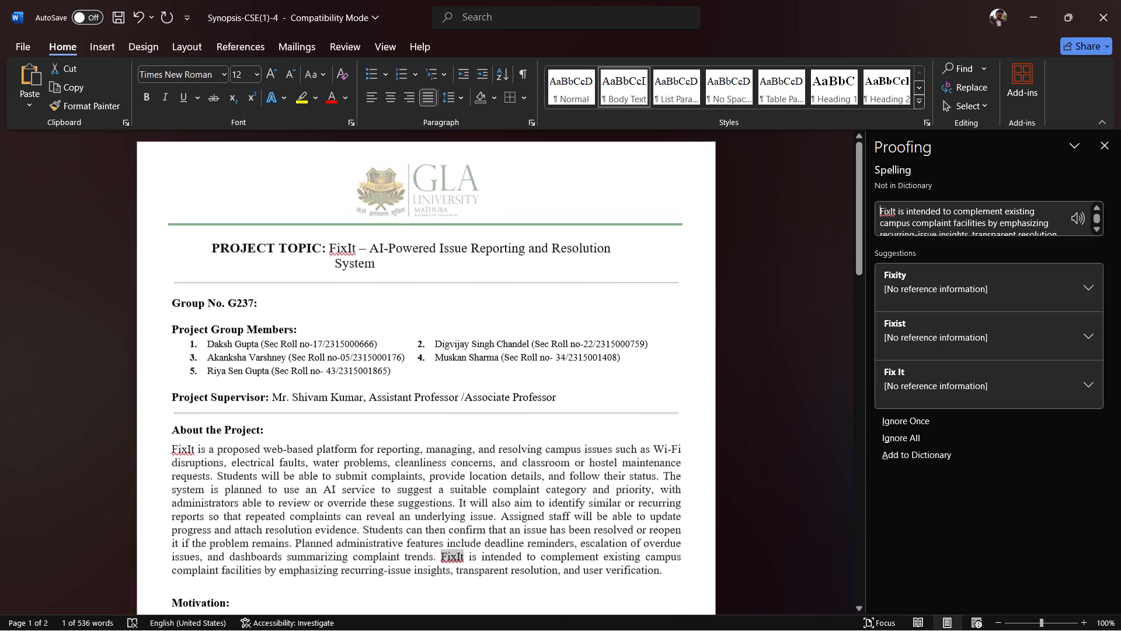
{"action": "left_click", "coordinate": [346, 249]}
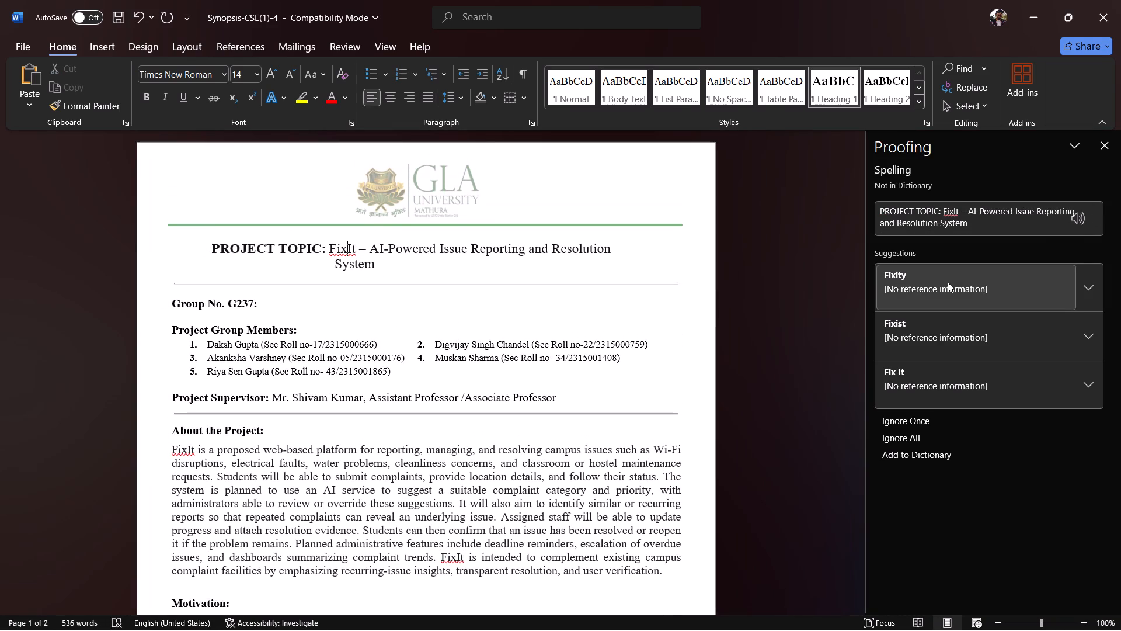
{"action": "left_click", "coordinate": [898, 377]}
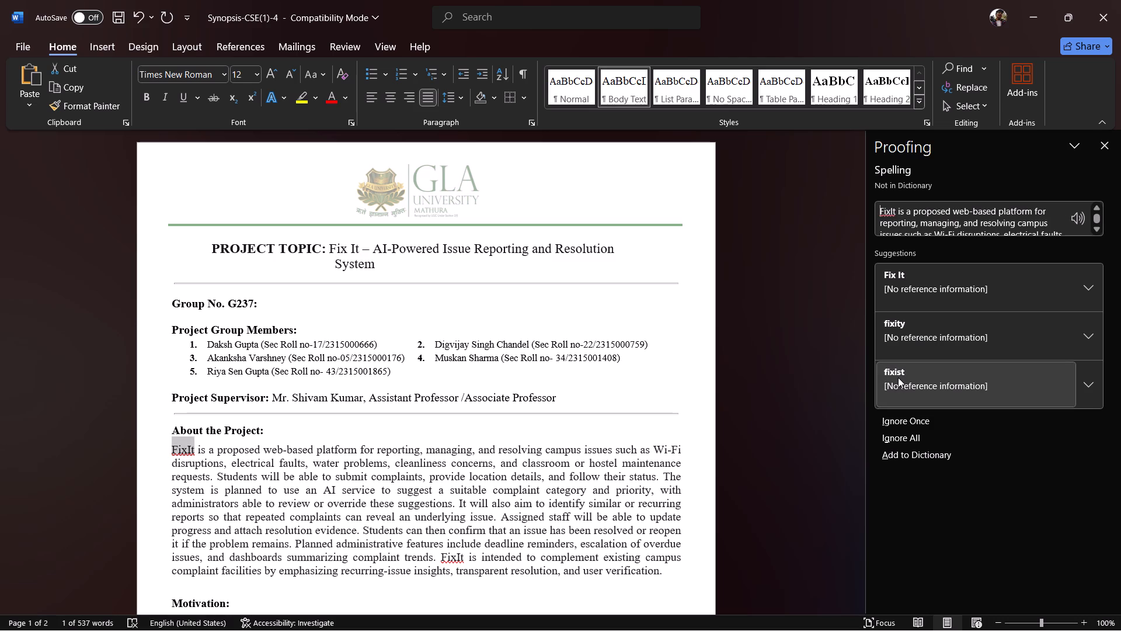
{"action": "left_click", "coordinate": [908, 295]}
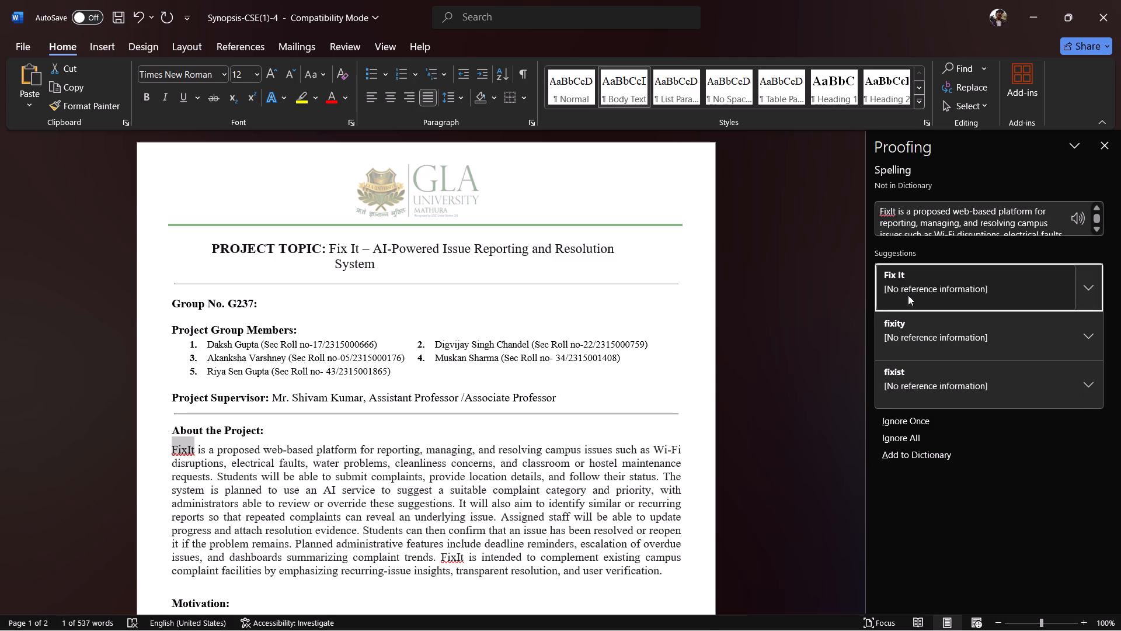
{"action": "left_click", "coordinate": [964, 280]}
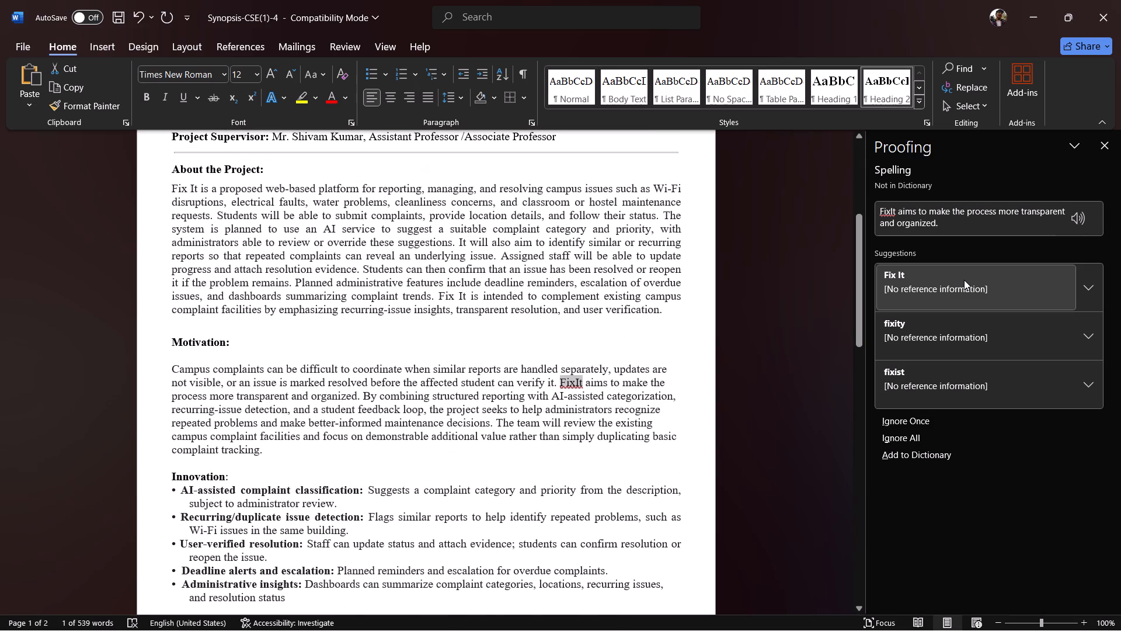
{"action": "left_click", "coordinate": [964, 280]}
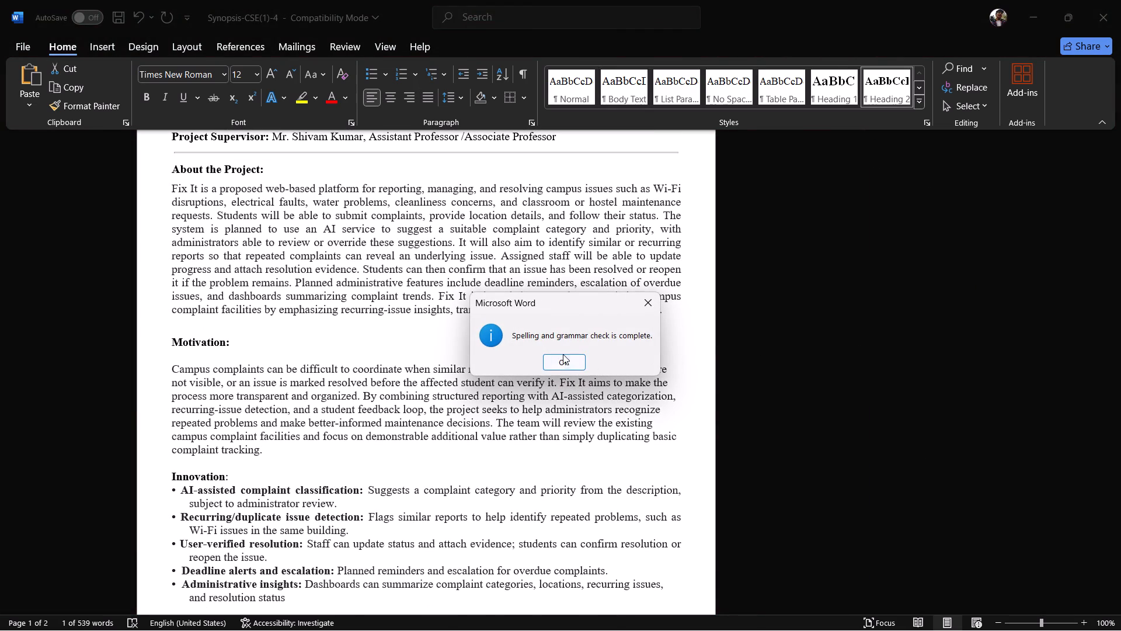
{"action": "left_click", "coordinate": [558, 356]}
Review both pages of the synopsis, from the project group details down to the supervisor signature line.
{"action": "scroll", "coordinate": [521, 356], "scroll_direction": "up", "scroll_amount": 3}
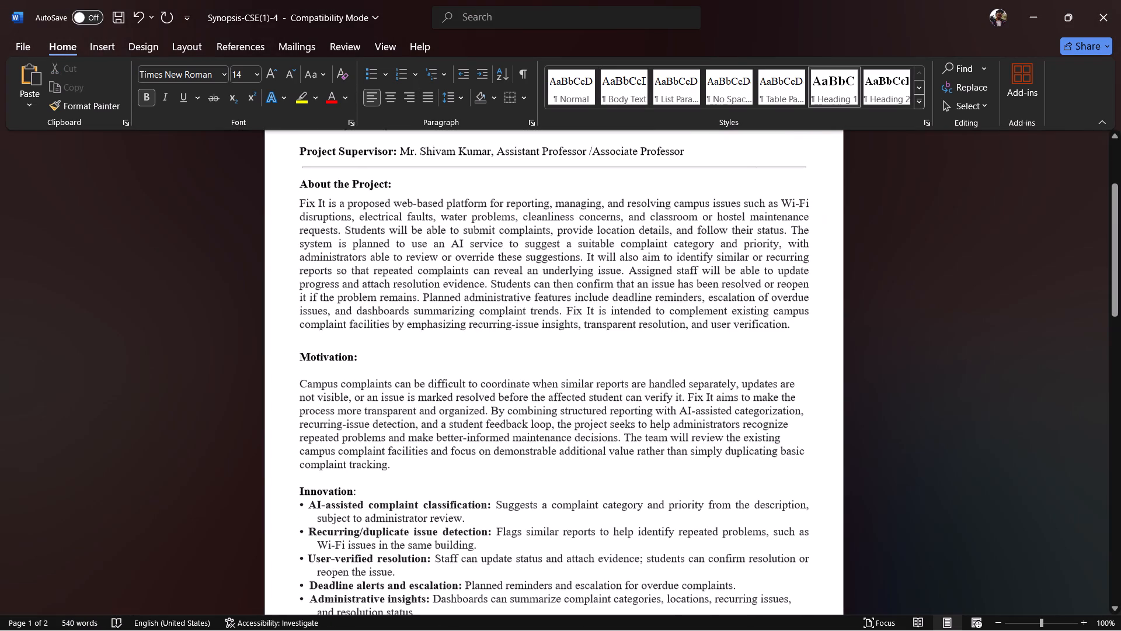
{"action": "scroll", "coordinate": [521, 356], "scroll_direction": "up", "scroll_amount": 4}
{"action": "scroll", "coordinate": [521, 356], "scroll_direction": "down", "scroll_amount": 2}
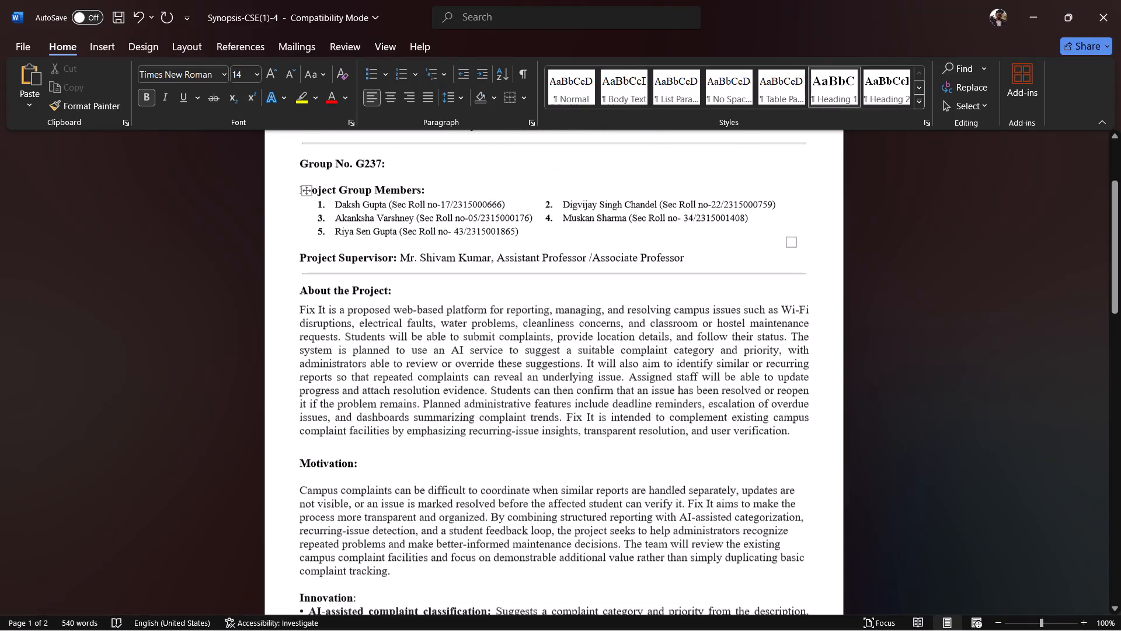
{"action": "scroll", "coordinate": [521, 356], "scroll_direction": "down", "scroll_amount": 5}
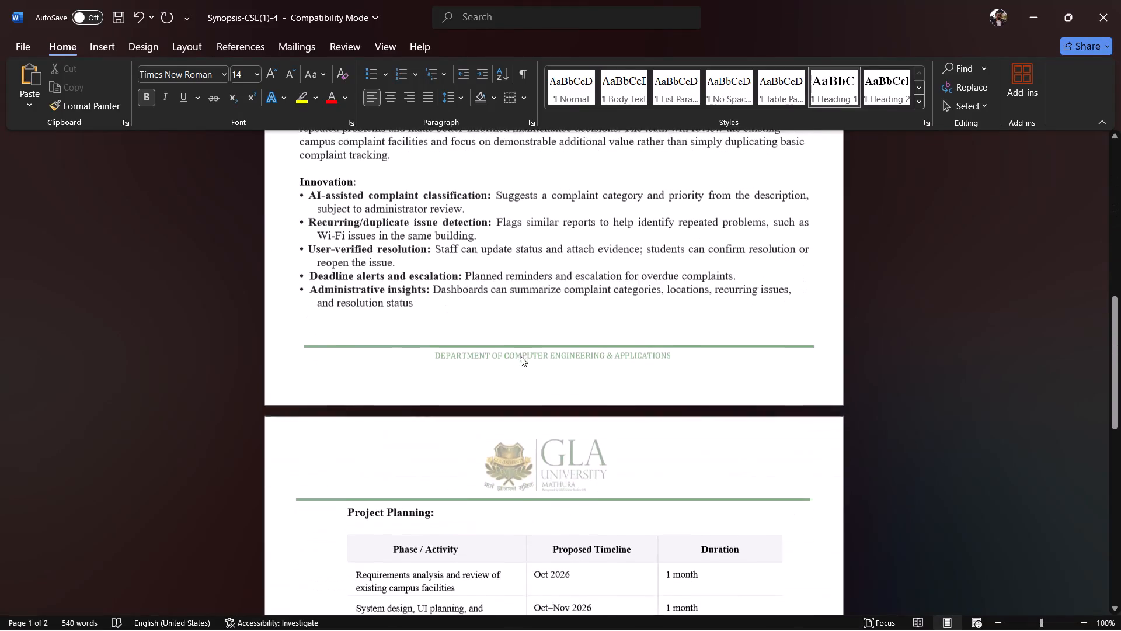
{"action": "scroll", "coordinate": [521, 356], "scroll_direction": "down", "scroll_amount": 3}
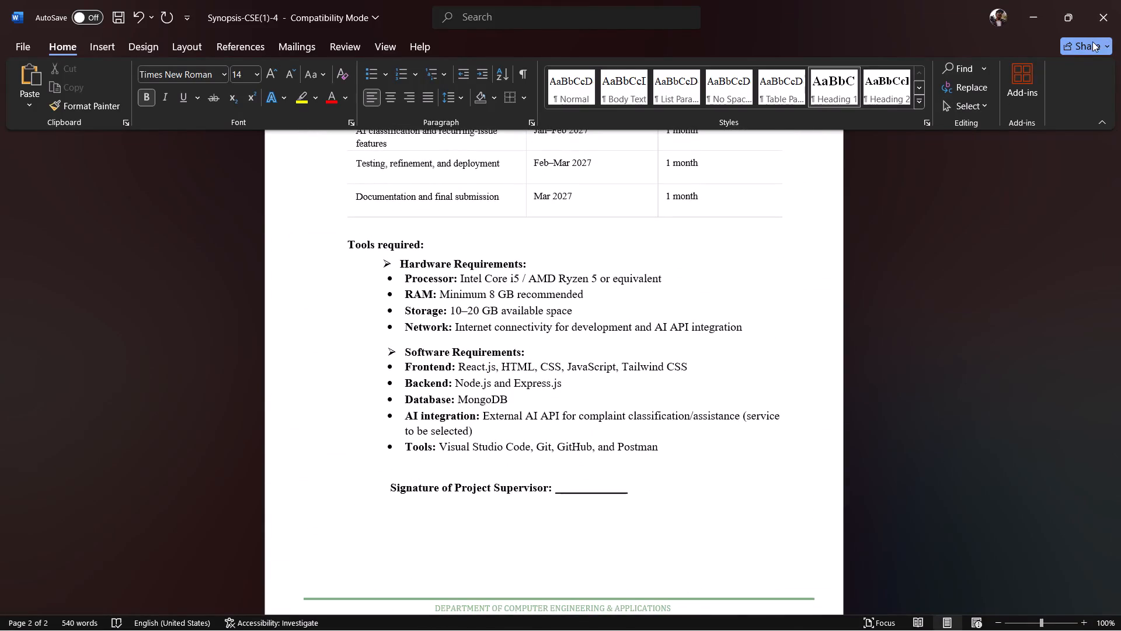
Open the Share dialog for the finished synopsis document, with its upload and attach-a-copy options.
{"action": "left_click", "coordinate": [1092, 41]}
{"action": "left_click", "coordinate": [1051, 72]}
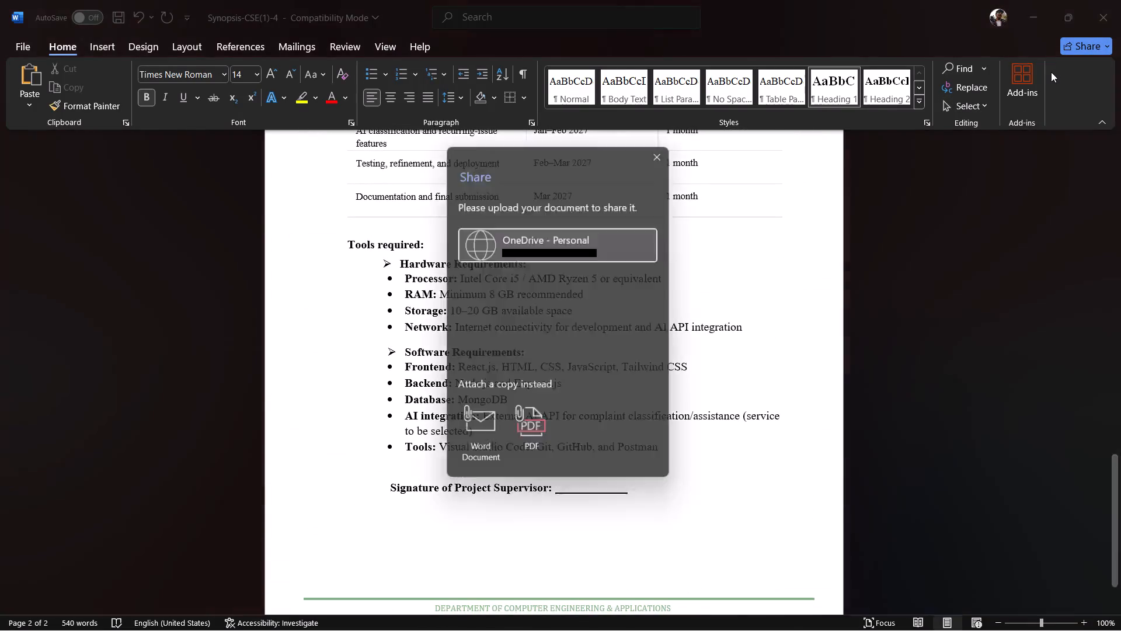
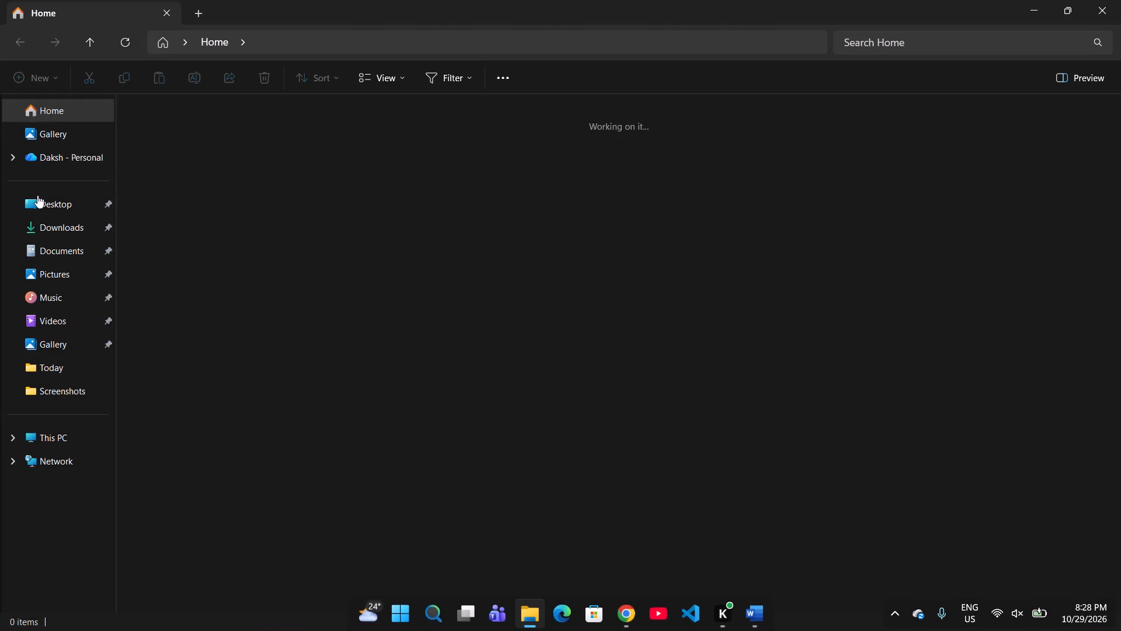
Find the Fix It Synopsis PDF among the recent files in File Explorer and open it for viewing.
{"action": "left_click", "coordinate": [61, 234]}
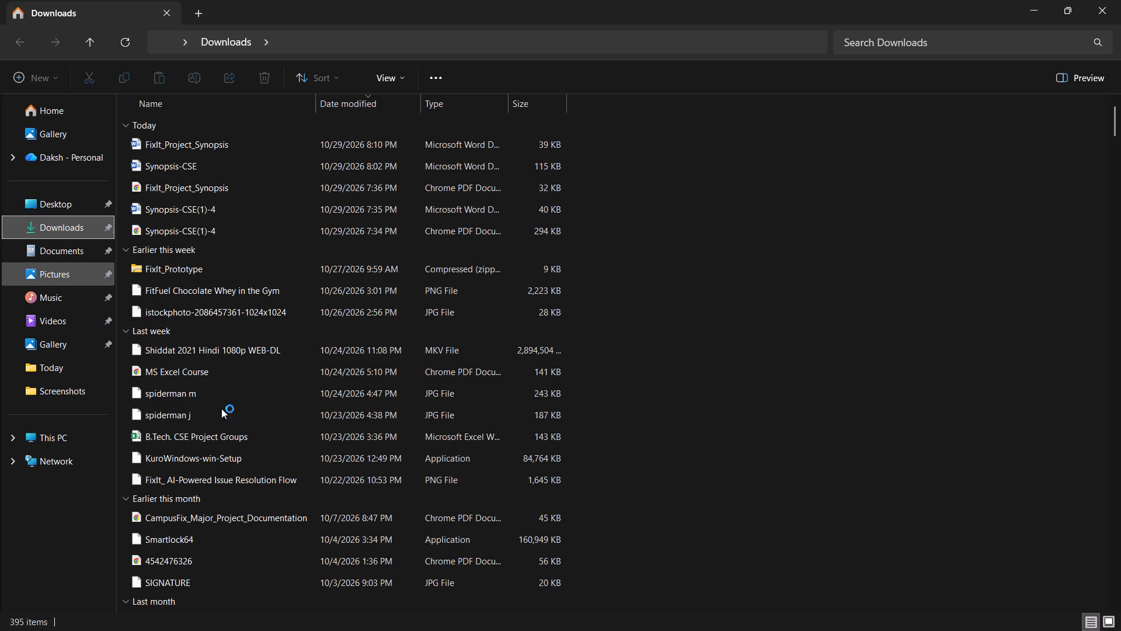
{"action": "left_click", "coordinate": [57, 119]}
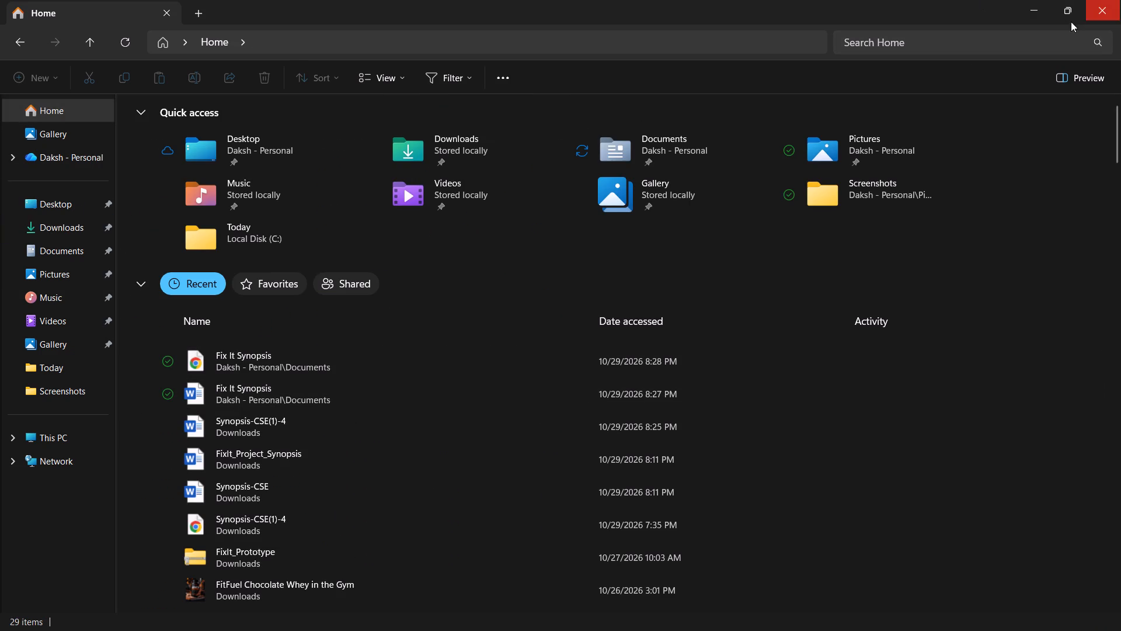
{"action": "left_click", "coordinate": [226, 369]}
{"action": "double_click", "coordinate": [226, 369]}
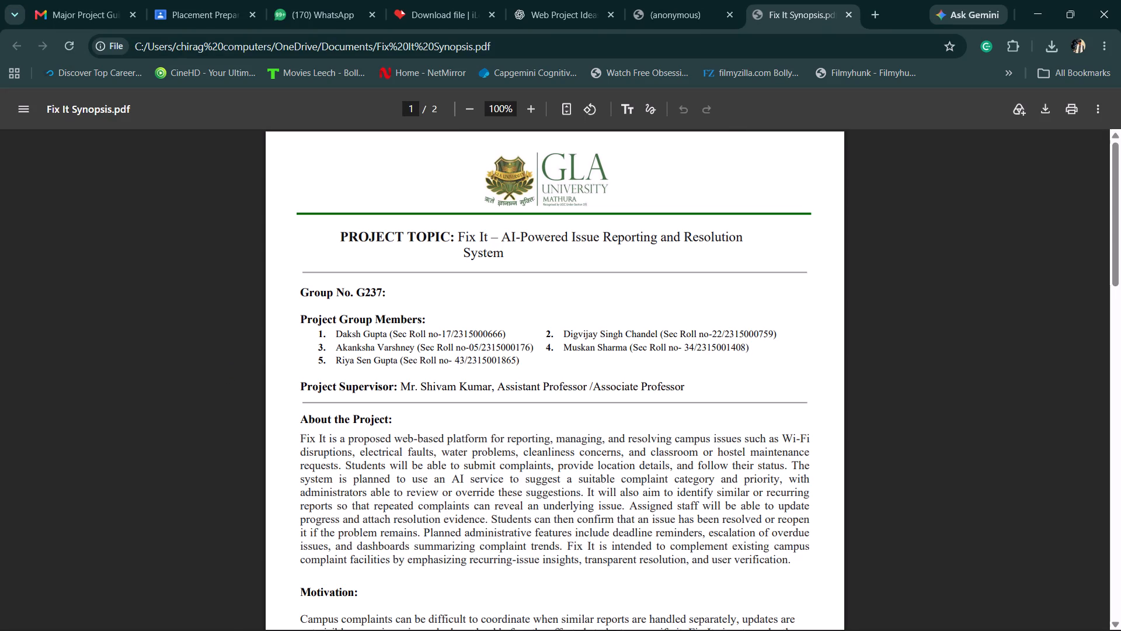
Review both pages of the Fix It Synopsis PDF, from the project topic down to the supervisor signature line.
{"action": "scroll", "coordinate": [580, 433], "scroll_direction": "down", "scroll_amount": 1}
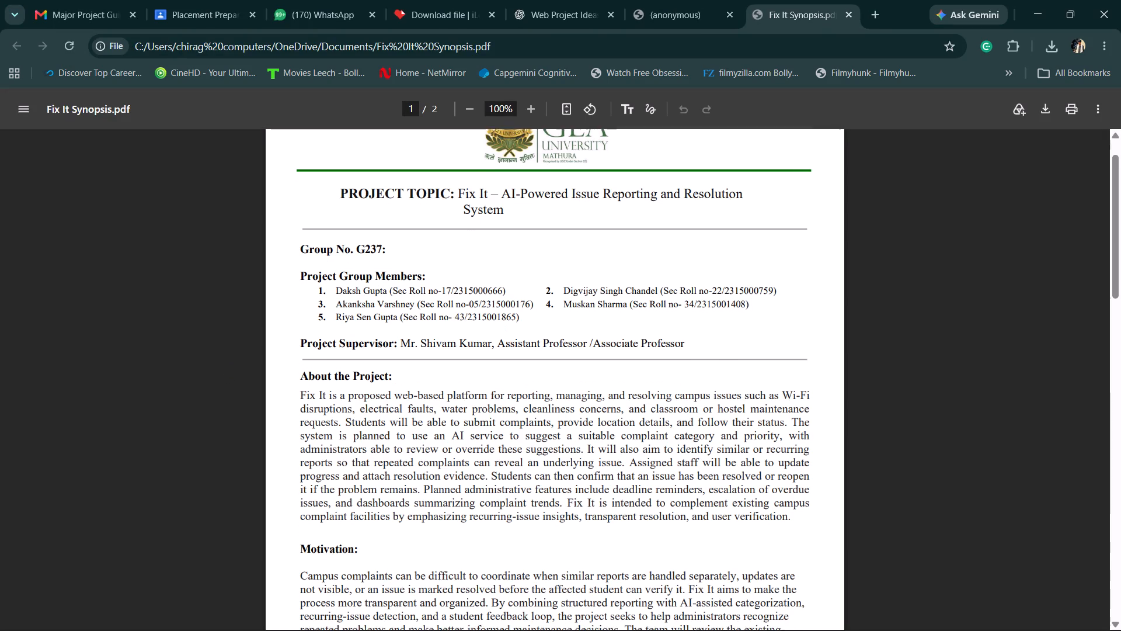
{"action": "scroll", "coordinate": [580, 433], "scroll_direction": "down", "scroll_amount": 11}
{"action": "scroll", "coordinate": [580, 433], "scroll_direction": "up", "scroll_amount": 5}
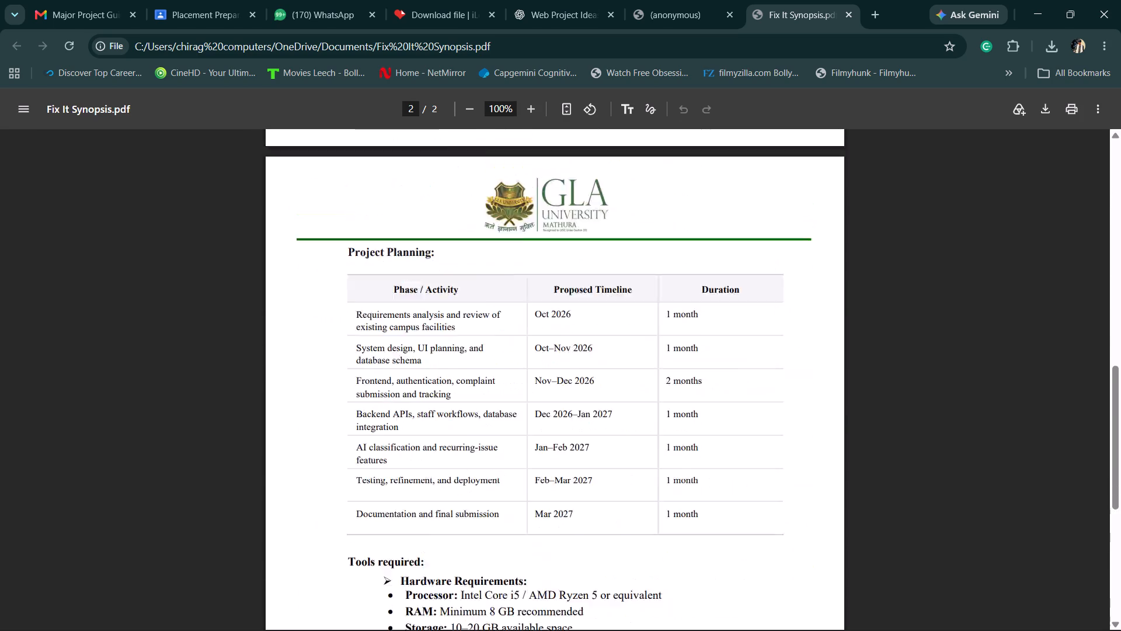
{"action": "scroll", "coordinate": [580, 433], "scroll_direction": "up", "scroll_amount": 9}
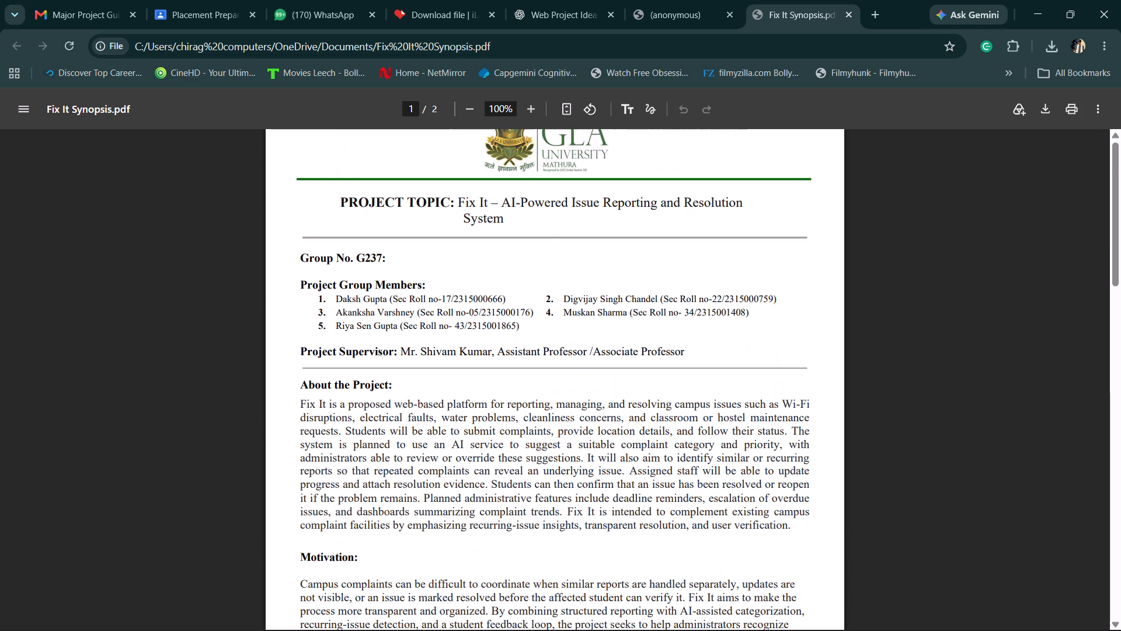
{"action": "scroll", "coordinate": [580, 433], "scroll_direction": "down", "scroll_amount": 2}
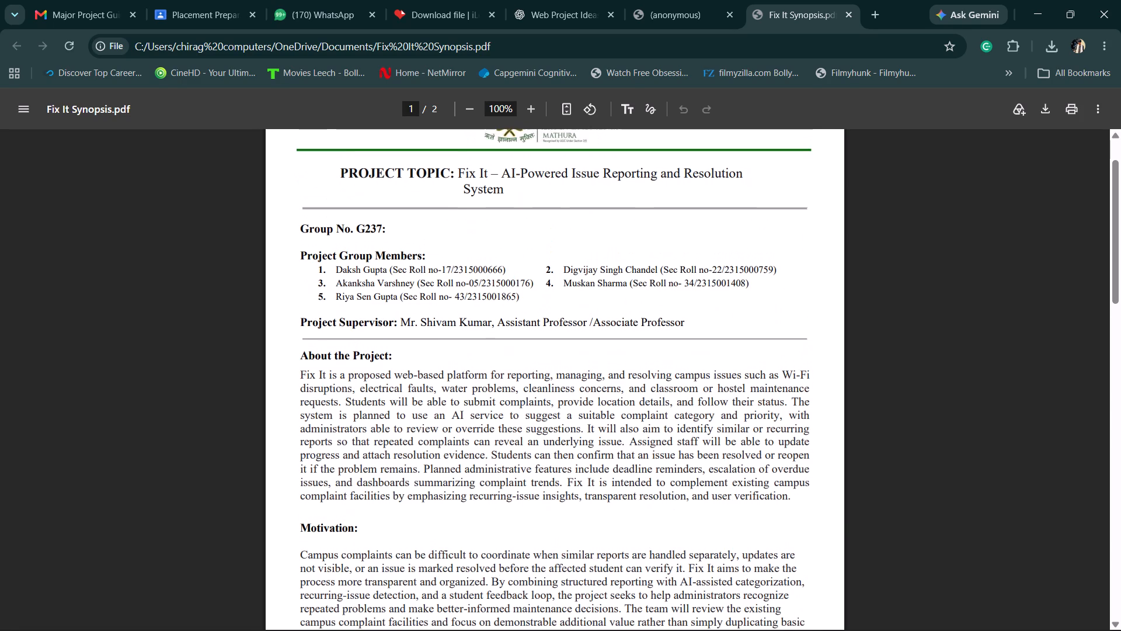
{"action": "scroll", "coordinate": [580, 433], "scroll_direction": "down", "scroll_amount": 1}
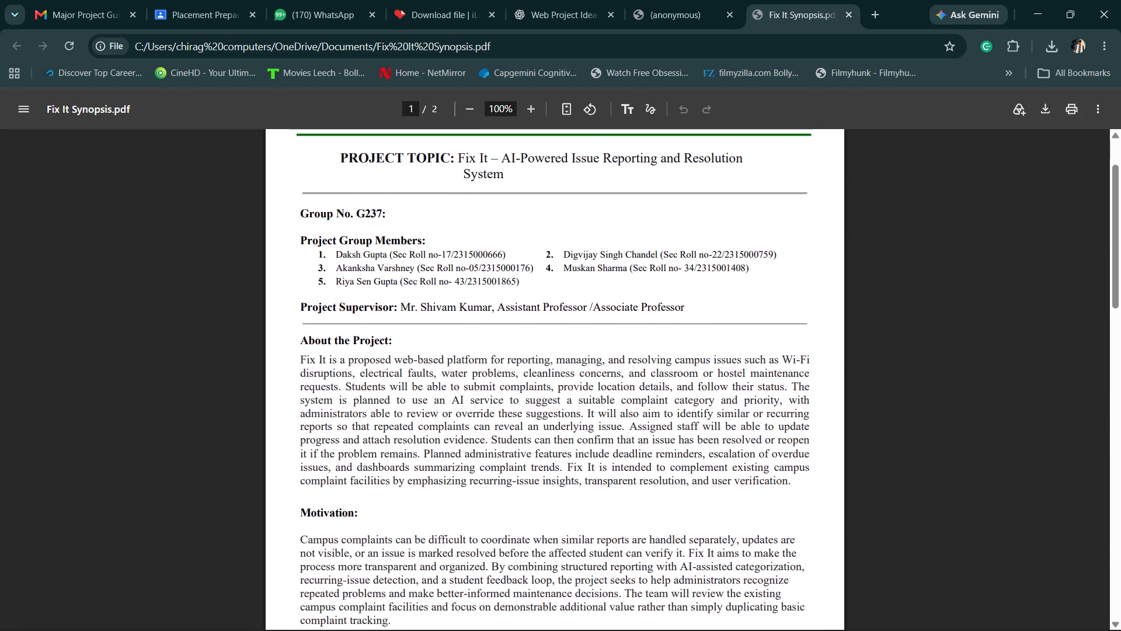
{"action": "scroll", "coordinate": [580, 433], "scroll_direction": "down", "scroll_amount": 4}
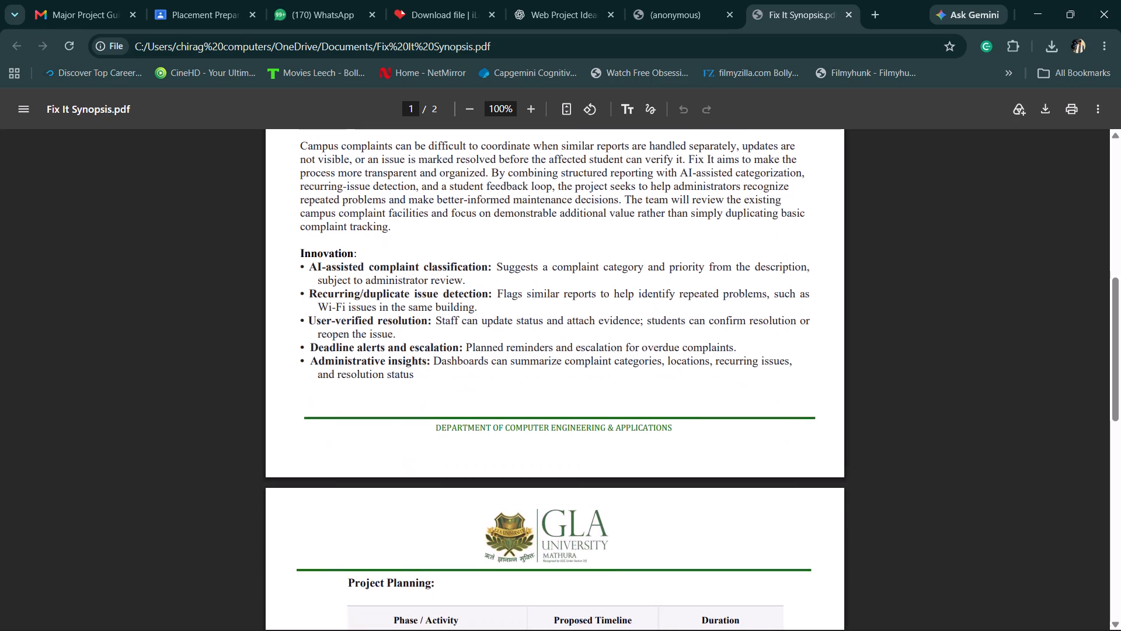
{"action": "scroll", "coordinate": [580, 433], "scroll_direction": "down", "scroll_amount": 5}
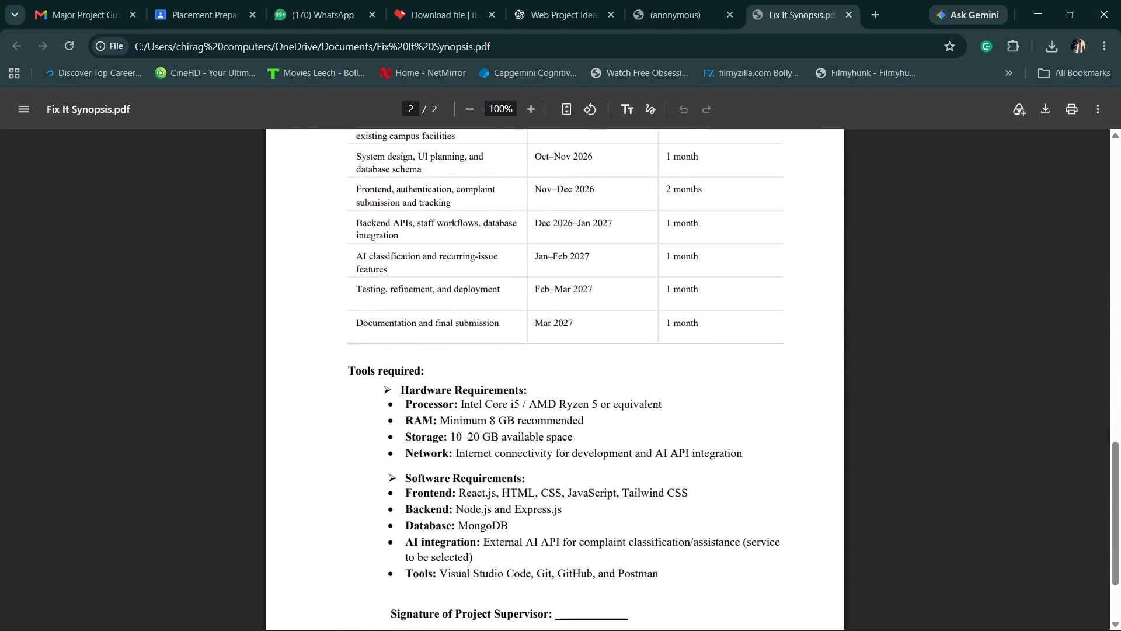
{"action": "scroll", "coordinate": [580, 433], "scroll_direction": "down", "scroll_amount": 1}
{"action": "scroll", "coordinate": [580, 433], "scroll_direction": "up", "scroll_amount": 1}
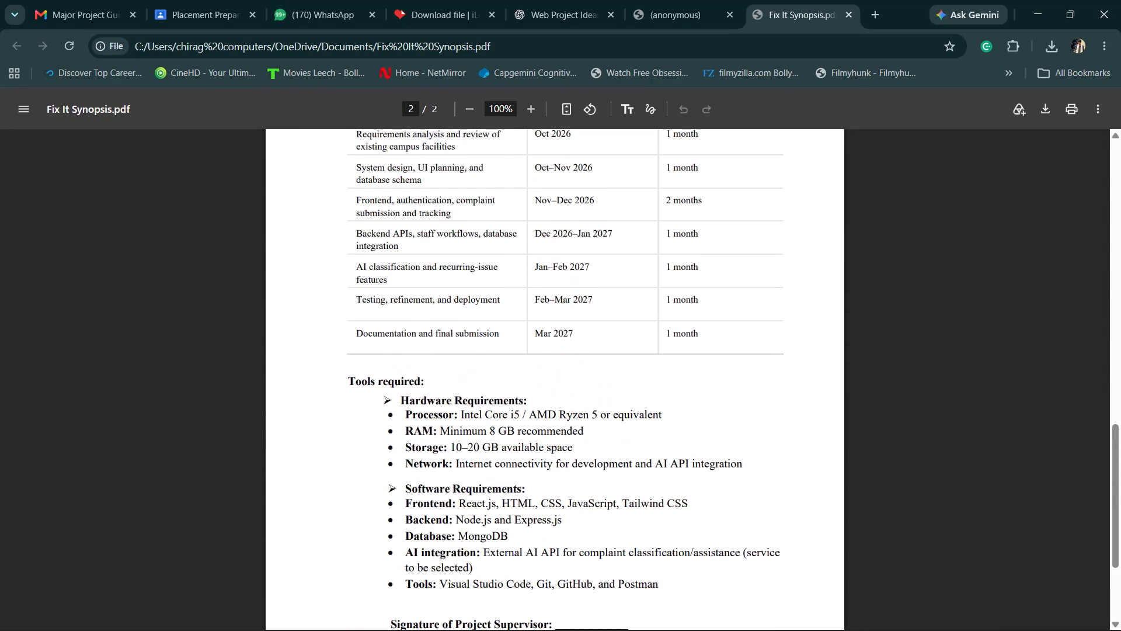
{"action": "scroll", "coordinate": [580, 433], "scroll_direction": "down", "scroll_amount": 2}
{"action": "scroll", "coordinate": [580, 433], "scroll_direction": "up", "scroll_amount": 8}
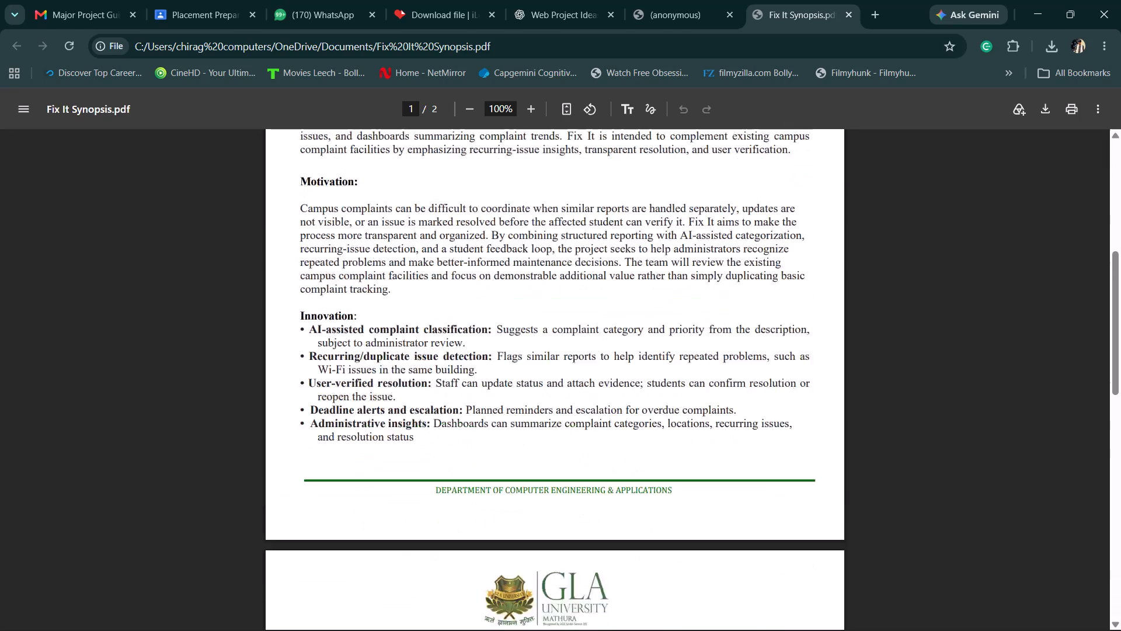
Close the Fix It Synopsis PDF and the adjacent (anonymous) page, returning to the Web Project Ideas chat.
{"action": "left_click", "coordinate": [845, 13]}
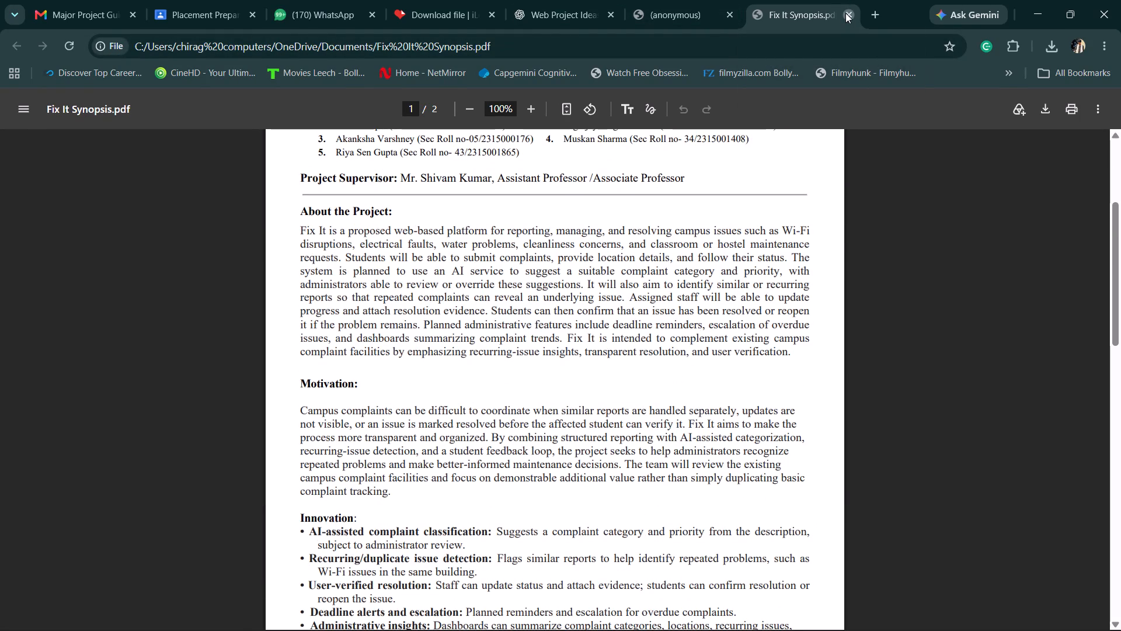
{"action": "left_click", "coordinate": [849, 12]}
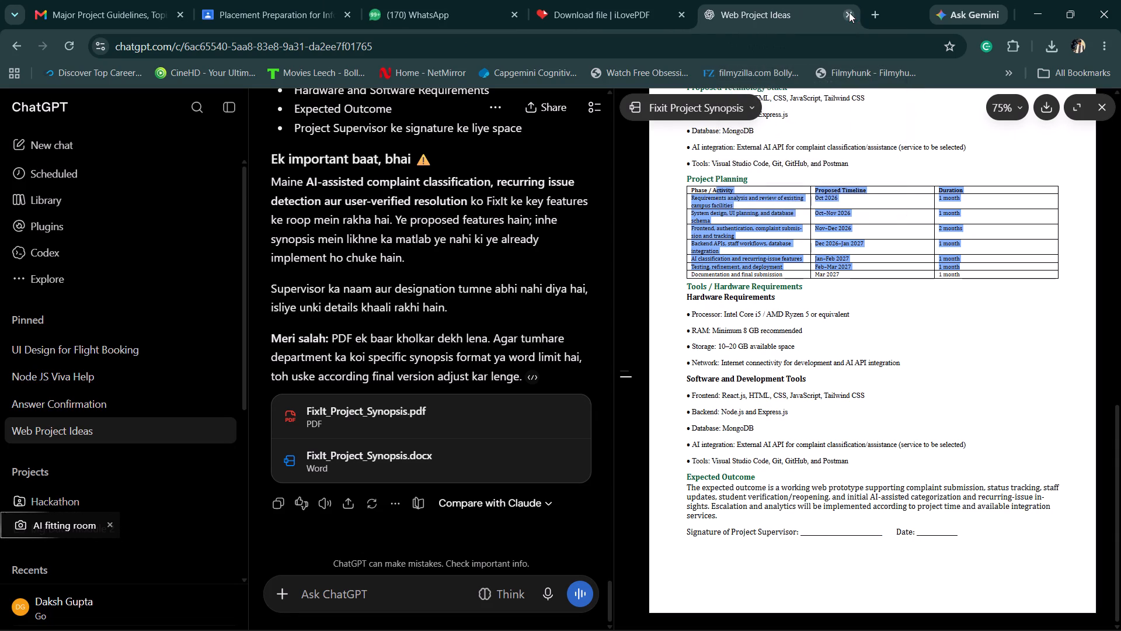
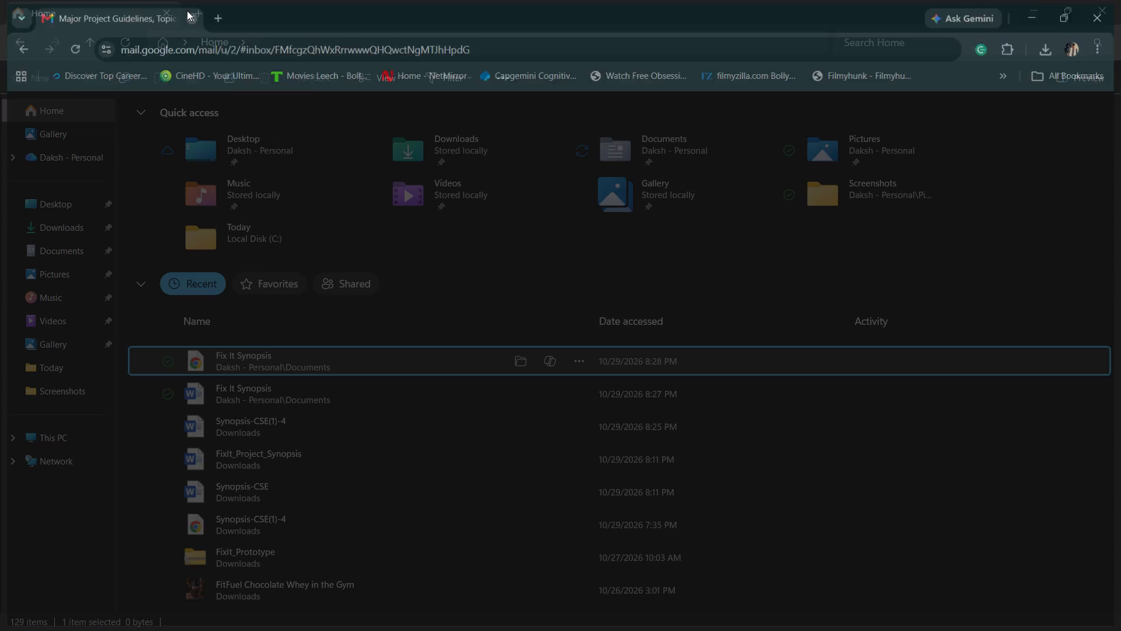
Close the File Explorer window and the Synopsis-CSE(1)-4 Word document, saving the document's changes in the Downloads folder.
{"action": "left_click", "coordinate": [1099, 0]}
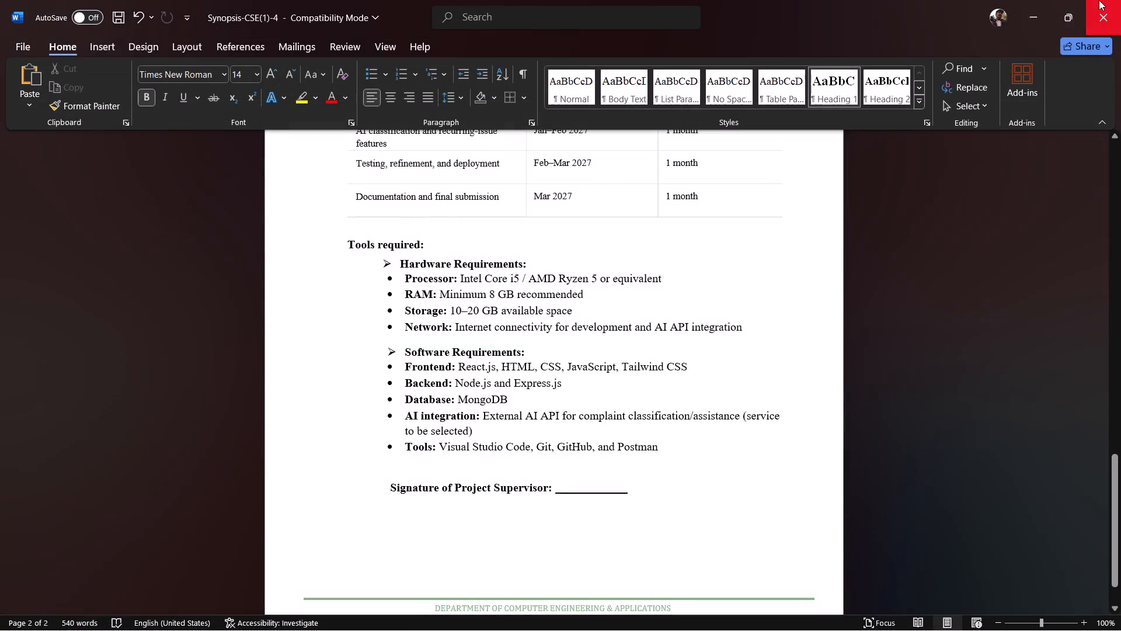
{"action": "left_click", "coordinate": [1117, 0]}
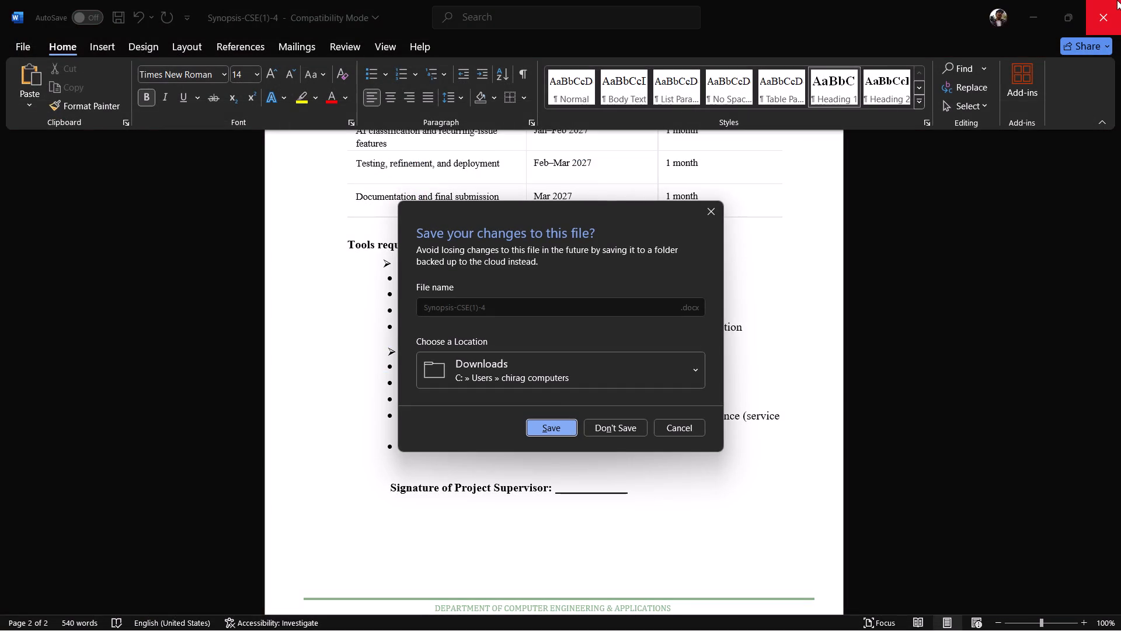
{"action": "left_click", "coordinate": [549, 425]}
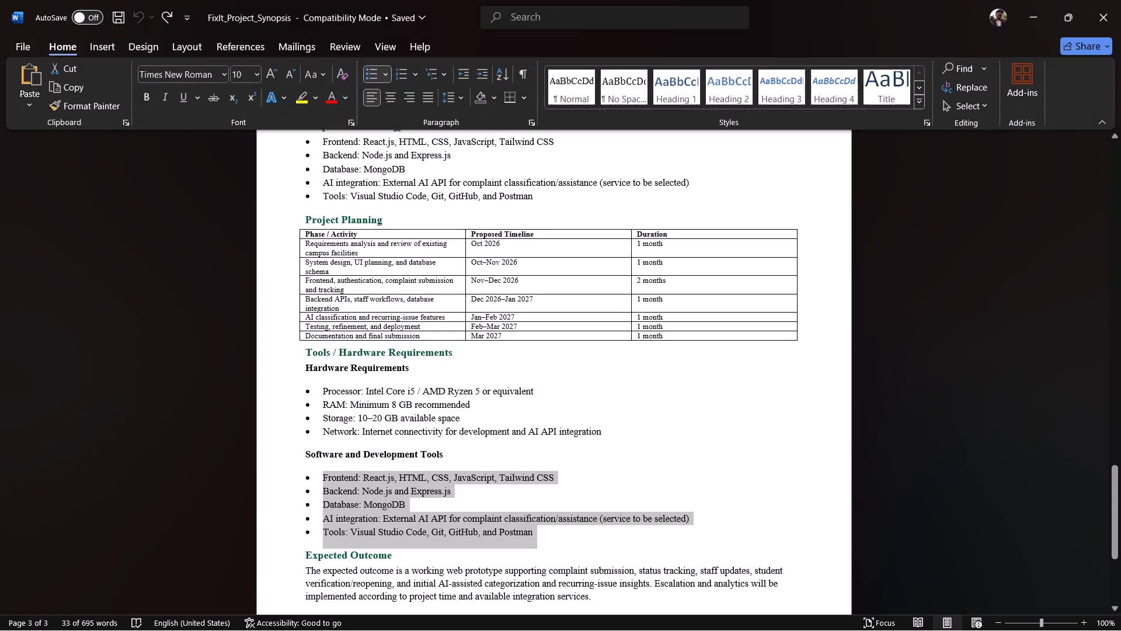